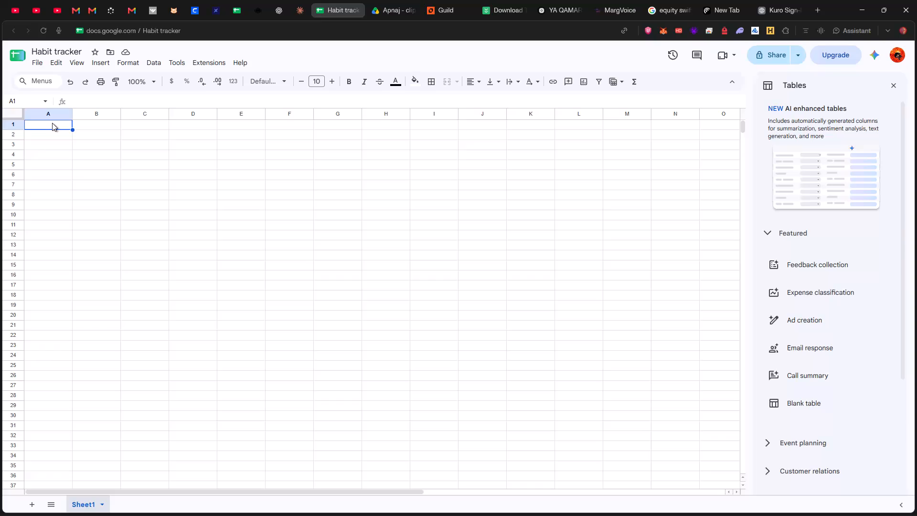
Close the Tables suggestions pane beside the empty sheet.
left_click(894, 86)
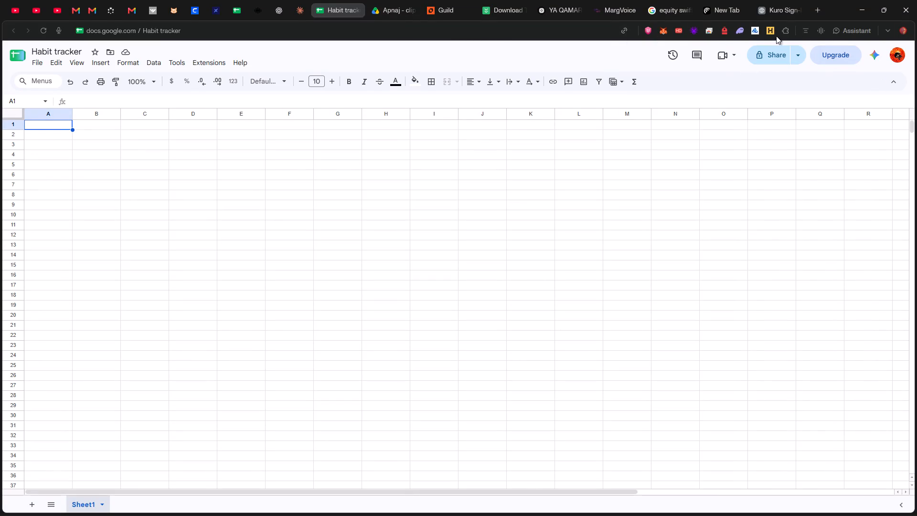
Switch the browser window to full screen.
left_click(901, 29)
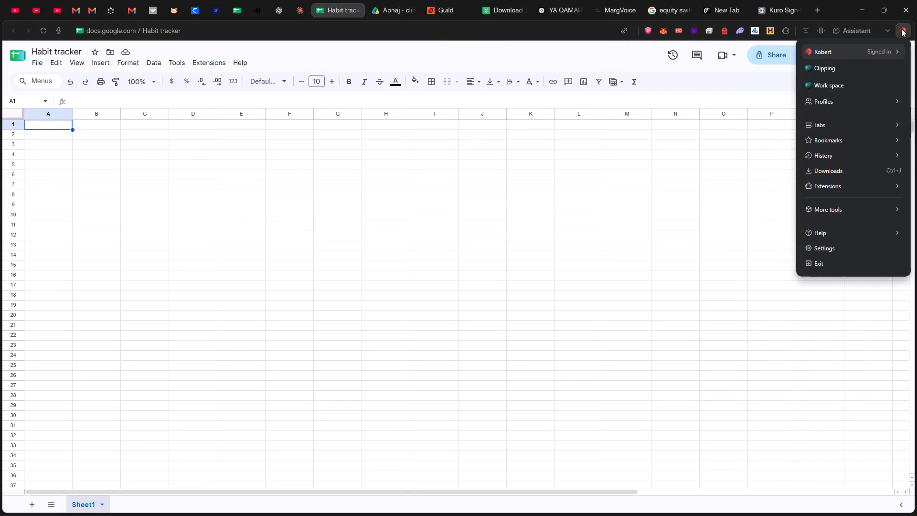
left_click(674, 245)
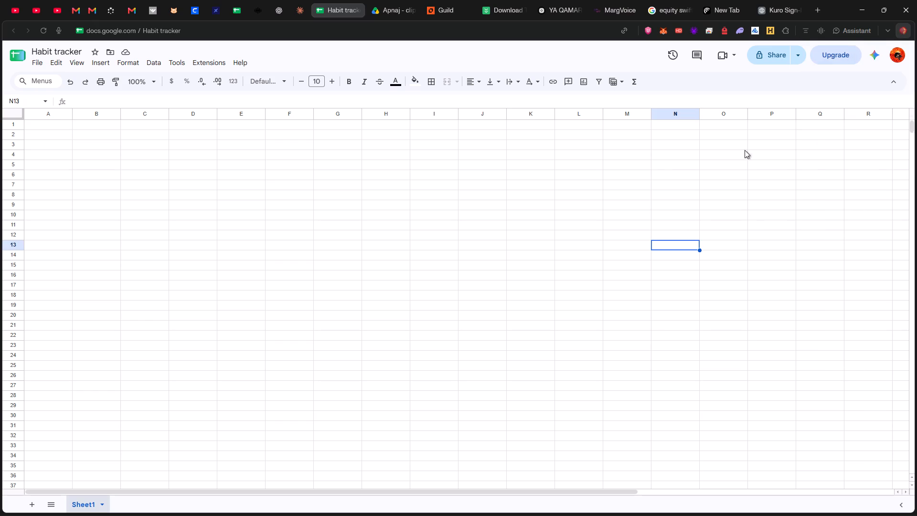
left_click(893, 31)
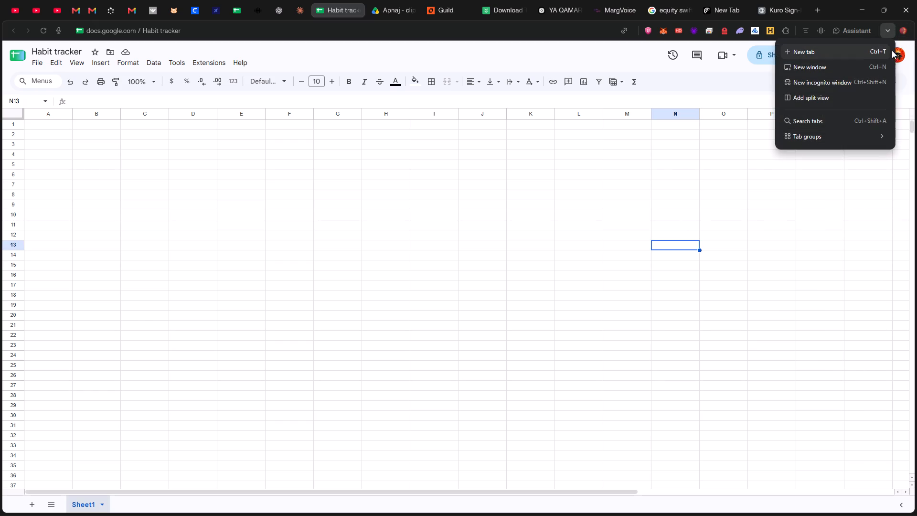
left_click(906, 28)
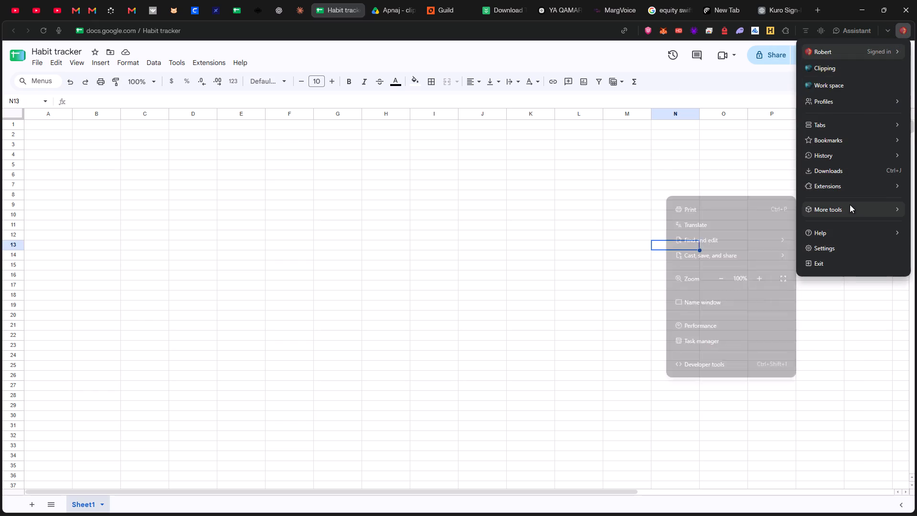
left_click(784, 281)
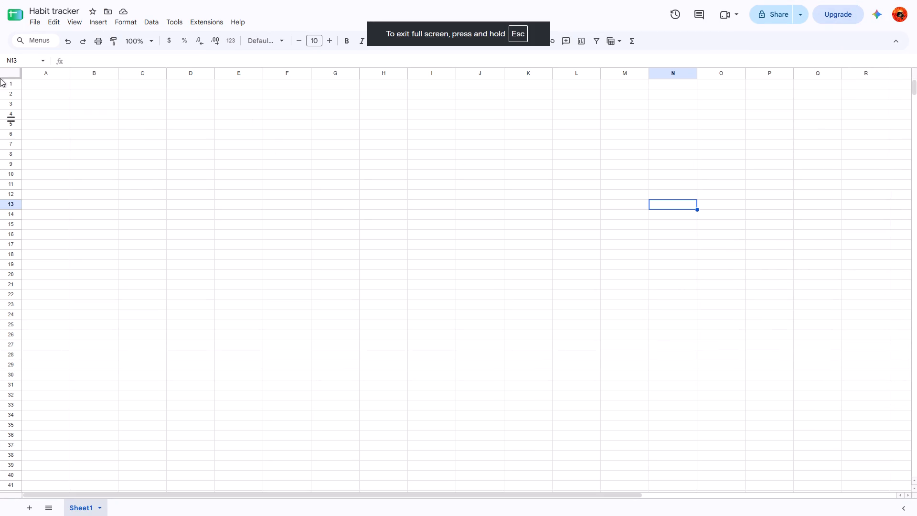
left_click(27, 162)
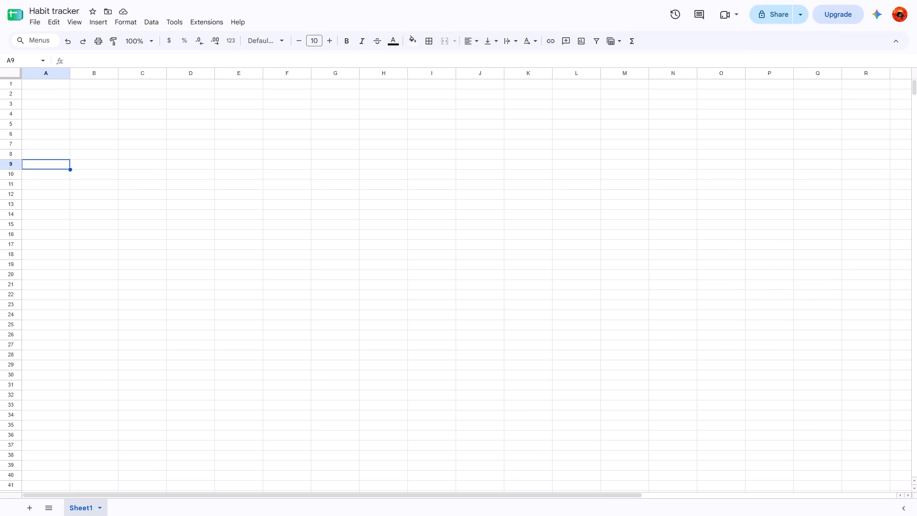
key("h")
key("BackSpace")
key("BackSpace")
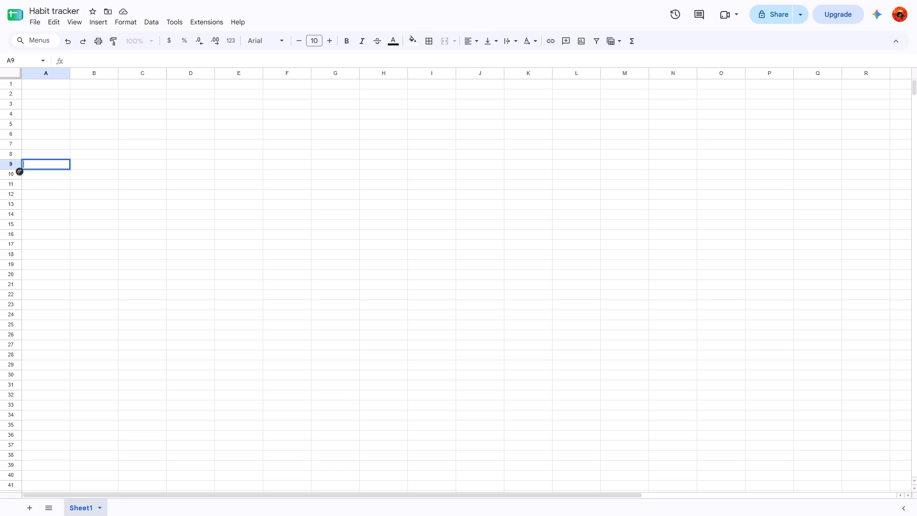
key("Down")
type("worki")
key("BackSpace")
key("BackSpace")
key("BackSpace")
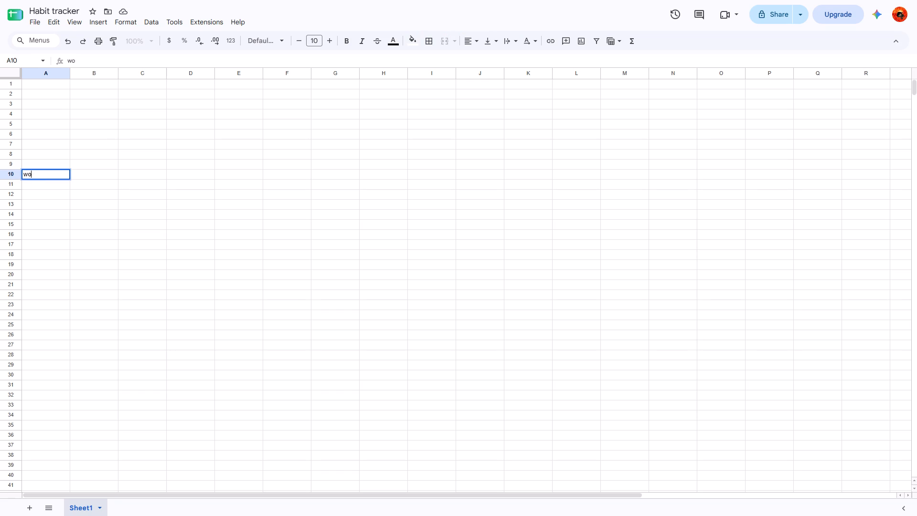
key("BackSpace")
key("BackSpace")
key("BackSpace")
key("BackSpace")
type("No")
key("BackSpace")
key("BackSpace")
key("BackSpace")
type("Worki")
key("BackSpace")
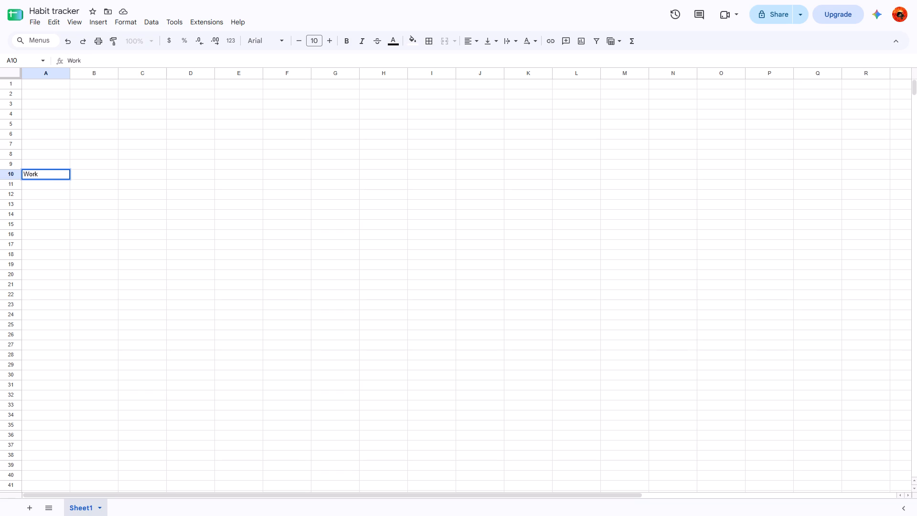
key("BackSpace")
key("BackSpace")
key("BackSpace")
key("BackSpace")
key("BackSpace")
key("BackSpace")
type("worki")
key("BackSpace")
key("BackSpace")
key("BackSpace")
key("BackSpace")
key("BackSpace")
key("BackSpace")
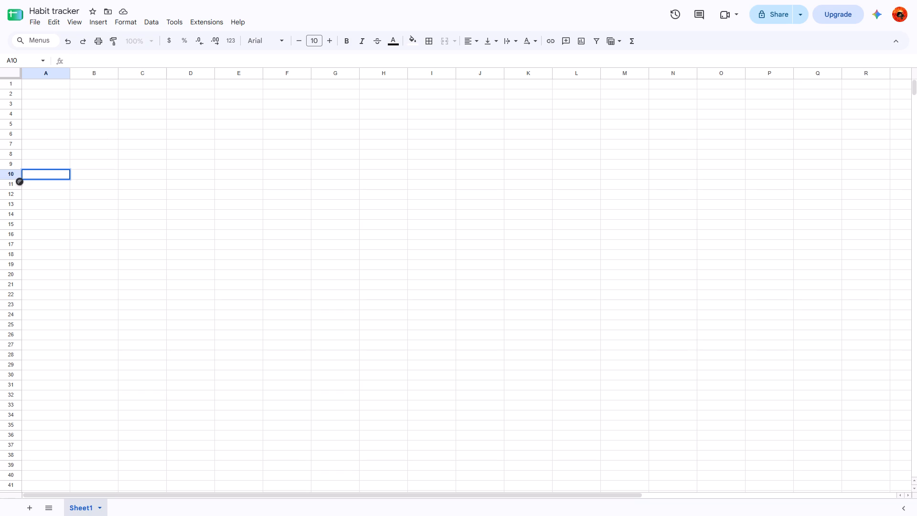
Enter the habit "waking up before 6pm" in cell A10.
type("waking")
key("space")
type("up")
key("space")
type("before")
key("space")
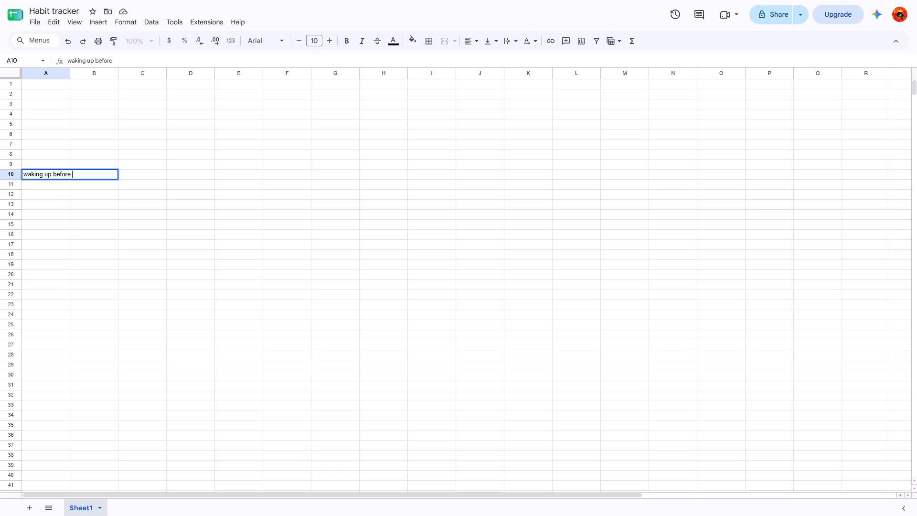
key("6")
type("pm")
left_click(72, 99)
left_click(39, 94)
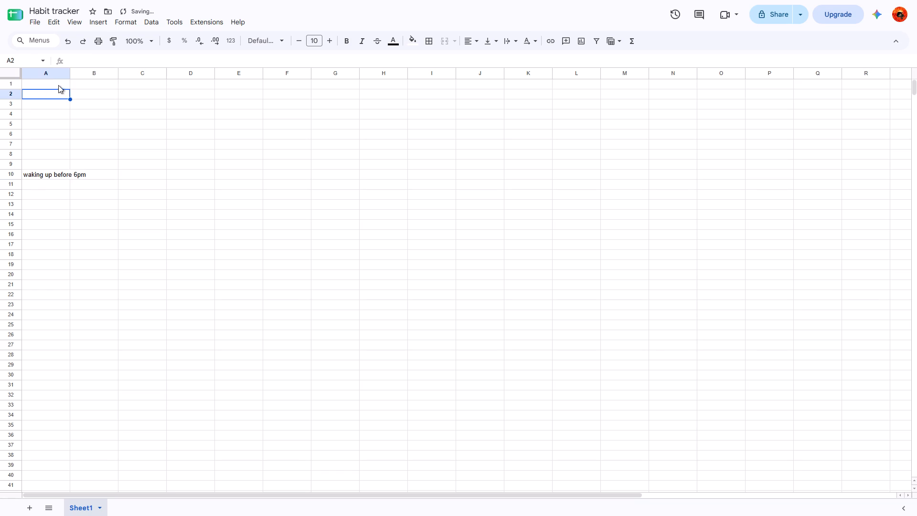
Widen column A so the habit text in A10 fits inside the column.
left_click_drag(71, 71, 91, 71)
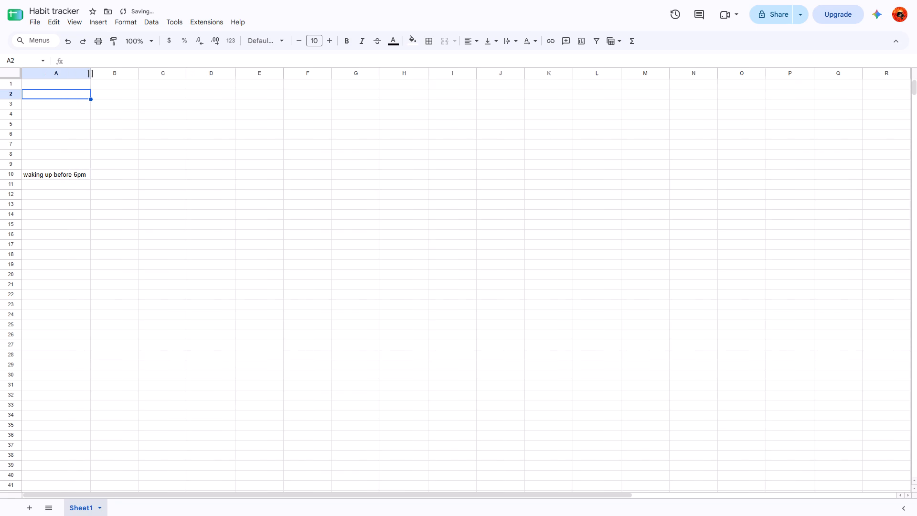
left_click(62, 170)
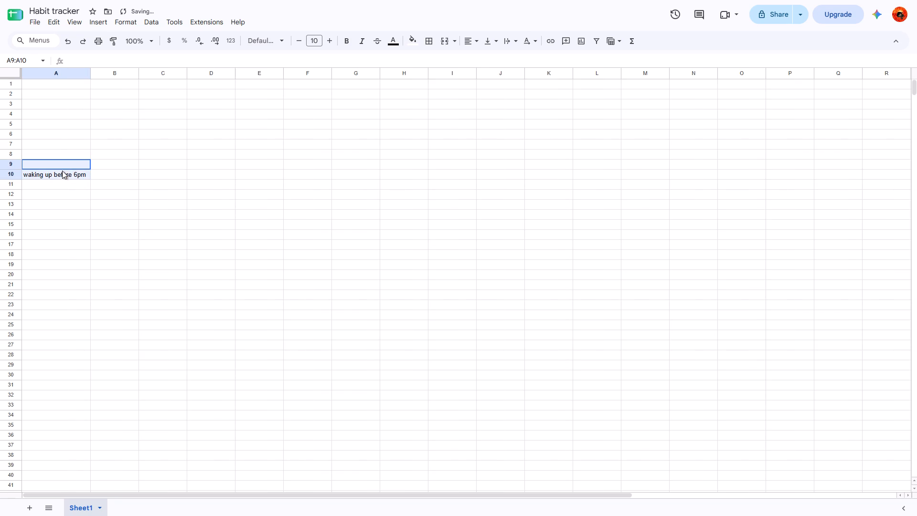
left_click(65, 173)
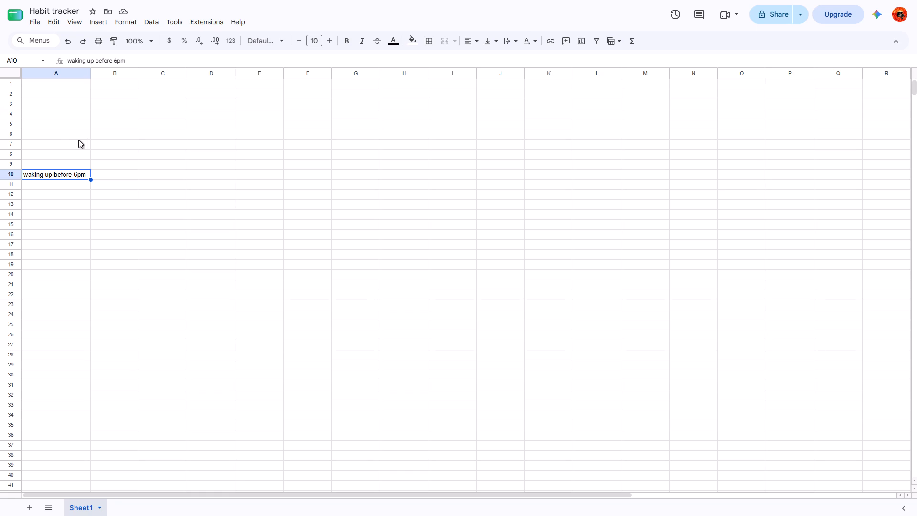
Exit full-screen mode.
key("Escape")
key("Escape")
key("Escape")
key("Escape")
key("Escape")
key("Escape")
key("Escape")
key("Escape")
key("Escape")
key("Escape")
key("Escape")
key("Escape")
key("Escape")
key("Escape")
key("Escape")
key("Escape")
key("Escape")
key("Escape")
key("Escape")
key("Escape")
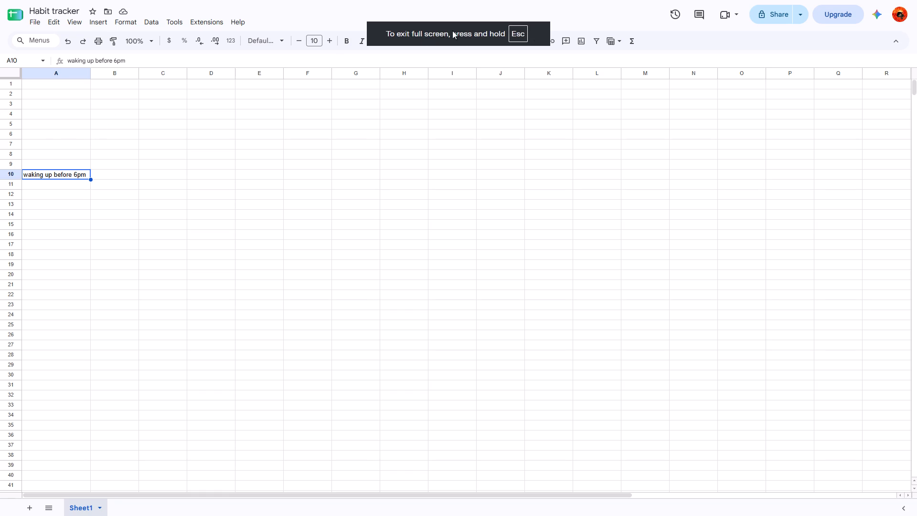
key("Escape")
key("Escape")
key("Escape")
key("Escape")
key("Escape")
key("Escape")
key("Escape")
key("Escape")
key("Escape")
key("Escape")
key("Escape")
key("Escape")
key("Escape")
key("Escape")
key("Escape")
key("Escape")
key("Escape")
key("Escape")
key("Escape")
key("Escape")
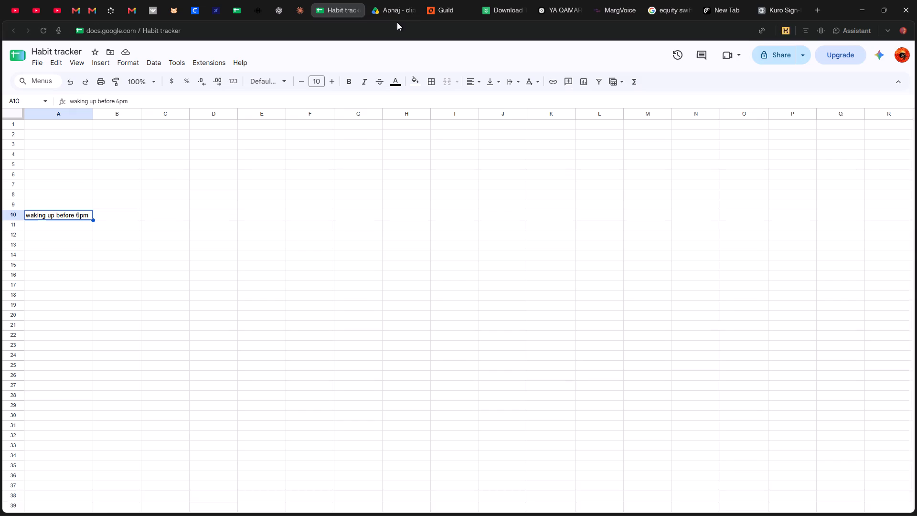
Copy the Week 1 to Week 5 header row from HABIT TRACKER 1.0's JANUARY sheet and paste it at B9 of the Habit tracker spreadsheet.
left_click(231, 7)
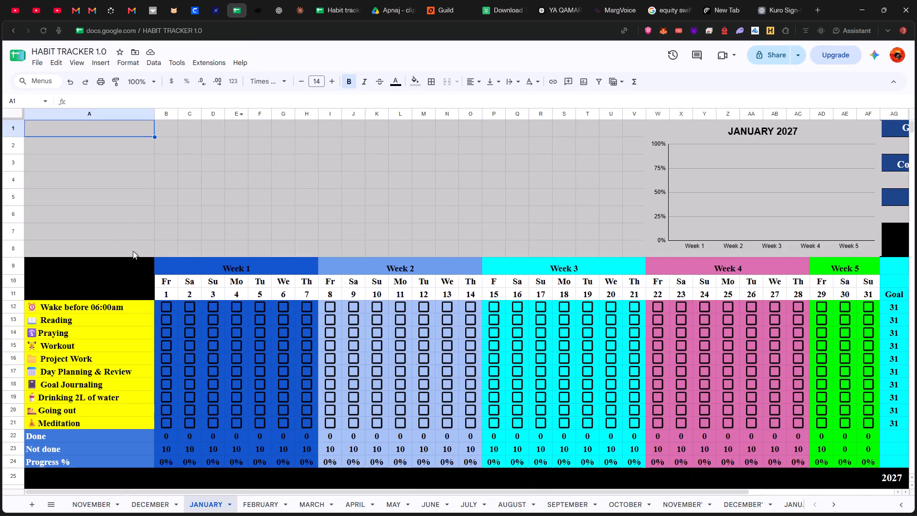
left_click_drag(186, 256, 254, 260)
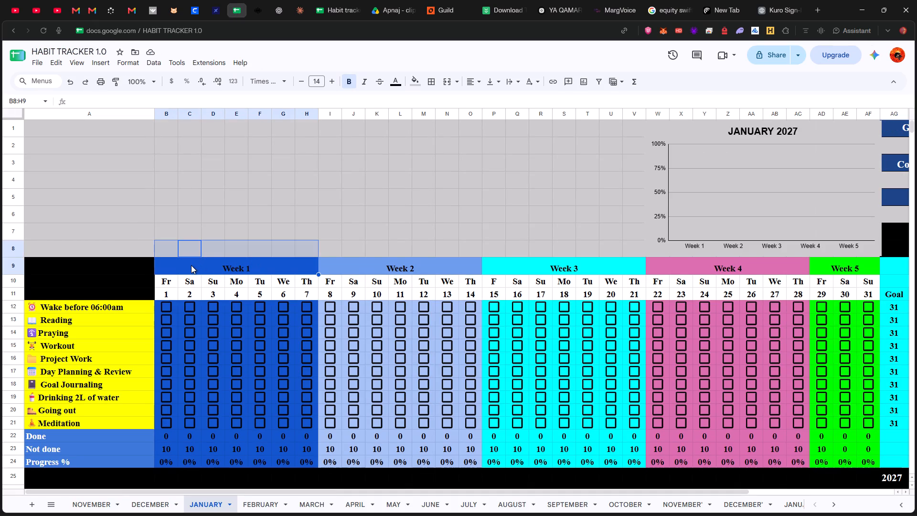
left_click(191, 265)
left_click_drag(179, 266, 737, 260)
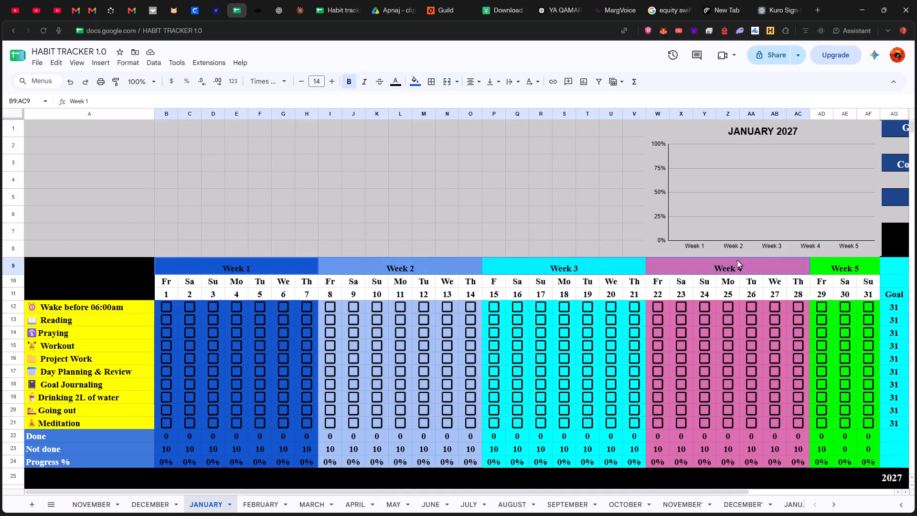
left_click_drag(737, 260, 846, 270)
key("ctrl+c")
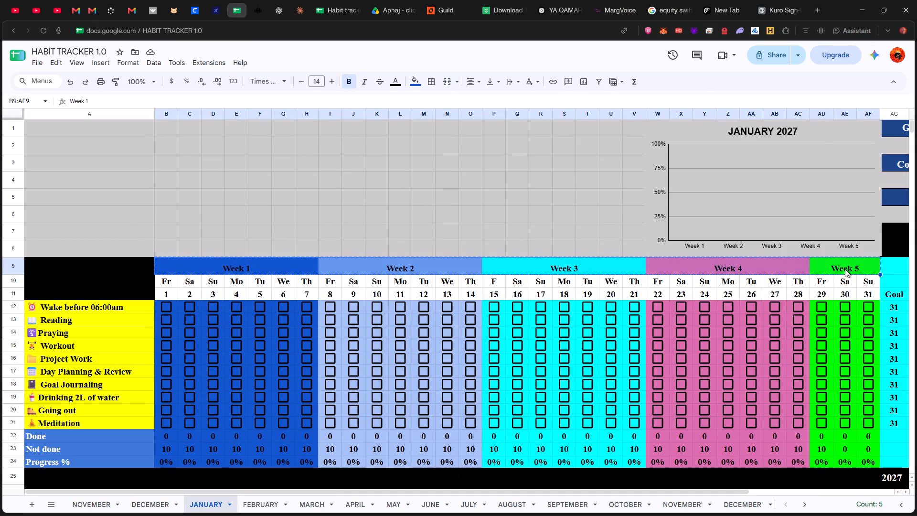
left_click(348, 1)
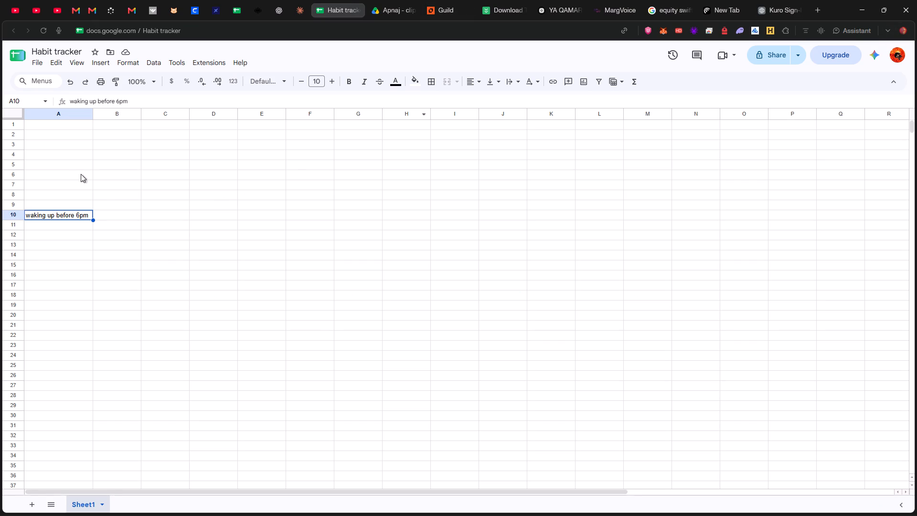
left_click(101, 202)
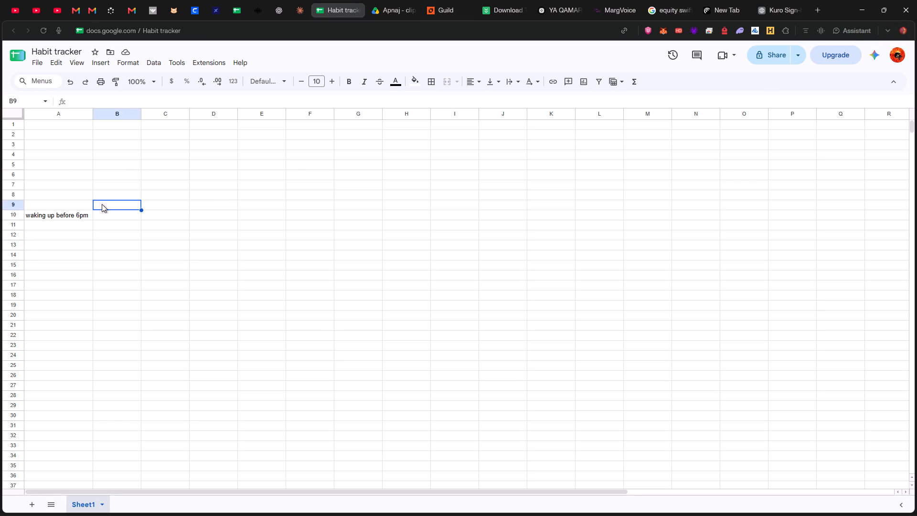
key("ctrl+v")
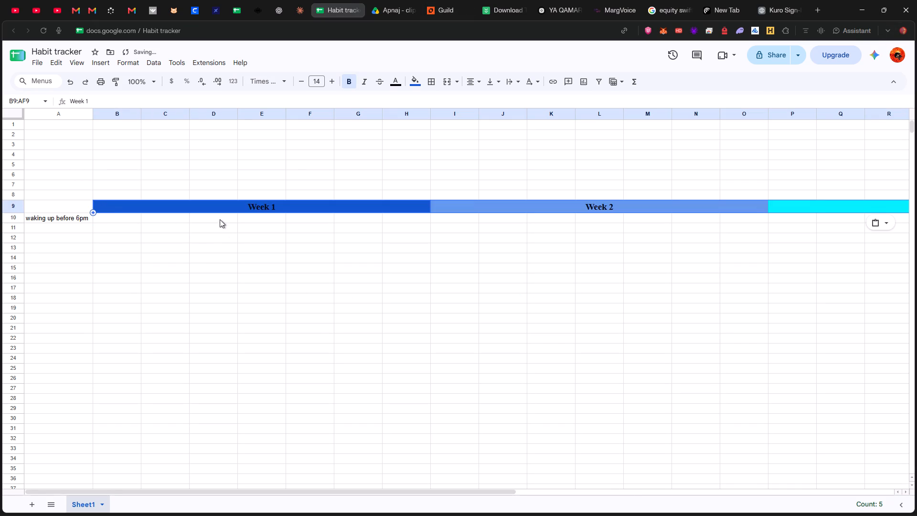
Set the whole sheet's text to Times New Roman at font size 14.
left_click(148, 83)
left_click(143, 115)
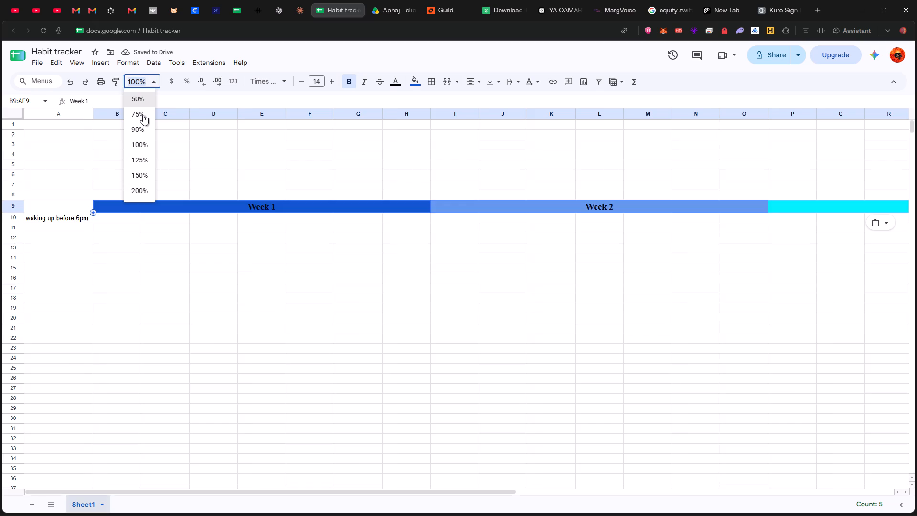
left_click(57, 192)
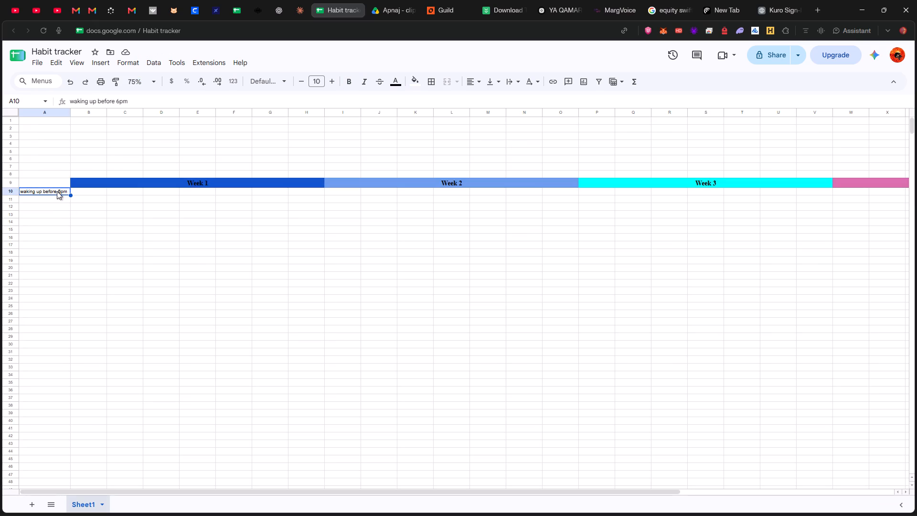
key("ctrl+a")
key("ctrl+a")
key("ctrl+a")
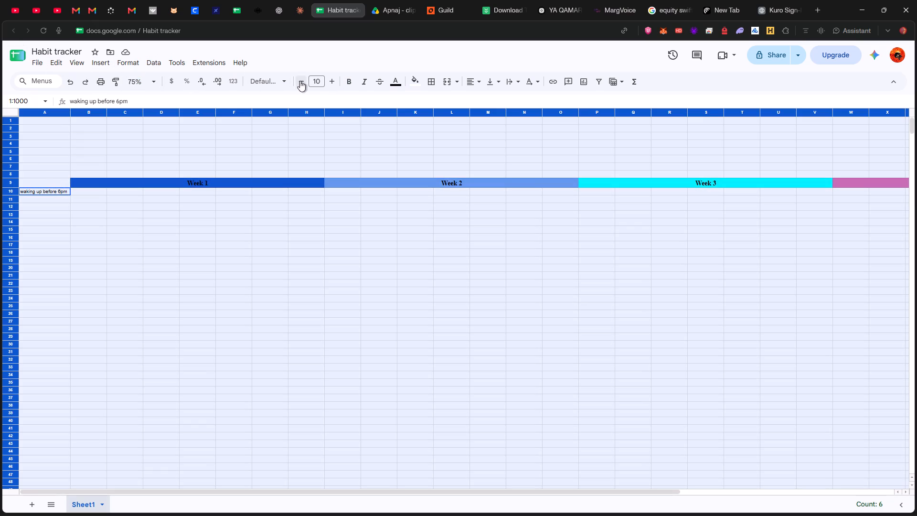
left_click(279, 79)
left_click(277, 178)
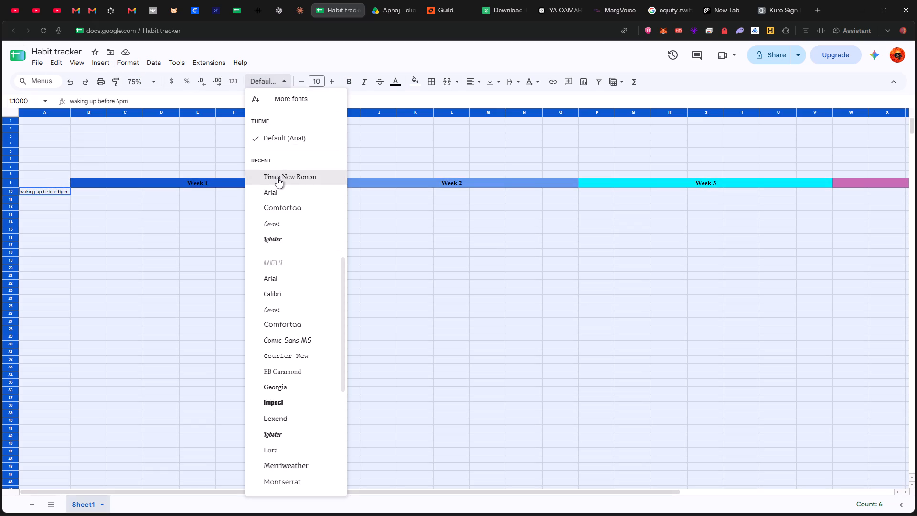
left_click(327, 83)
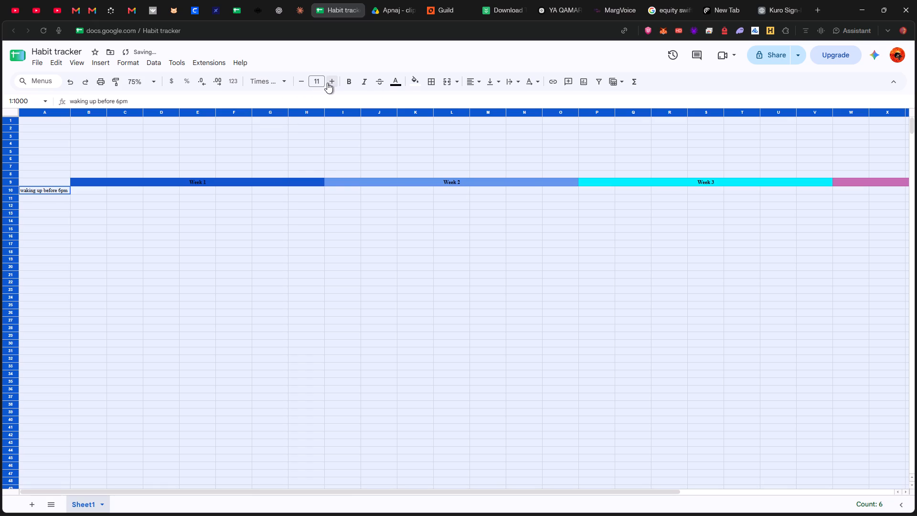
left_click(327, 83)
left_click(327, 83)
left_click(327, 83)
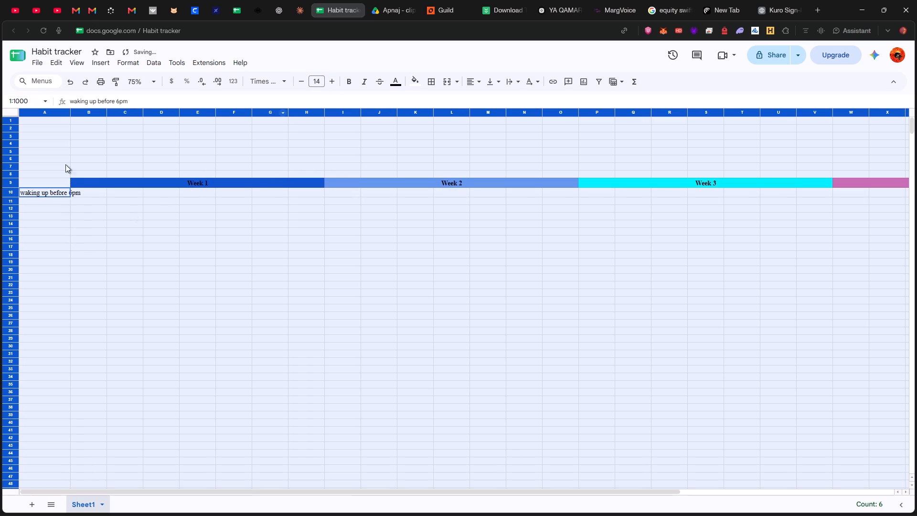
Widen all the columns together so the habit text in A10 fits inside column A.
left_click_drag(71, 111, 86, 112)
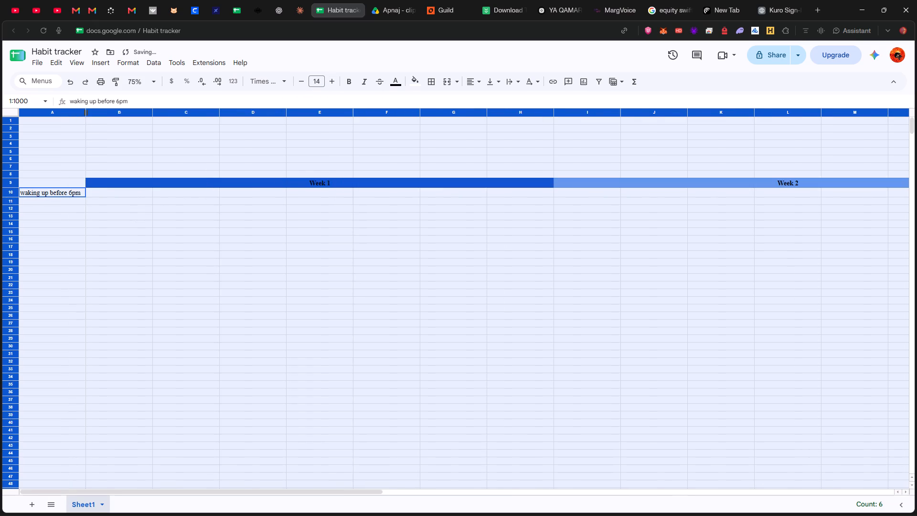
left_click(126, 193)
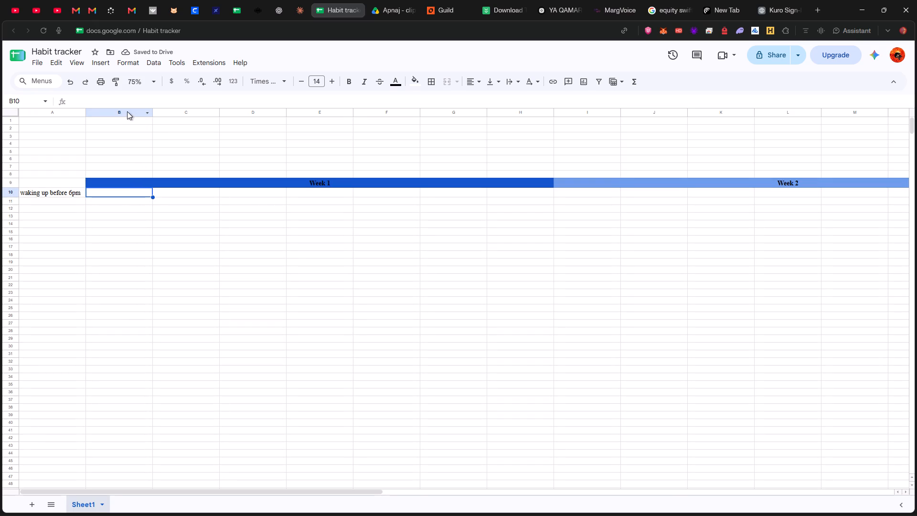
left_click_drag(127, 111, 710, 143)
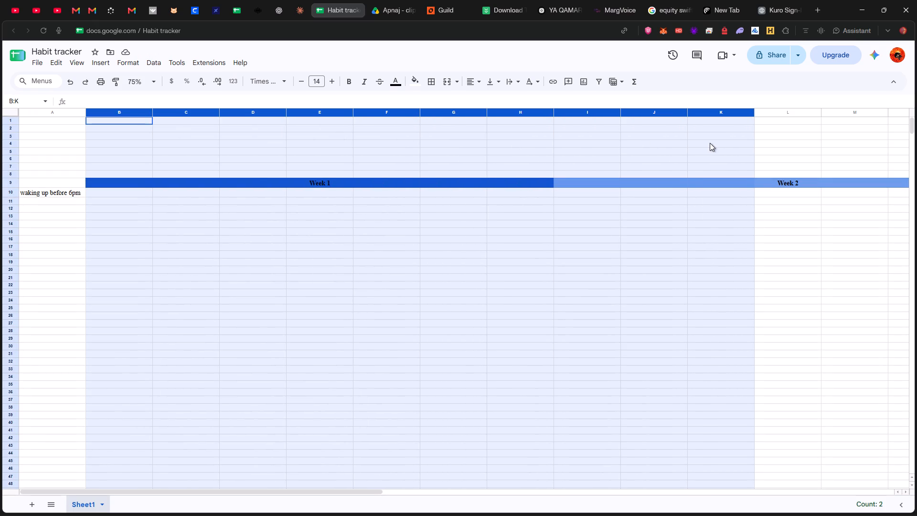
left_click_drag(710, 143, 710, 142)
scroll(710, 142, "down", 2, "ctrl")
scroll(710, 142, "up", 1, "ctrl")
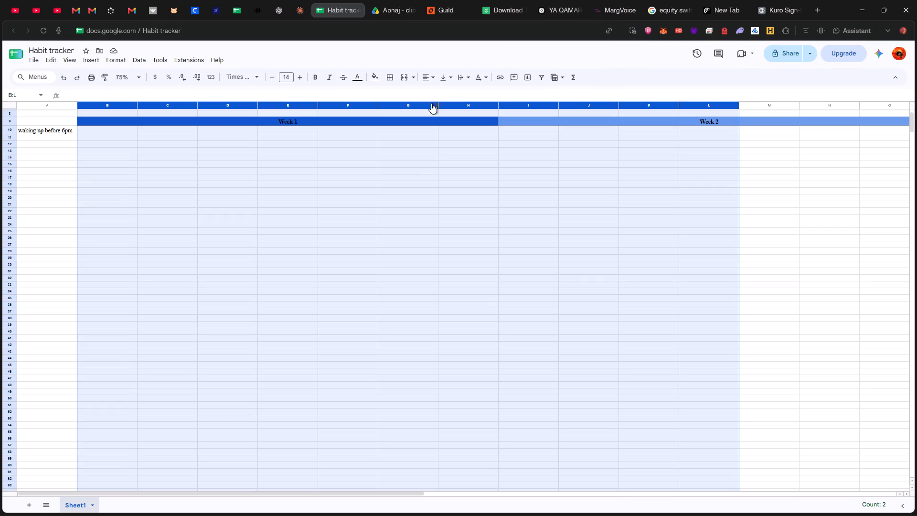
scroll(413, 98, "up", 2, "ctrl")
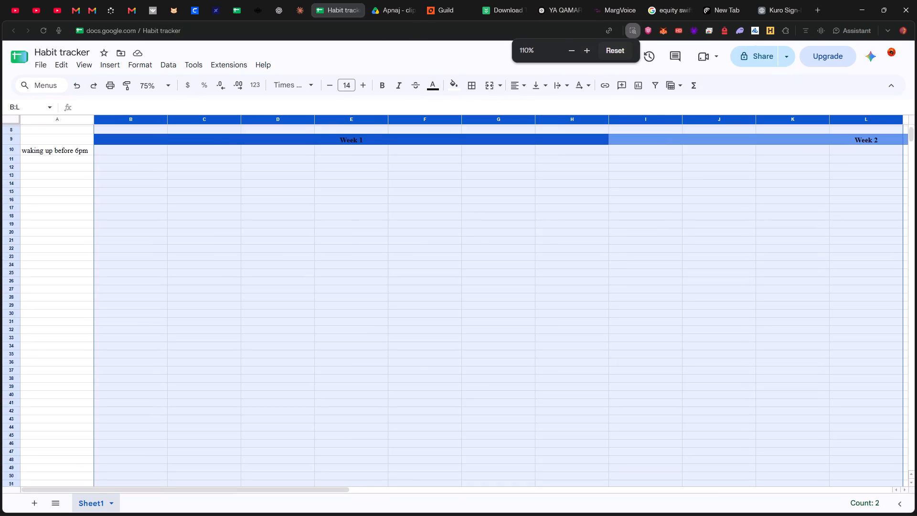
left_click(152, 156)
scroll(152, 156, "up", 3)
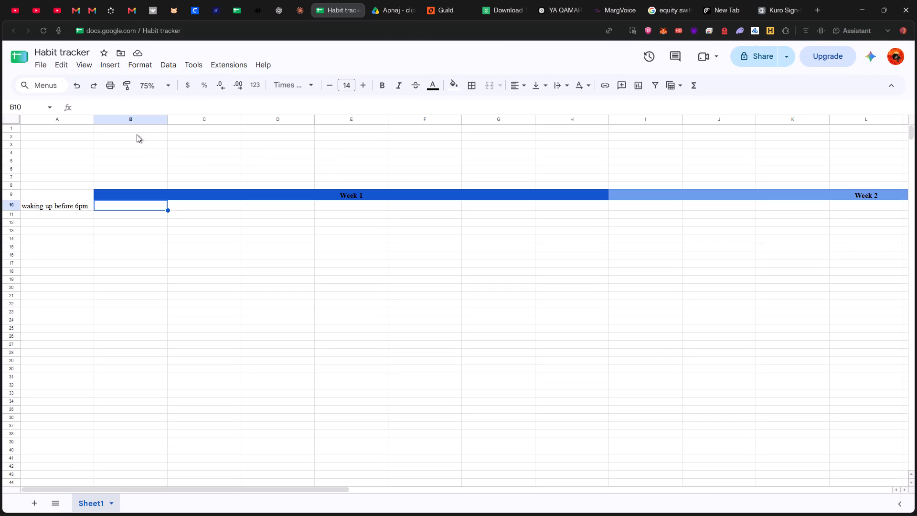
Narrow columns B through AF equally into small day cells so the Week 1 to Week 5 headers become compact.
left_click(165, 86)
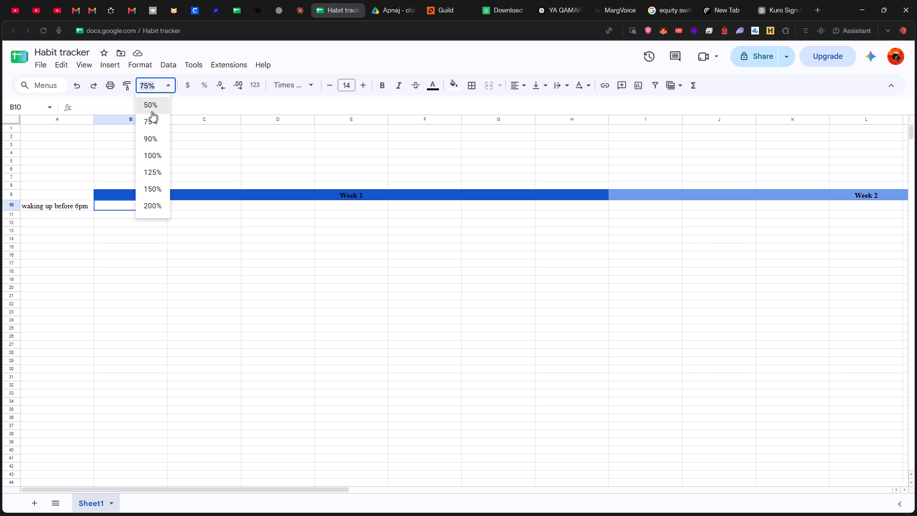
left_click(151, 110)
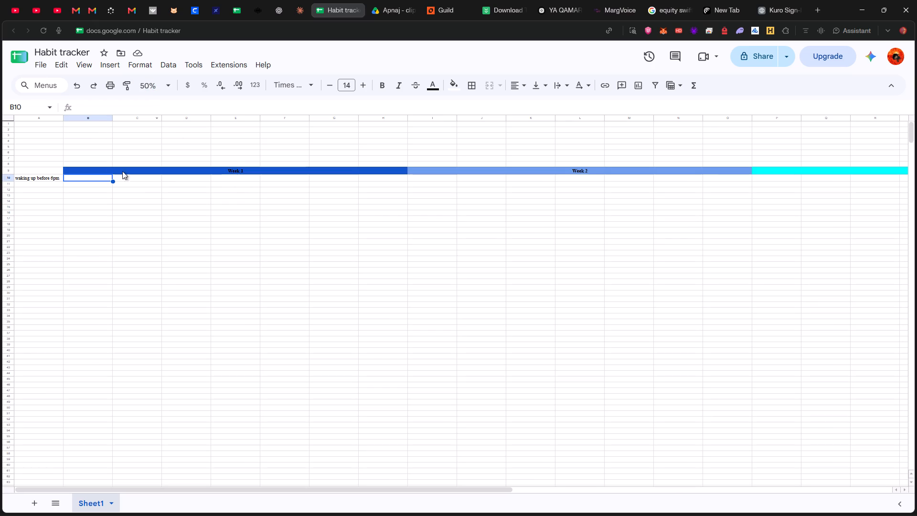
left_click_drag(91, 119, 778, 124)
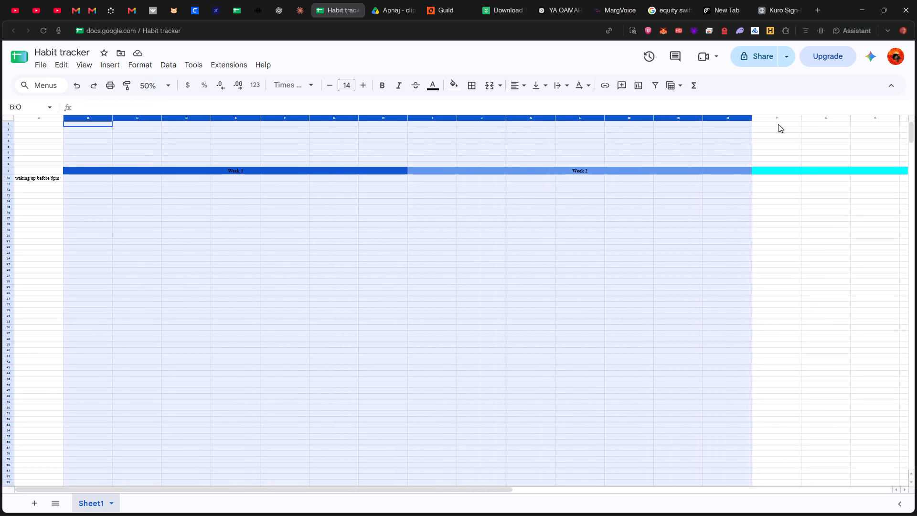
left_click_drag(778, 124, 916, 142)
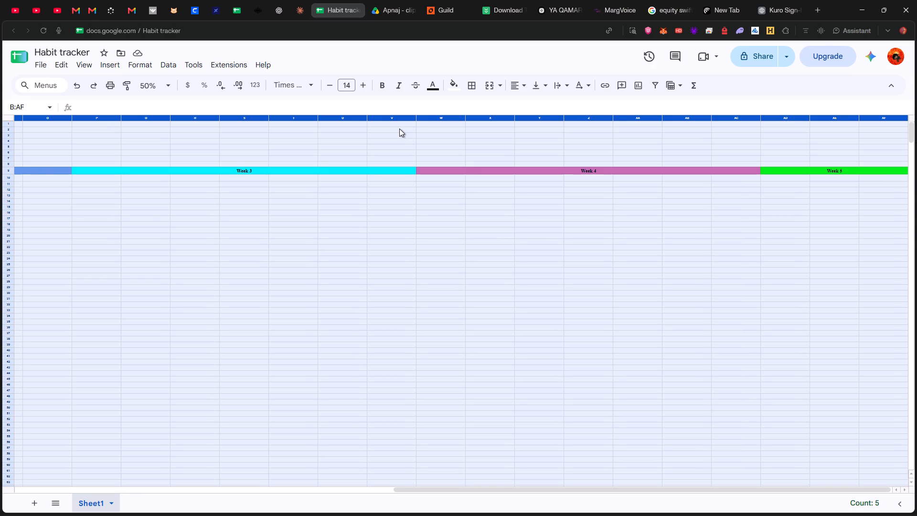
left_click_drag(416, 119, 409, 120)
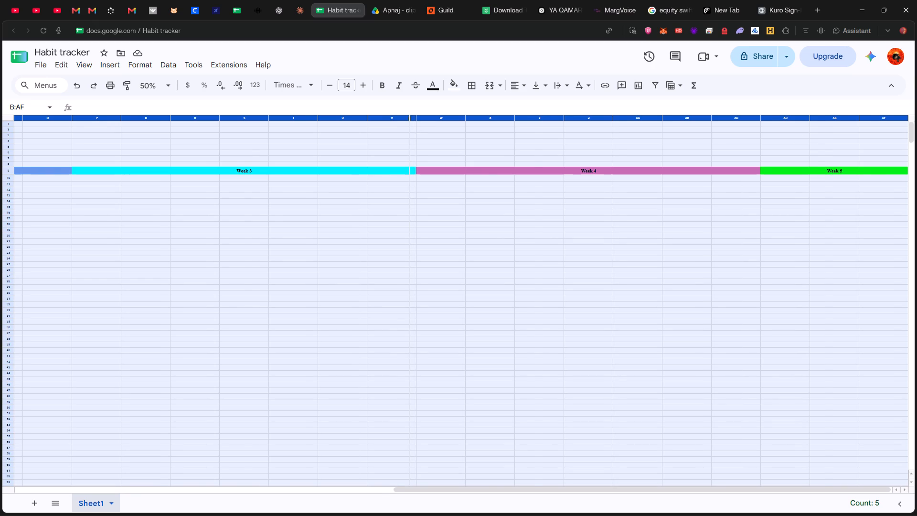
left_click_drag(409, 120, 408, 120)
left_click(408, 120)
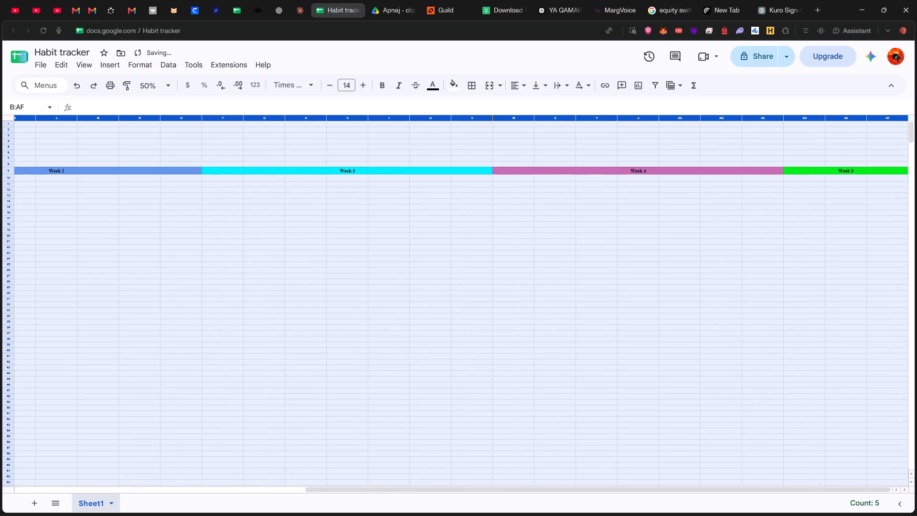
left_click_drag(410, 119, 399, 120)
left_click_drag(399, 120, 396, 120)
left_click_drag(400, 121, 400, 121)
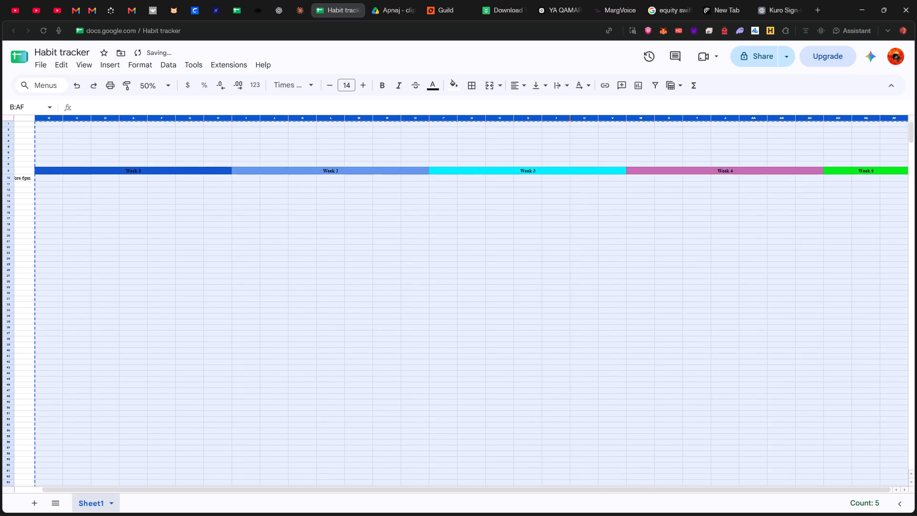
left_click_drag(400, 121, 394, 119)
left_click(403, 119)
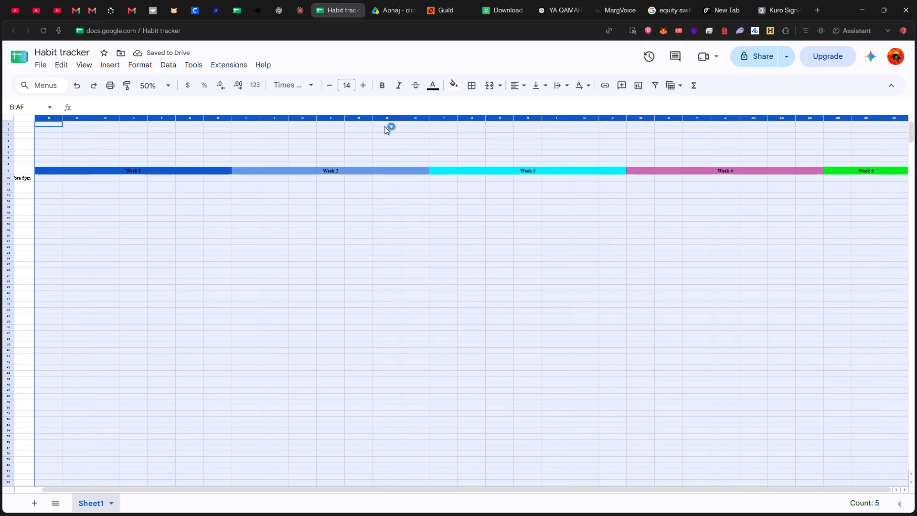
left_click_drag(429, 118, 416, 118)
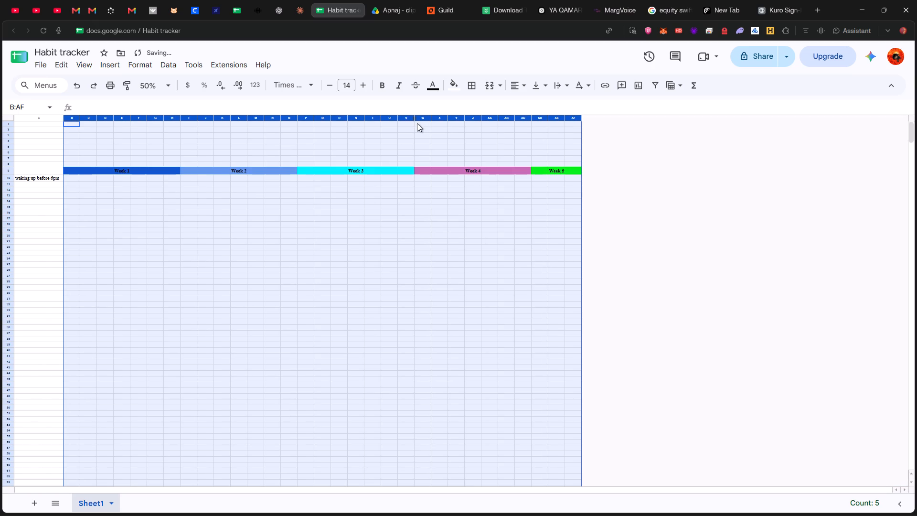
left_click(415, 119)
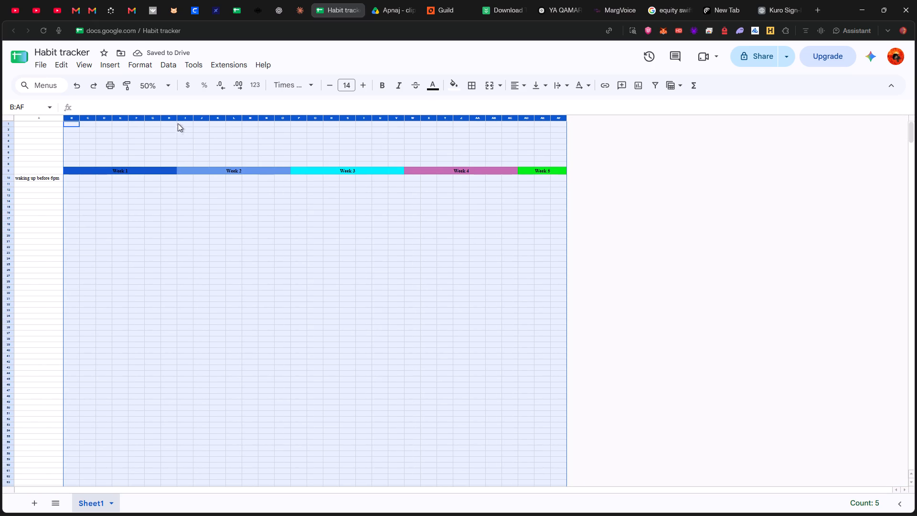
left_click_drag(176, 119, 171, 116)
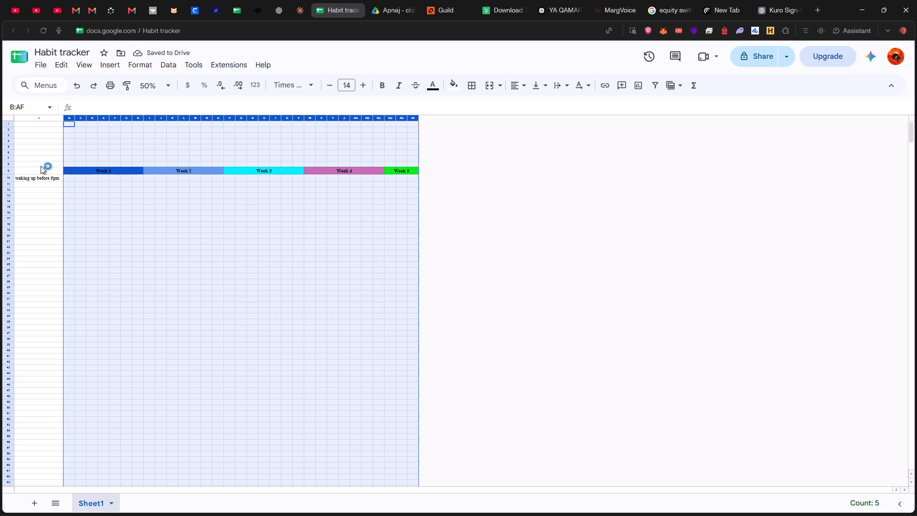
Capitalise the first letter of the habit in A10 so it reads "Waking up before 6pm".
left_click(35, 181)
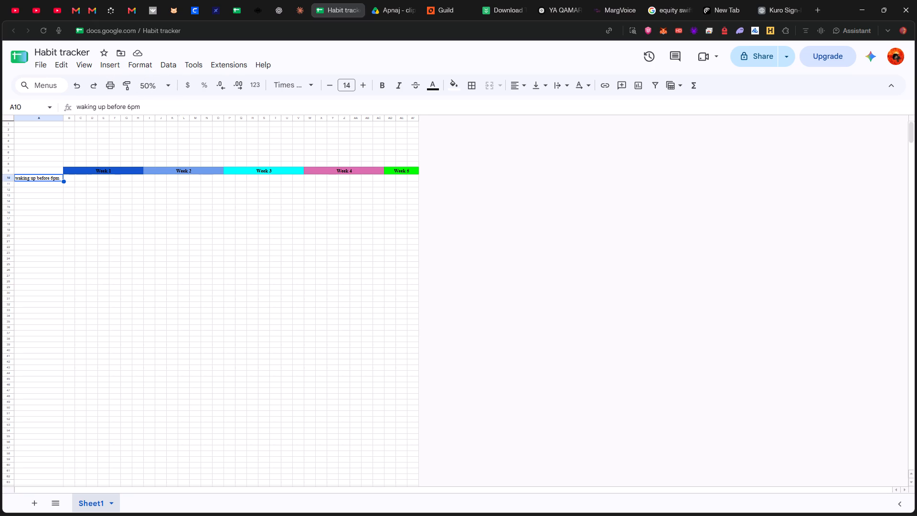
left_click(167, 85)
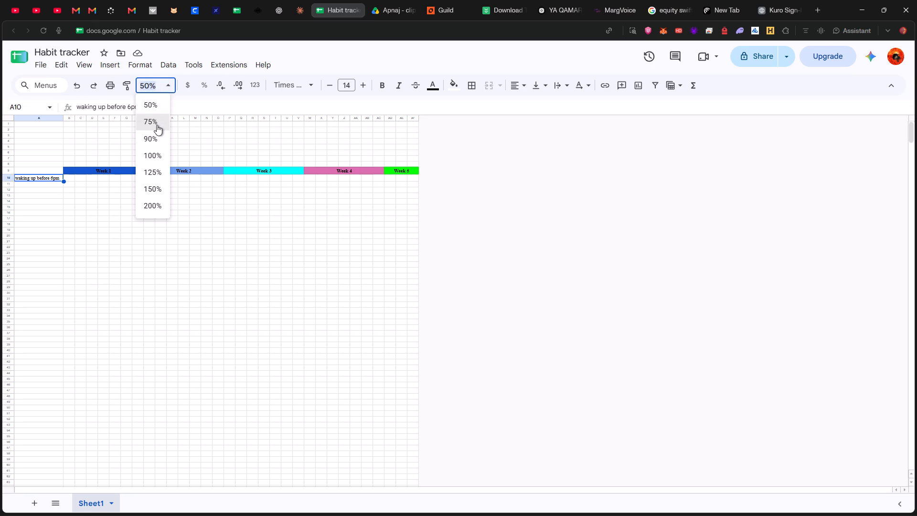
left_click(157, 126)
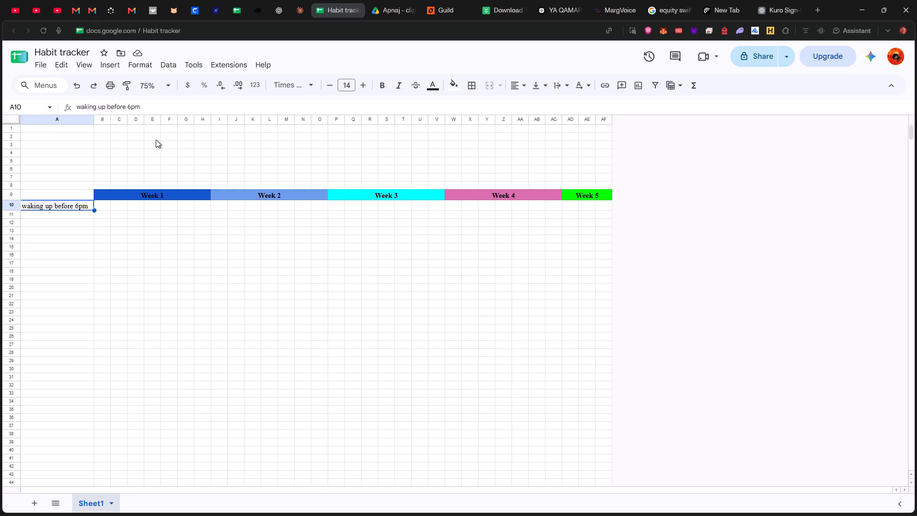
left_click(161, 92)
left_click(154, 137)
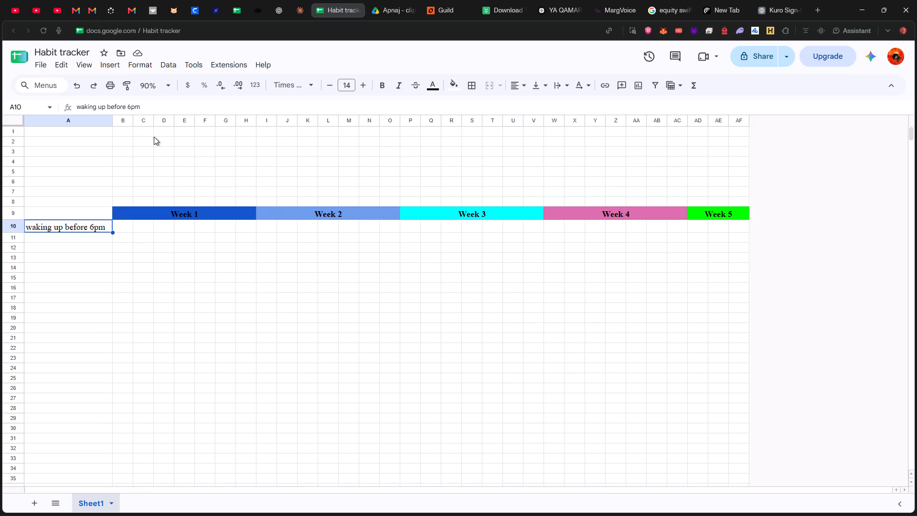
scroll(113, 228, "down", 2)
scroll(103, 204, "up", 2)
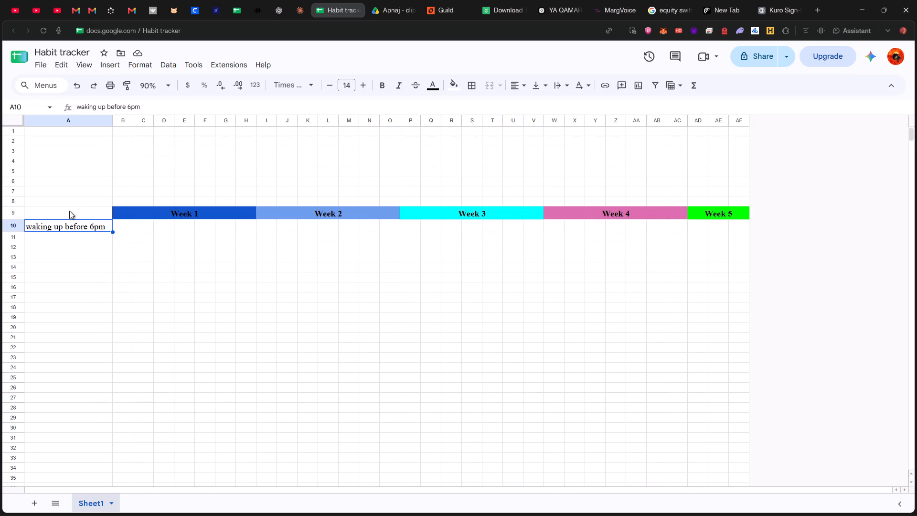
triple_click(67, 222)
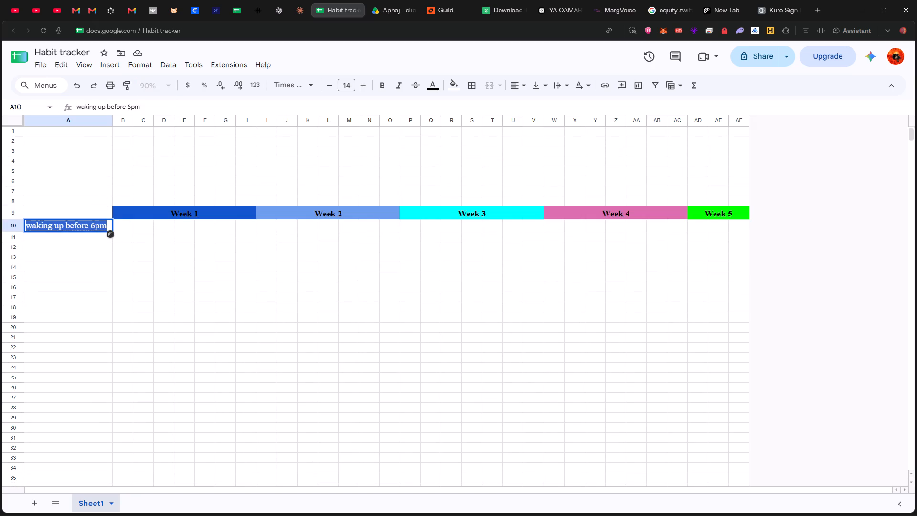
left_click(30, 227)
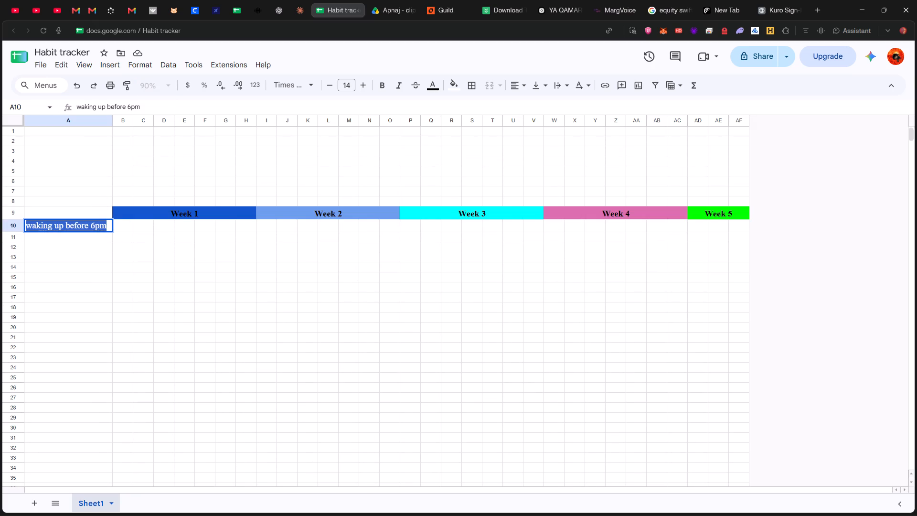
left_click(33, 227)
key("BackSpace")
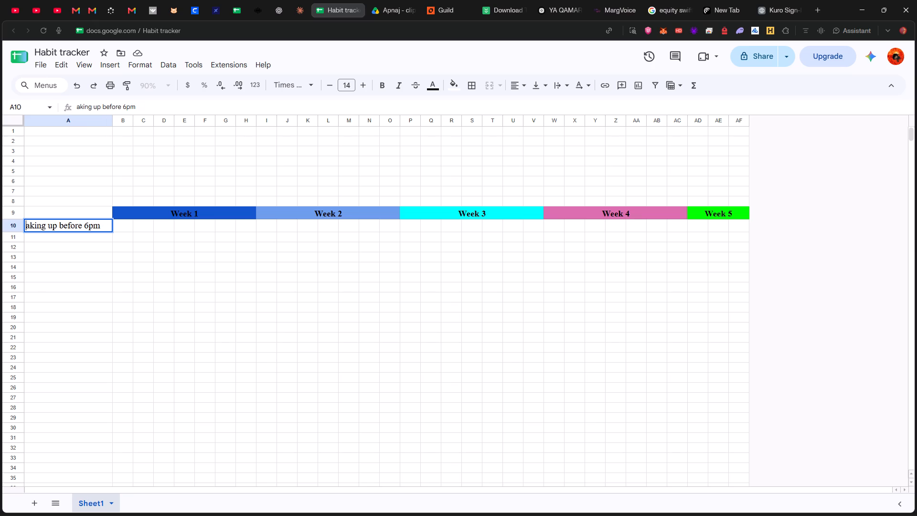
key("shift+w")
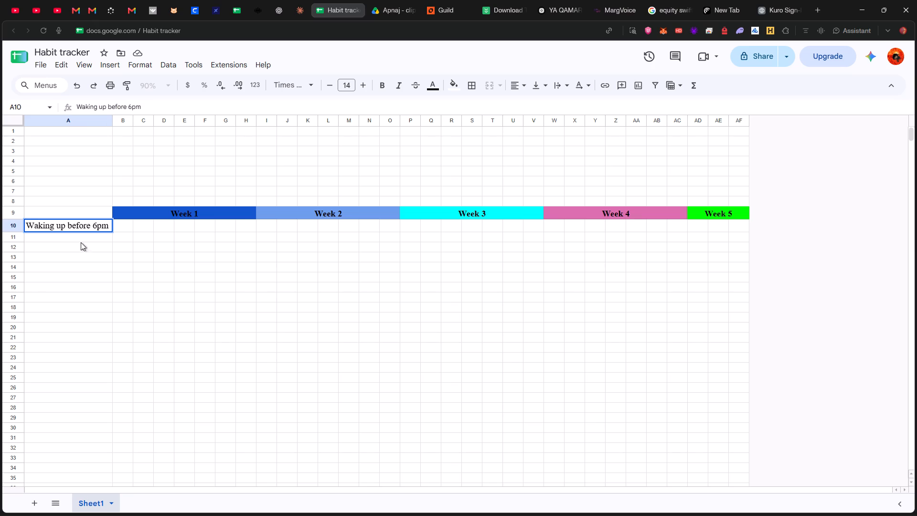
left_click(81, 237)
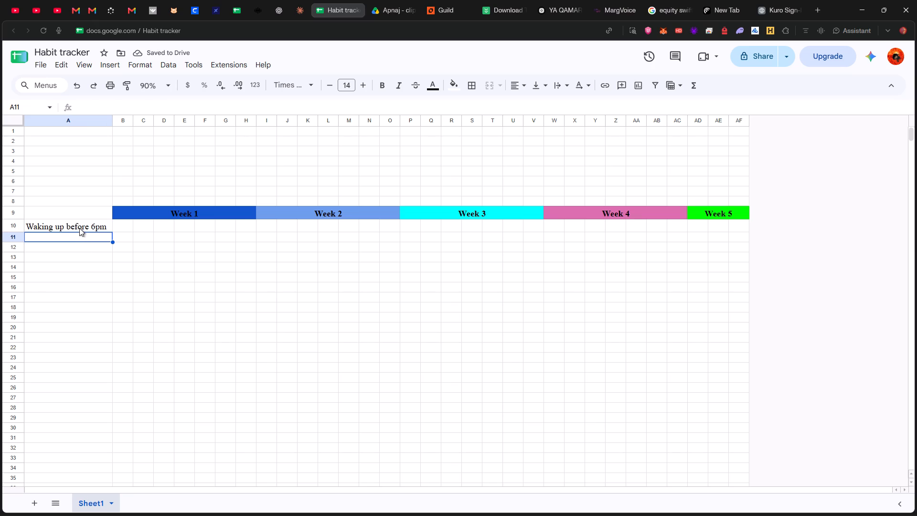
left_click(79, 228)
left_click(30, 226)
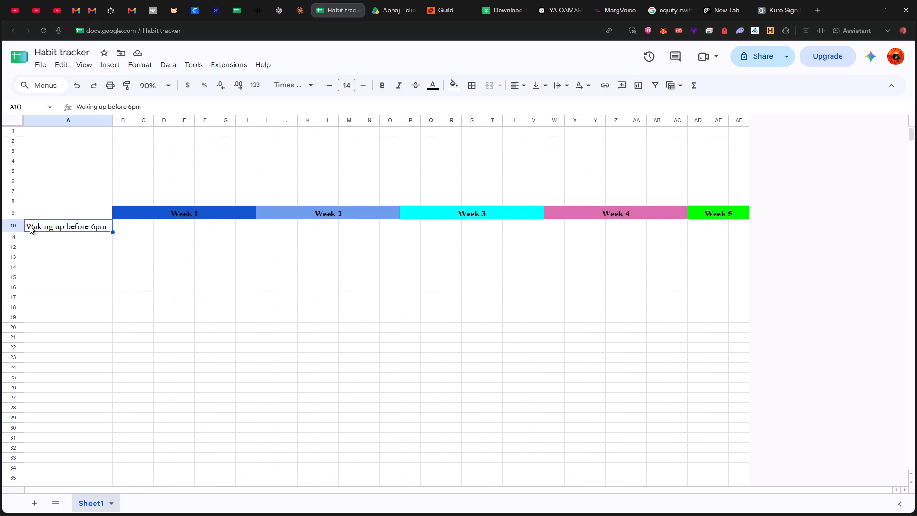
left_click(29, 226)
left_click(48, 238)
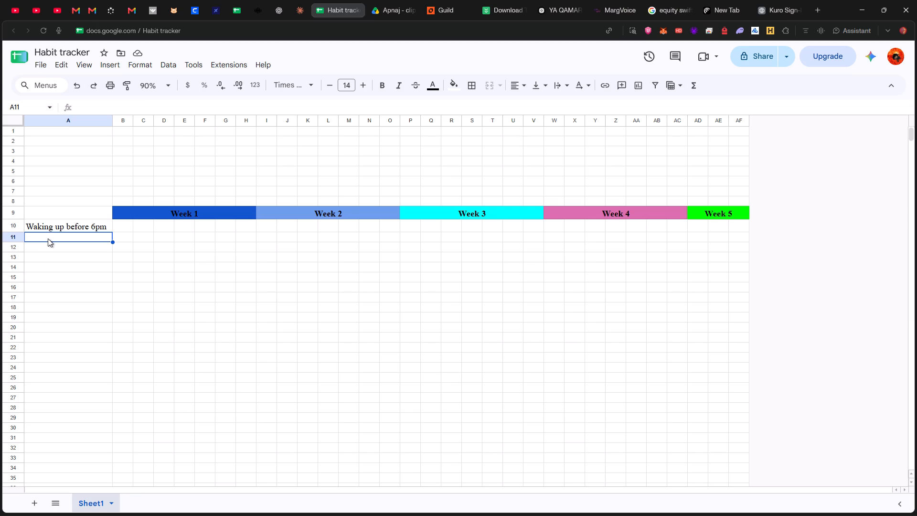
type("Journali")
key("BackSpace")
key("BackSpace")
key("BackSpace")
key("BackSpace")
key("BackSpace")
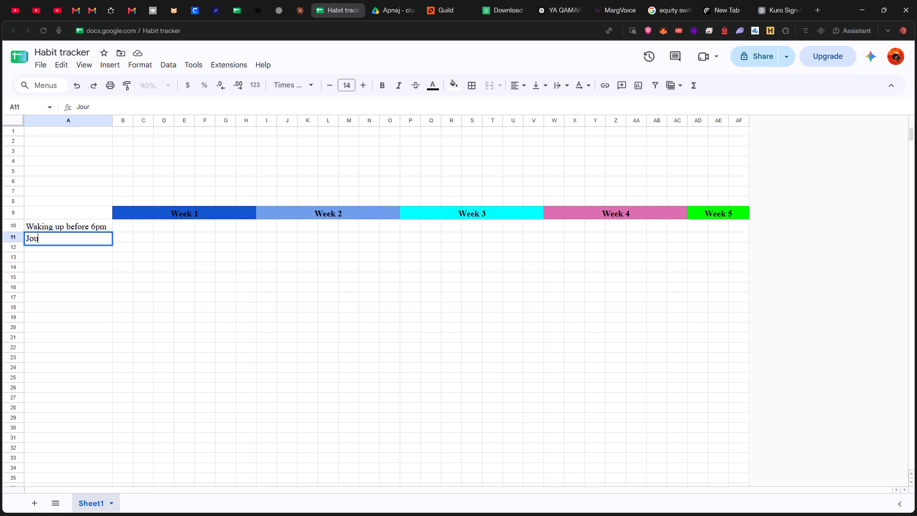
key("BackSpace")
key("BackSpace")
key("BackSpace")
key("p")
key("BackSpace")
Enter the habits "Praying", "Reading" and "Workout" in cells A11, A12 and A13.
type("Pra")
type("ying")
key("space")
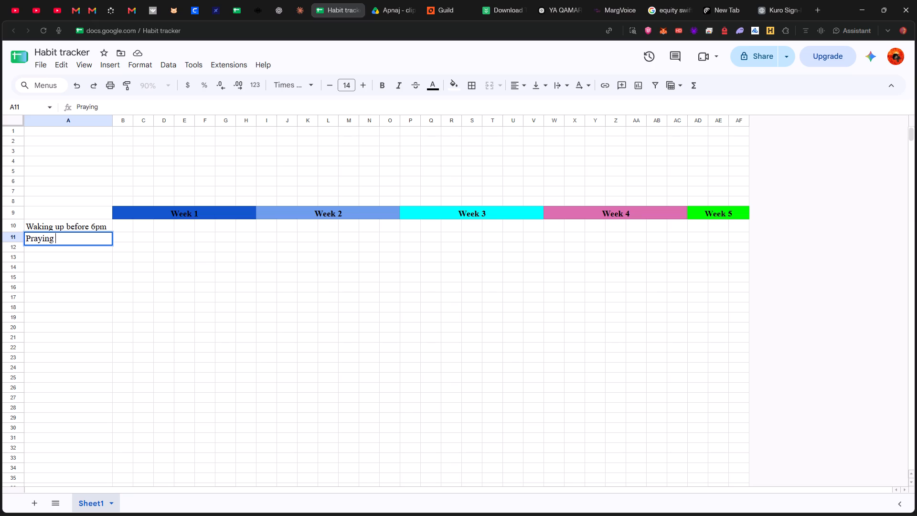
key("Return")
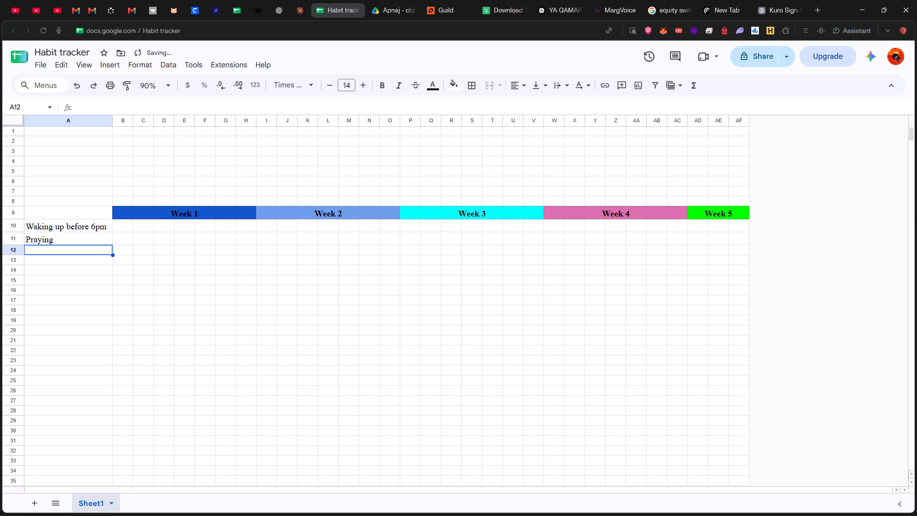
type("Reaing")
key("space")
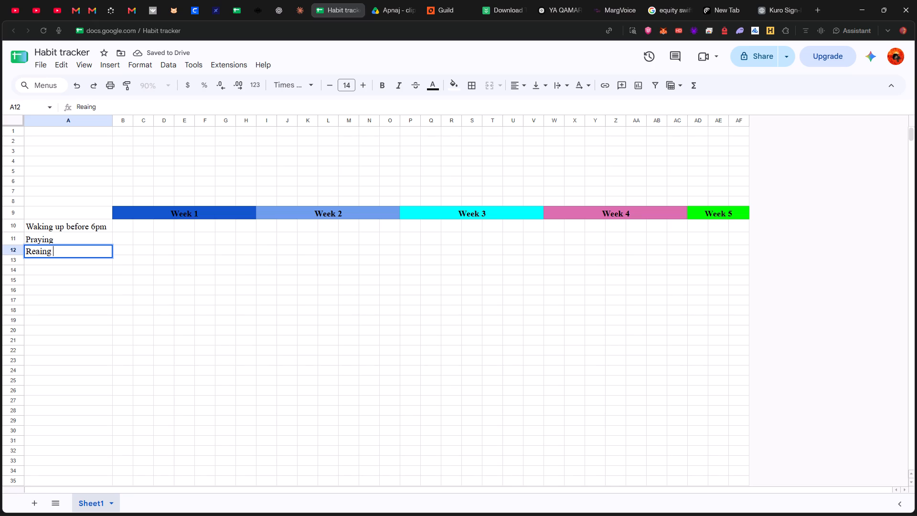
key("BackSpace")
key("BackSpace")
key("BackSpace")
key("BackSpace")
key("BackSpace")
type("ading")
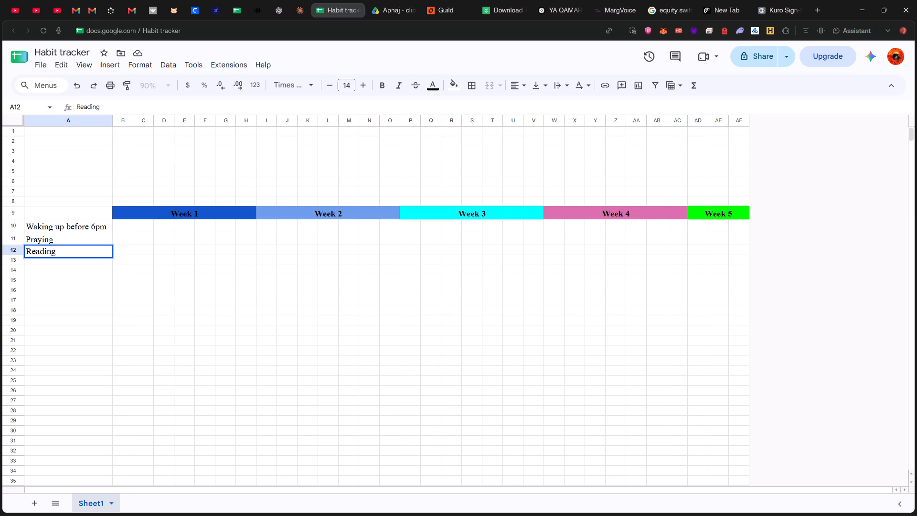
key("Return")
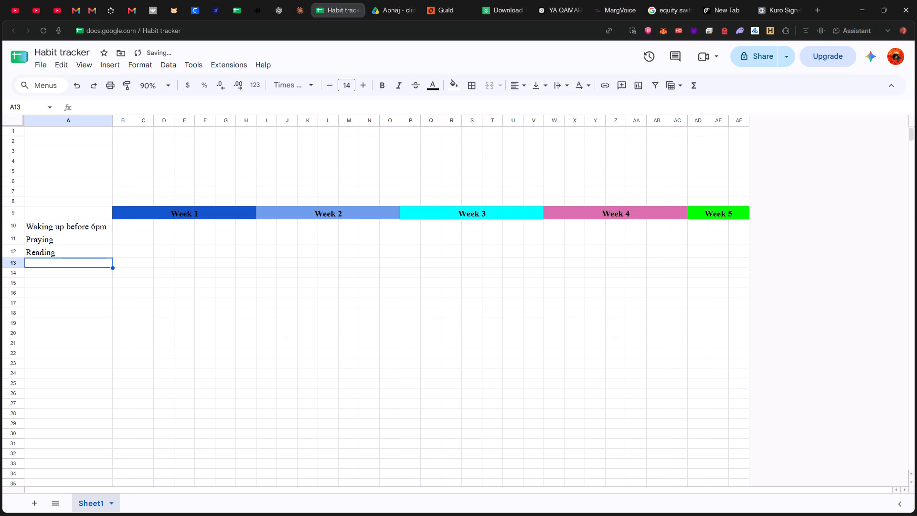
type("Wo")
type("rkout")
key("Return")
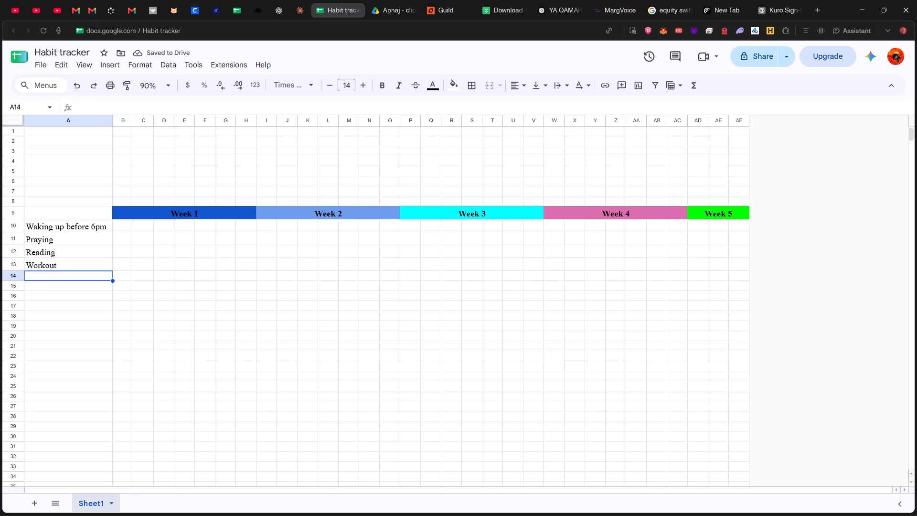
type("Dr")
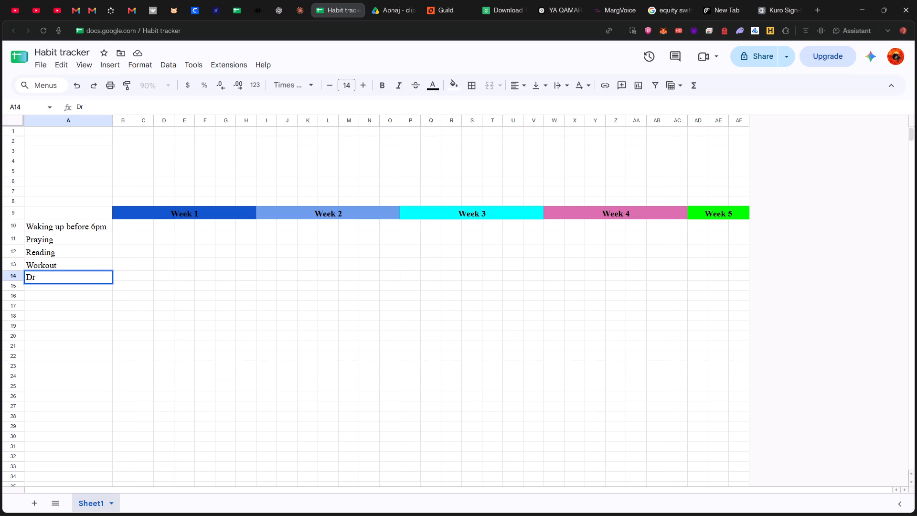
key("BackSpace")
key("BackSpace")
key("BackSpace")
Enter "Project work" as the habit in A14, directly below Workout.
type("Project work")
key("space")
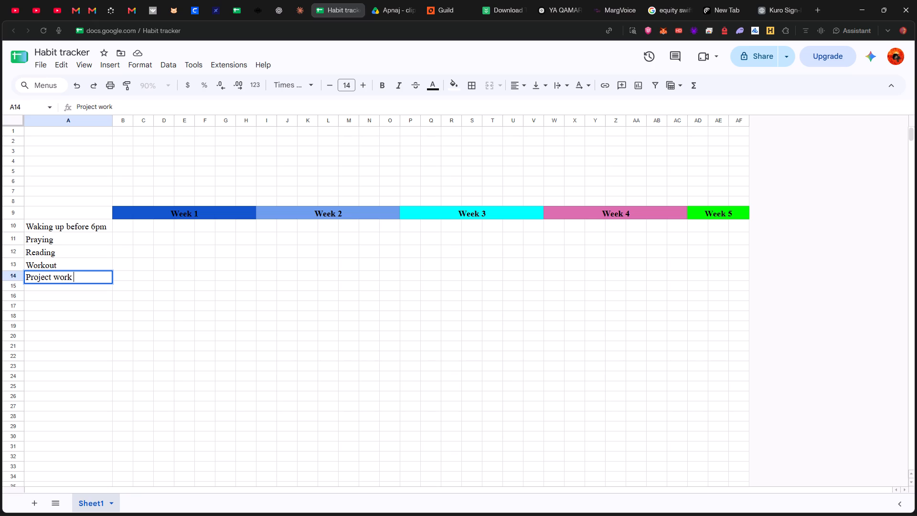
key("Return")
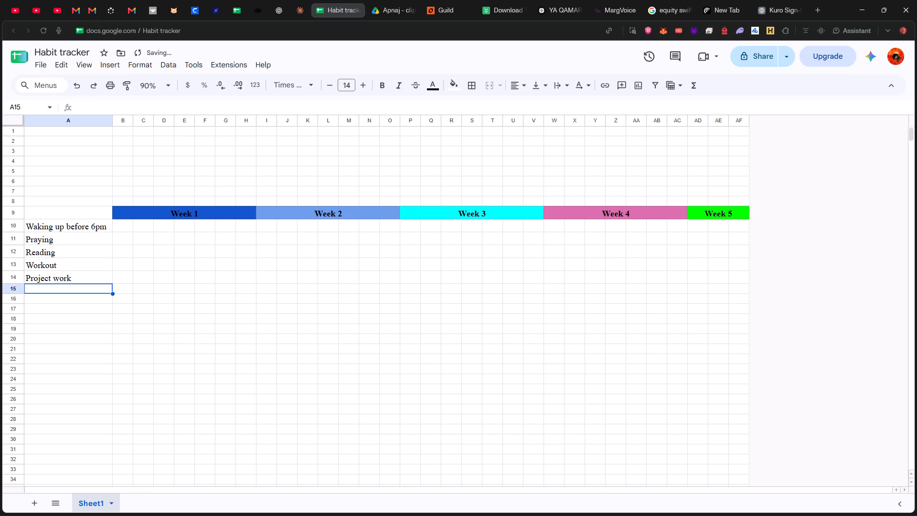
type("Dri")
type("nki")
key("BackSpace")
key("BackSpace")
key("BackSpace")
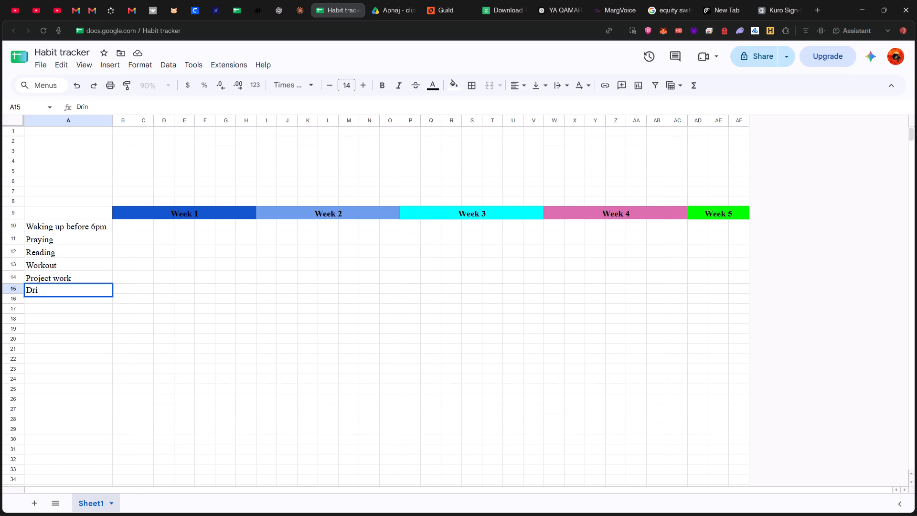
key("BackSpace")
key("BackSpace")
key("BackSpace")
Enter "Meditation" as the habit in A15, directly below Project work.
type("Medita")
type("tion")
key("Return")
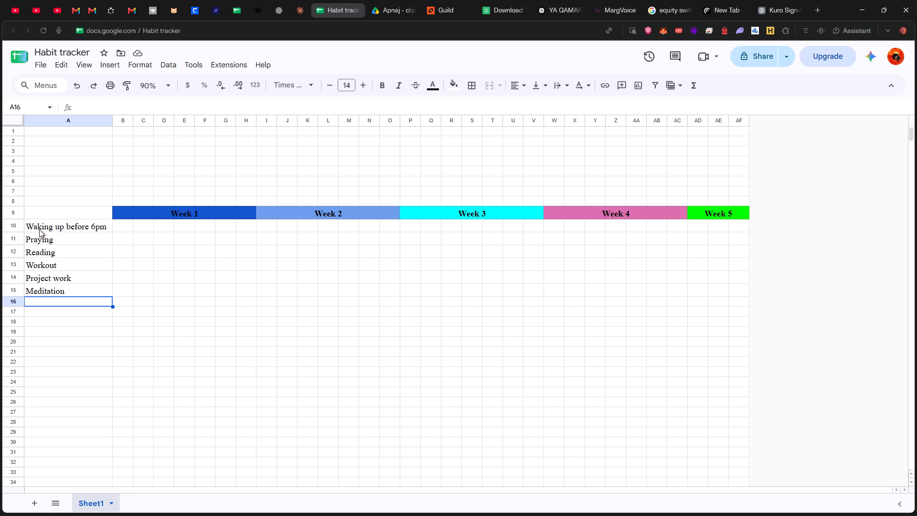
Move the habit list in A10:A15 down two rows so that it starts in A12.
left_click_drag(36, 225, 73, 280)
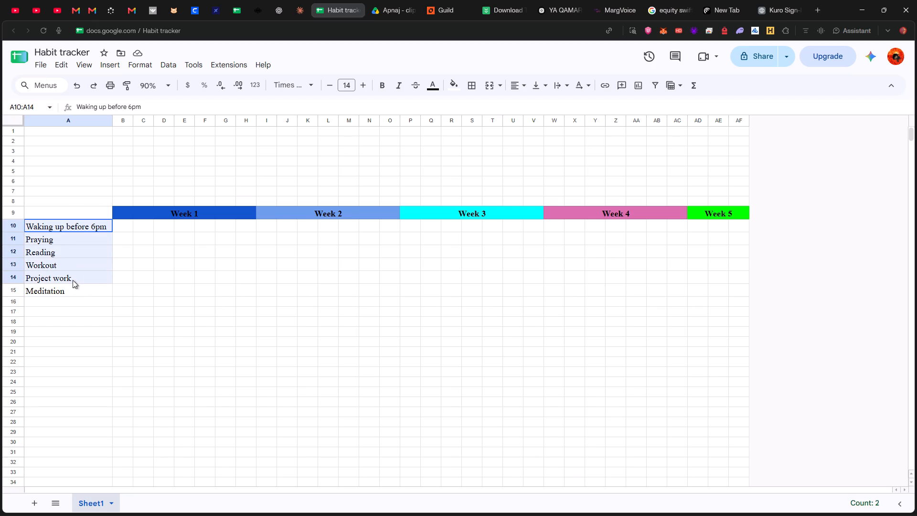
left_click_drag(73, 280, 75, 289)
key("ctrl+x")
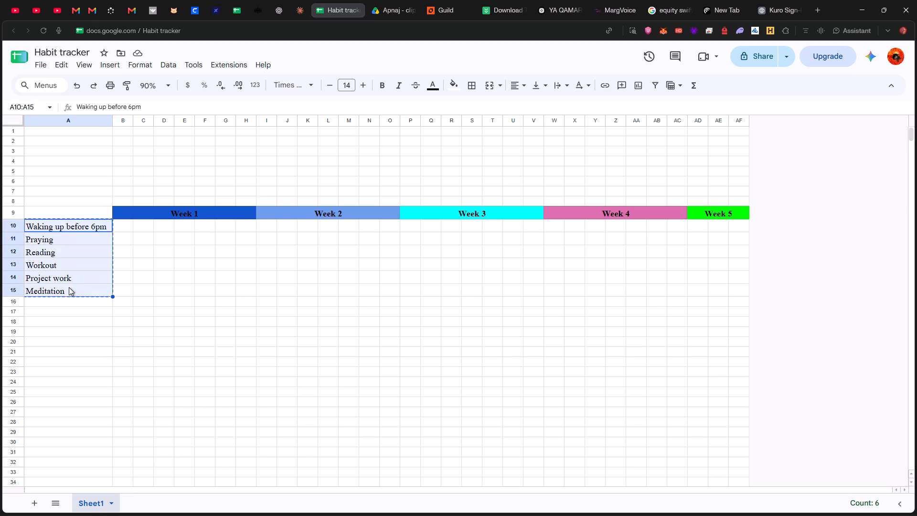
left_click(64, 247)
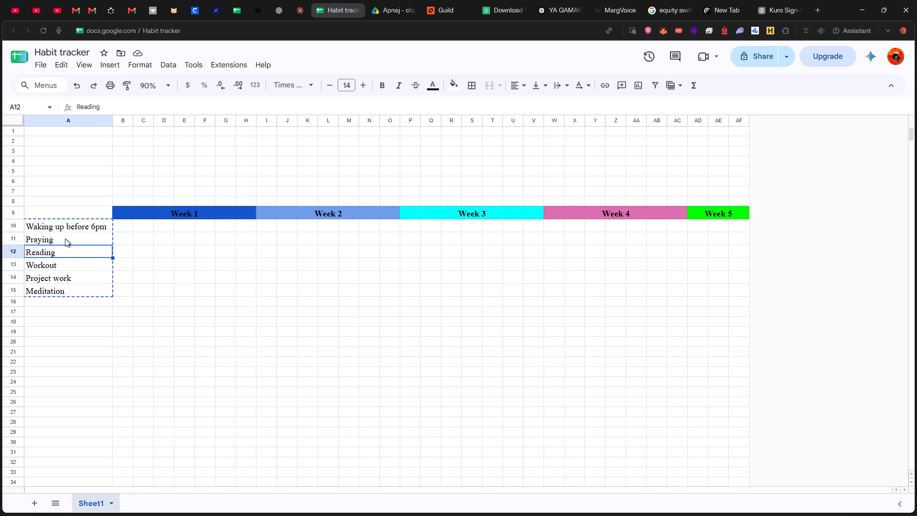
left_click(65, 237)
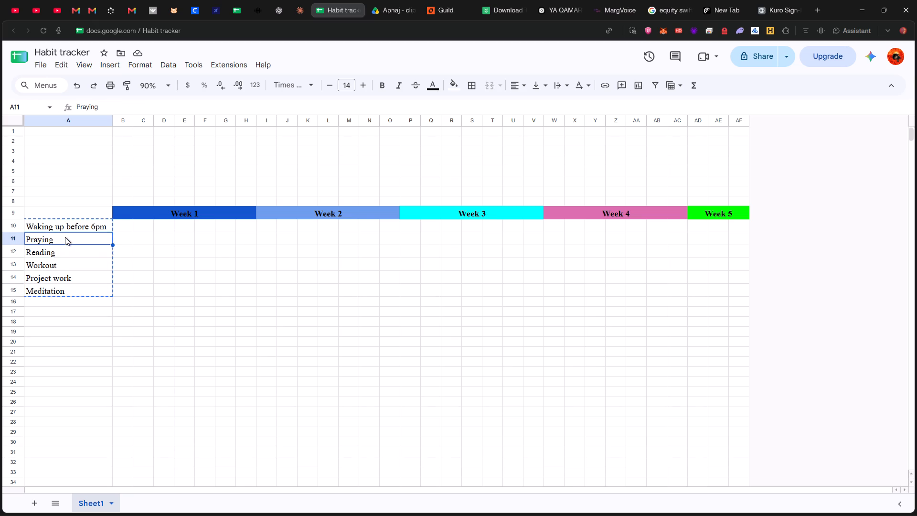
left_click(66, 250)
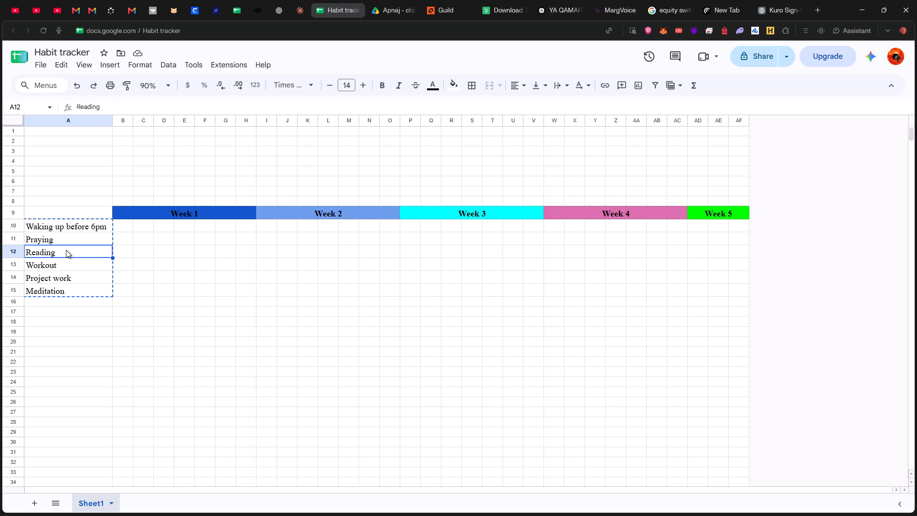
key("ctrl+v")
Enter "Drinking 2L of water" as the habit in A18, directly below Meditation.
left_click(61, 320)
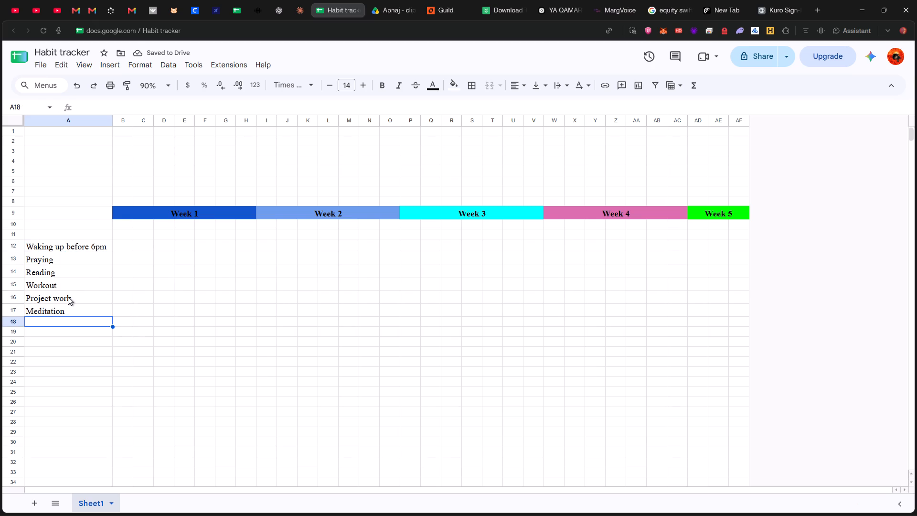
type("Drinking")
key("space")
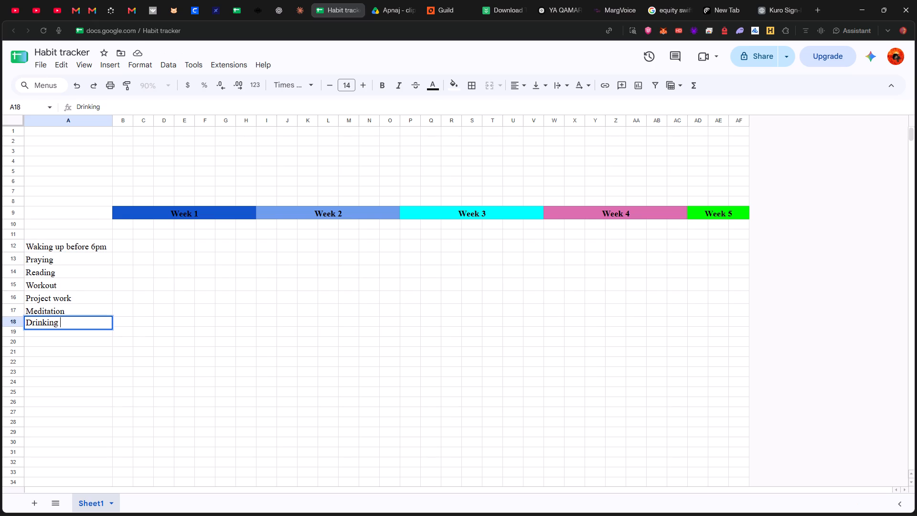
key("shift+at")
key("BackSpace")
key("2")
key("shift+l")
type("iter")
key("BackSpace")
key("BackSpace")
key("BackSpace")
key("BackSpace")
key("space")
type("of water")
key("Return")
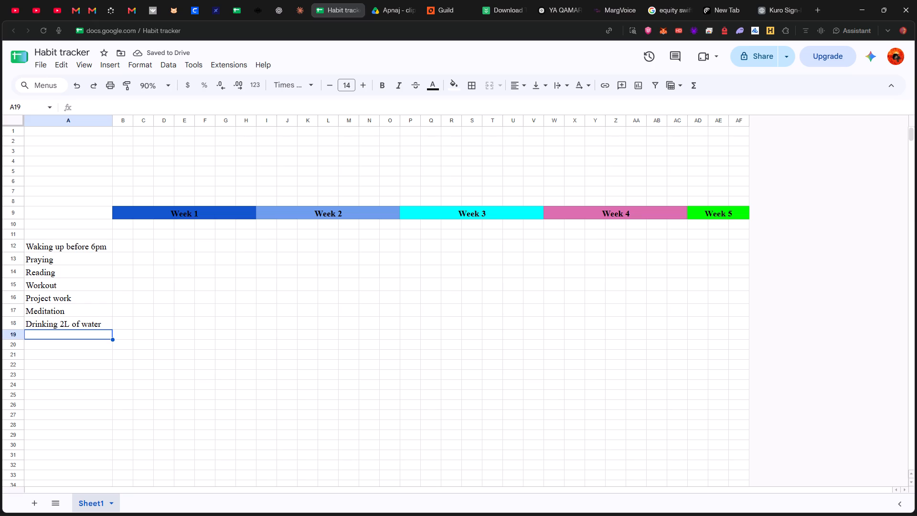
Enter the habits "Going Out" in A19 and "Journaling" in A20.
key("shift+g")
type("oing")
key("space")
type("Out")
key("space")
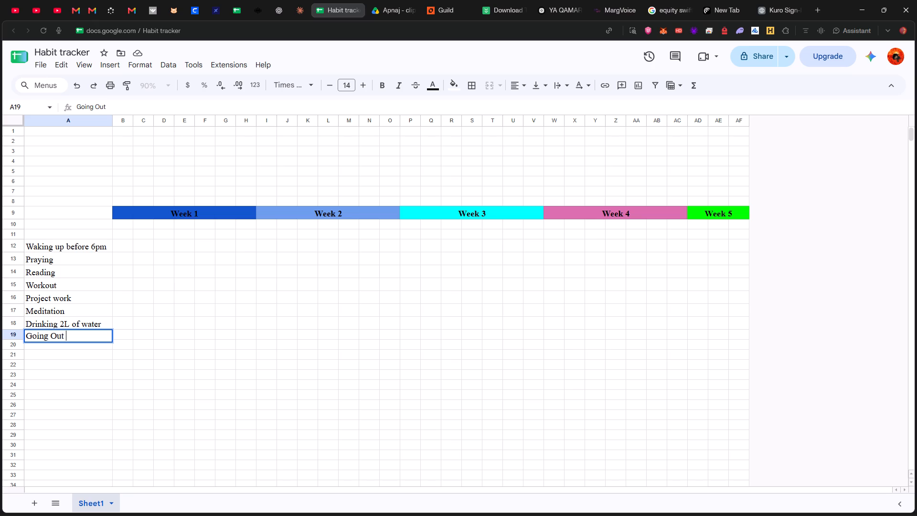
key("Return")
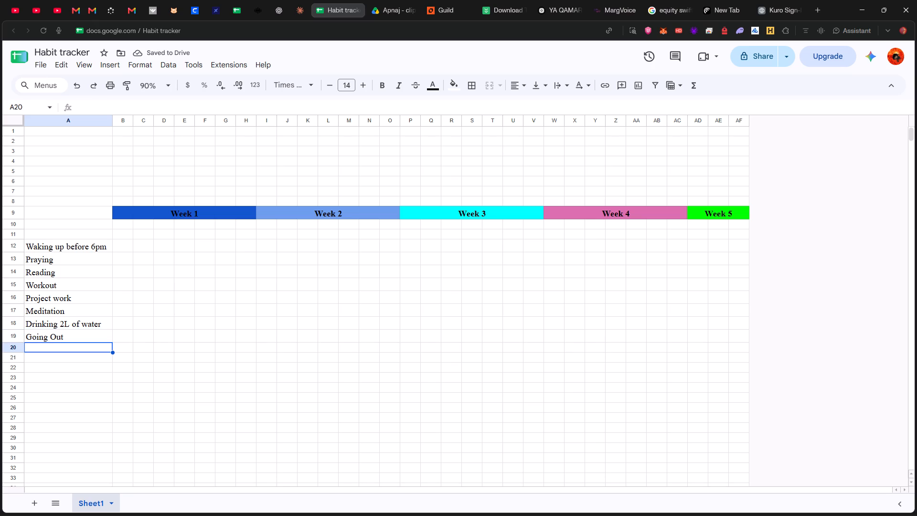
type("Journal")
type("ing")
key("space")
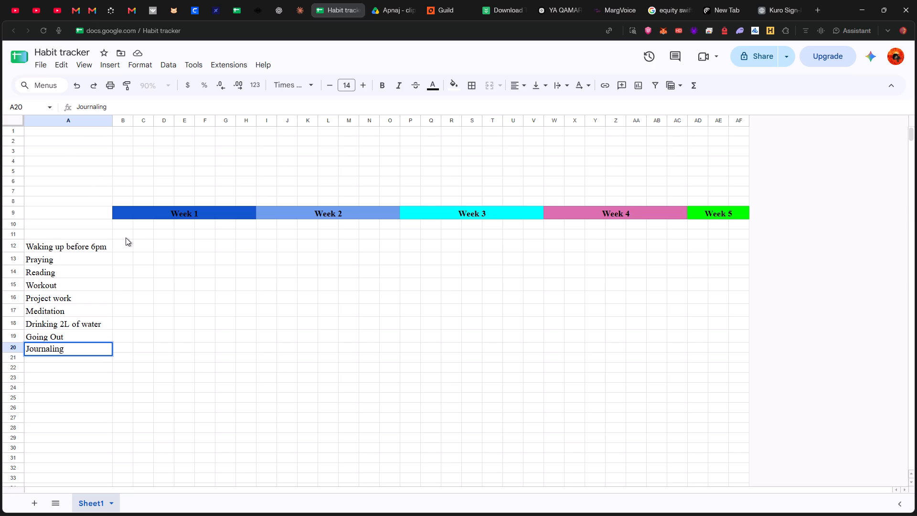
left_click(125, 225)
Fill the Week 1 habit cells B12:H20 with dark cornflower blue 2, matching the Week 1 header.
left_click(121, 215)
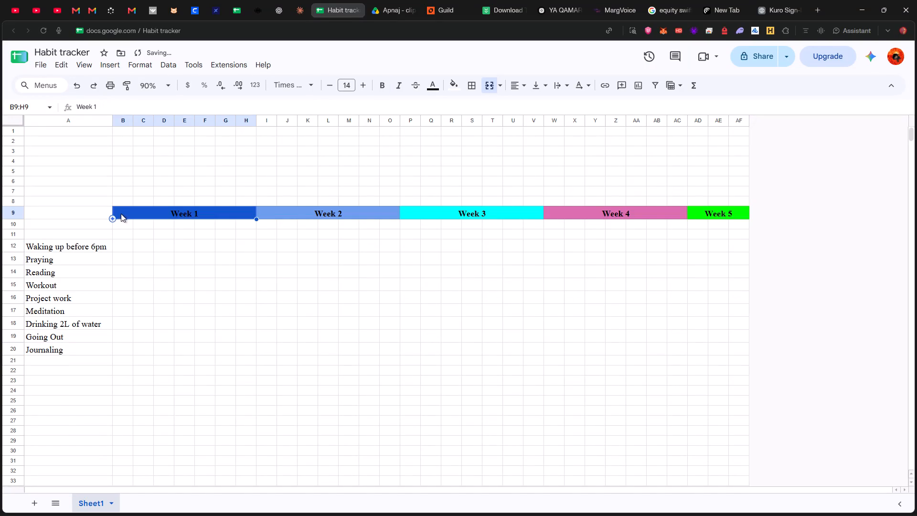
right_click(127, 211)
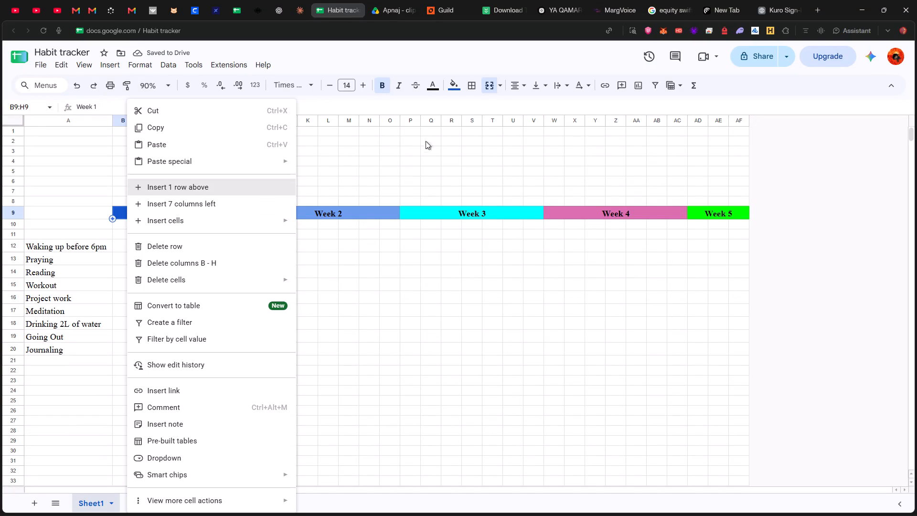
left_click(456, 87)
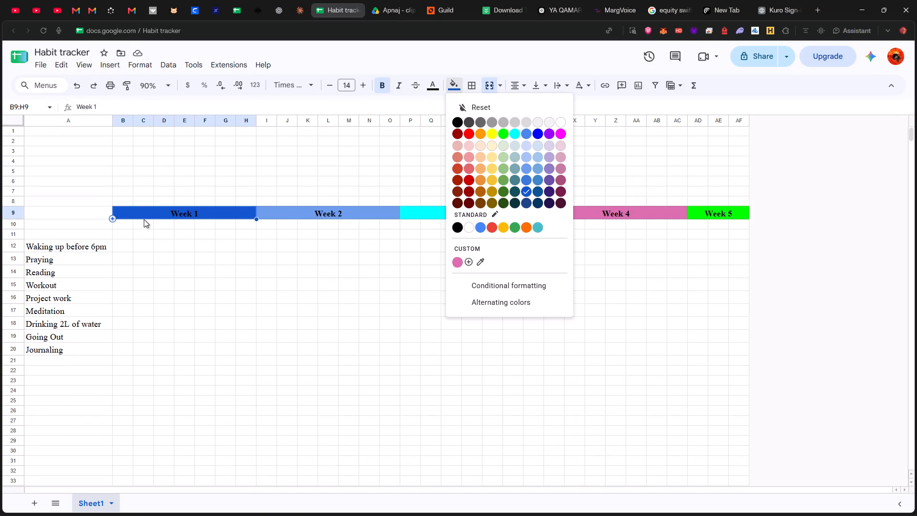
left_click_drag(116, 213, 117, 214)
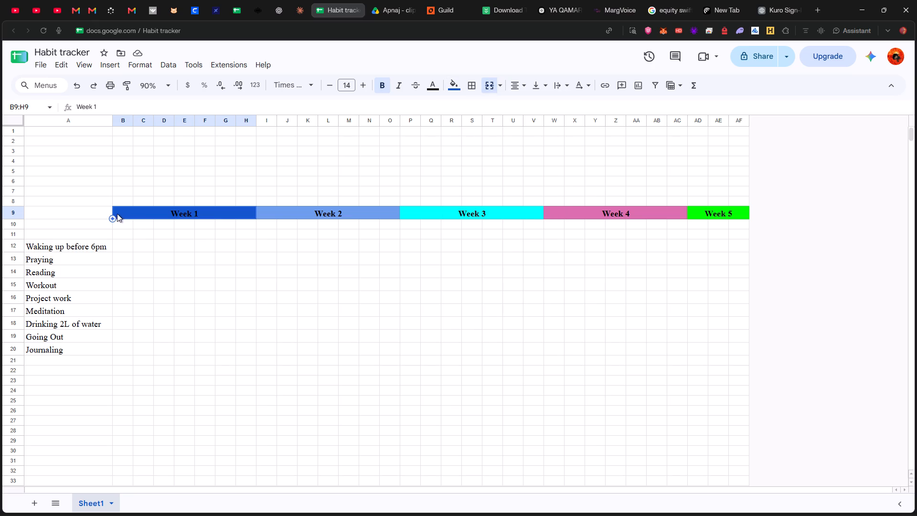
left_click_drag(117, 214, 128, 216)
left_click_drag(128, 216, 152, 340)
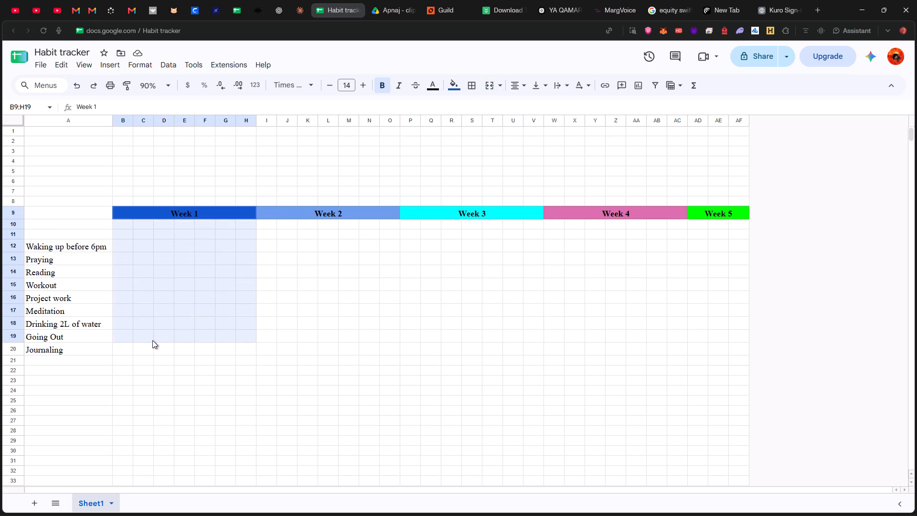
left_click_drag(152, 340, 153, 346)
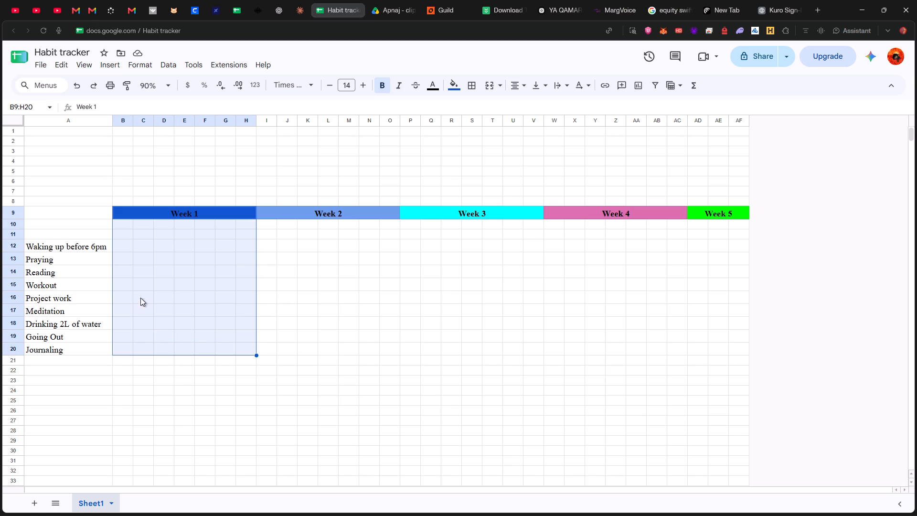
left_click(448, 85)
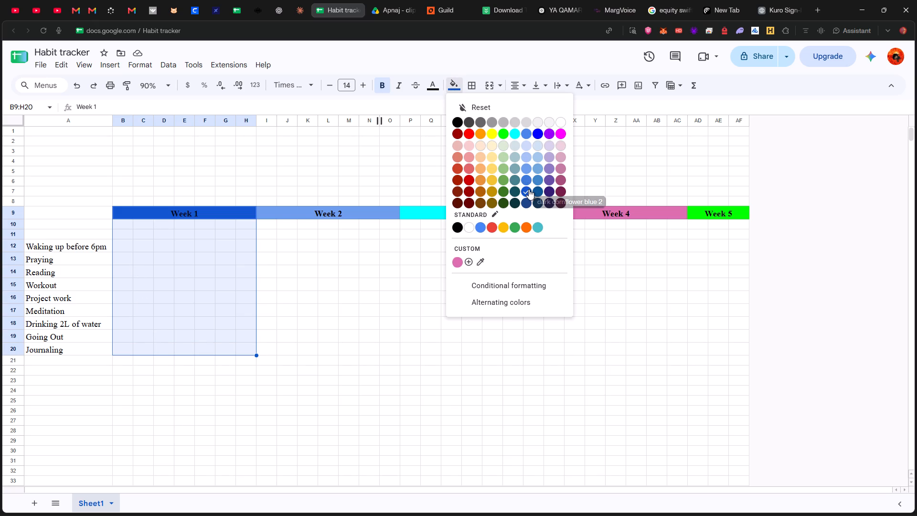
left_click_drag(116, 245, 122, 246)
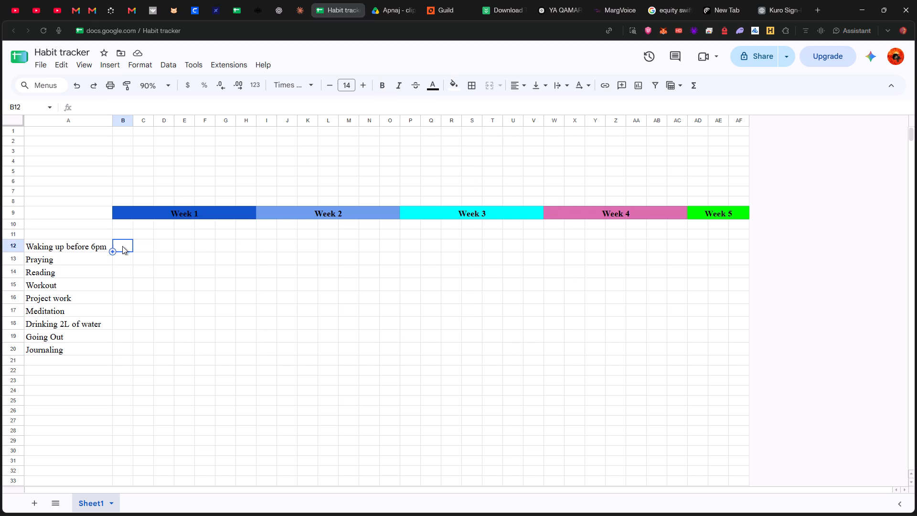
left_click_drag(122, 246, 244, 319)
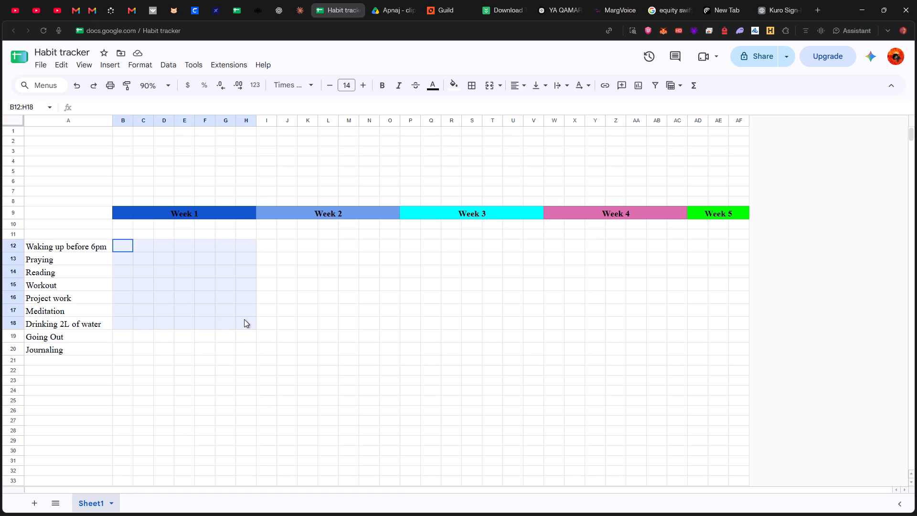
left_click_drag(244, 319, 255, 353)
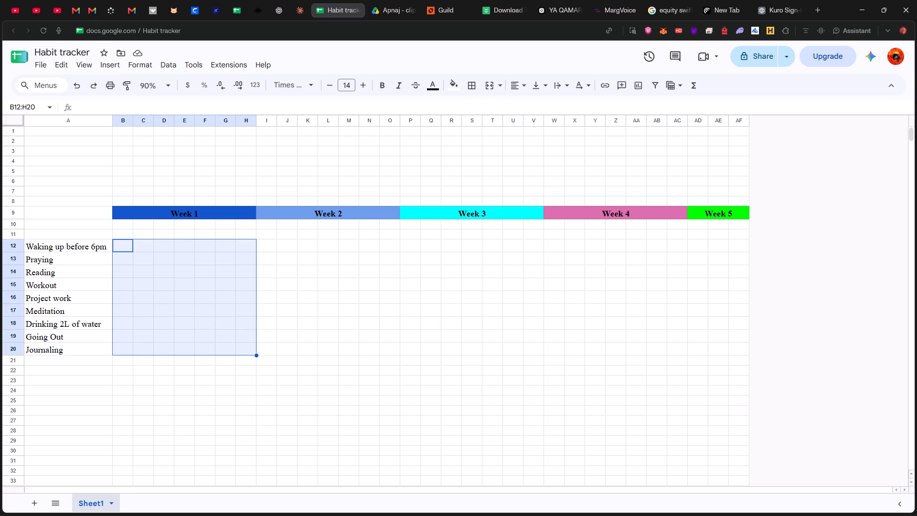
left_click(460, 90)
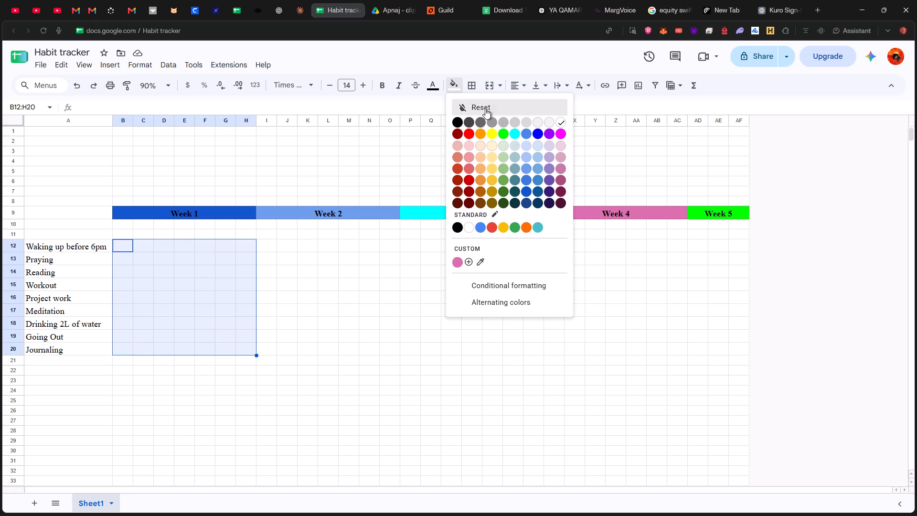
left_click(526, 191)
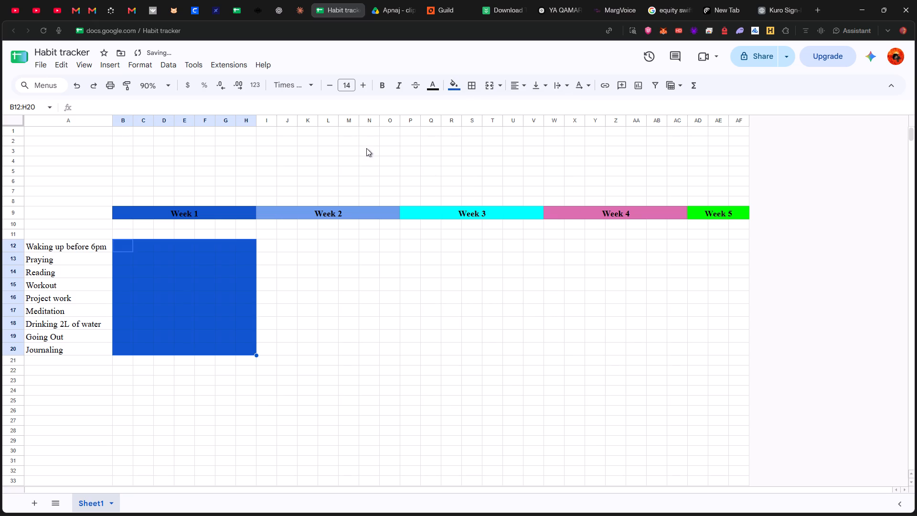
Fill the Week 2 block I9:O20 with the same light blue as the Week 2 header.
left_click(277, 214)
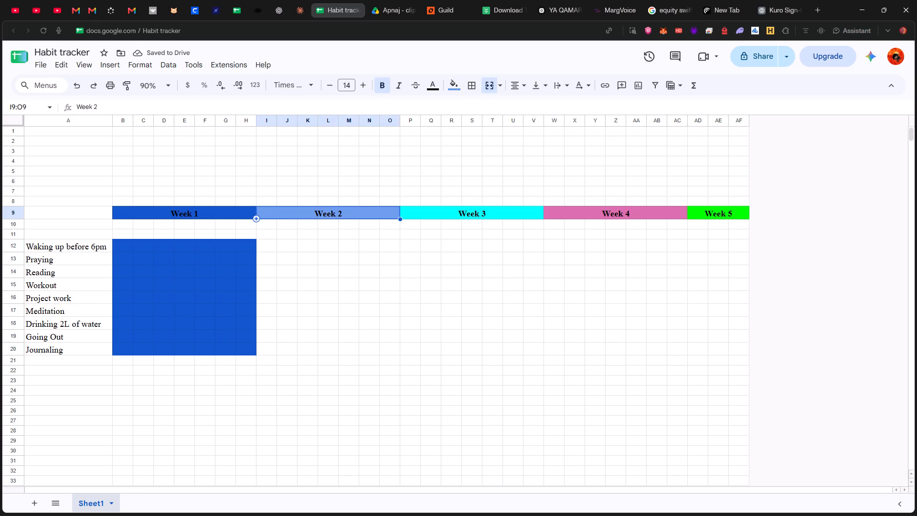
left_click(455, 91)
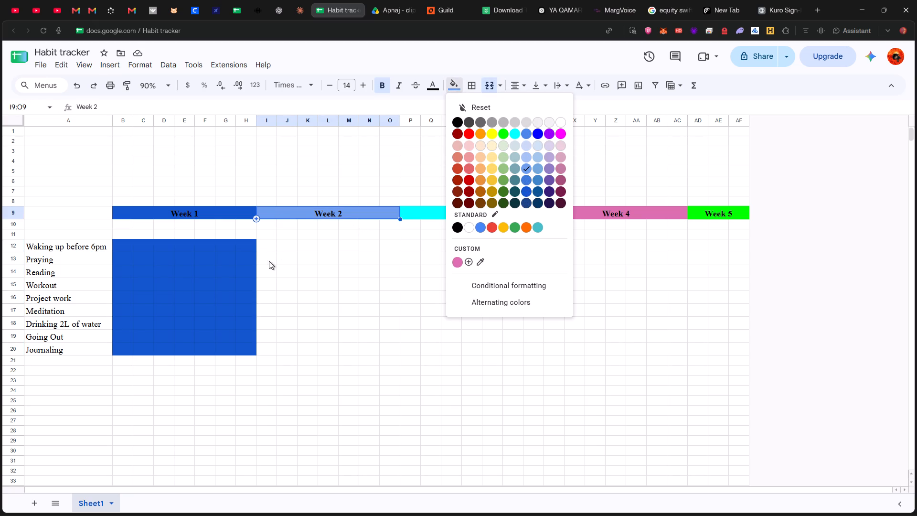
left_click(266, 248)
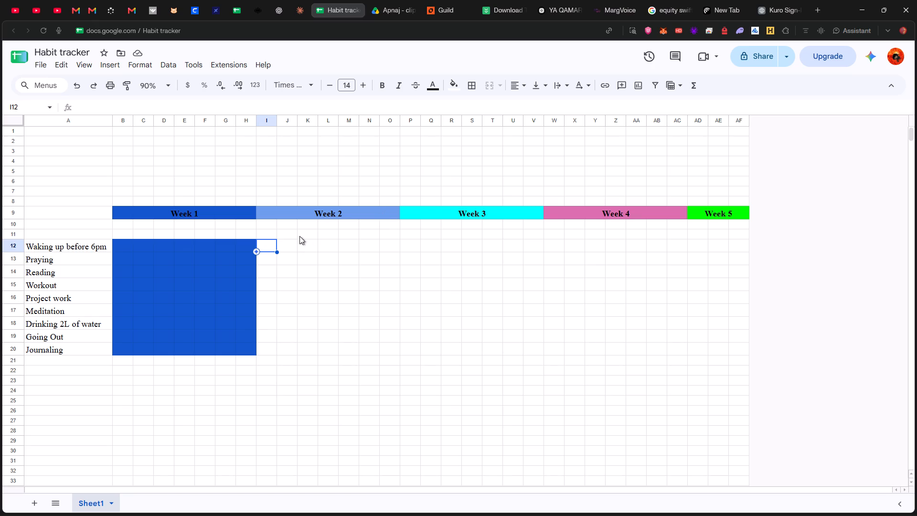
left_click_drag(267, 244, 402, 336)
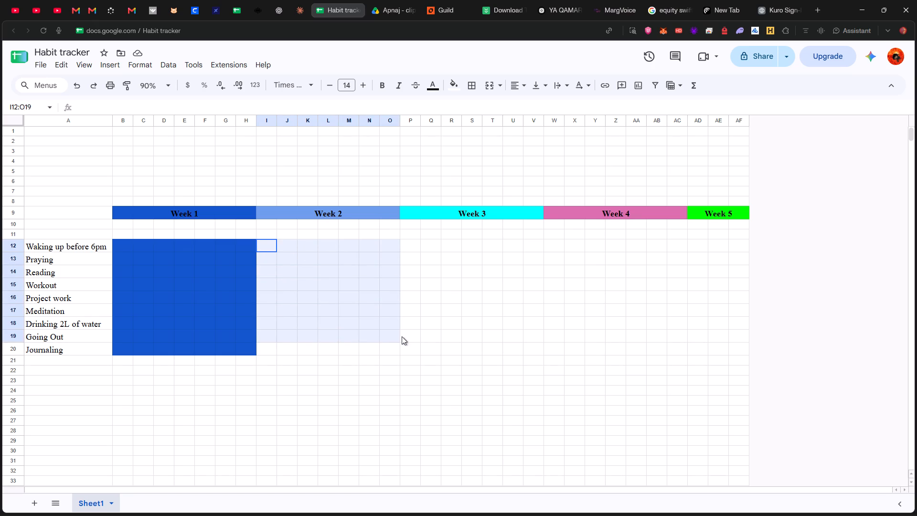
left_click_drag(402, 336, 403, 345)
left_click_drag(390, 244, 393, 257)
left_click(362, 209)
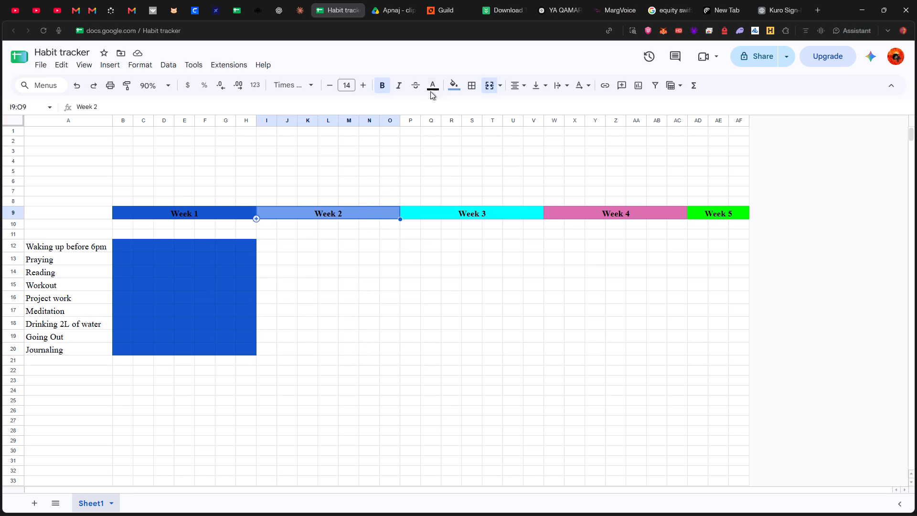
left_click(453, 89)
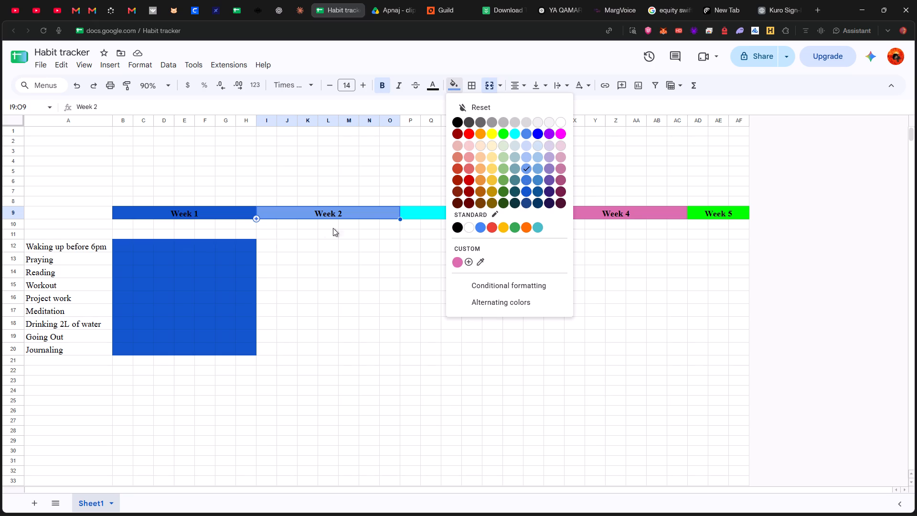
left_click_drag(264, 211, 275, 277)
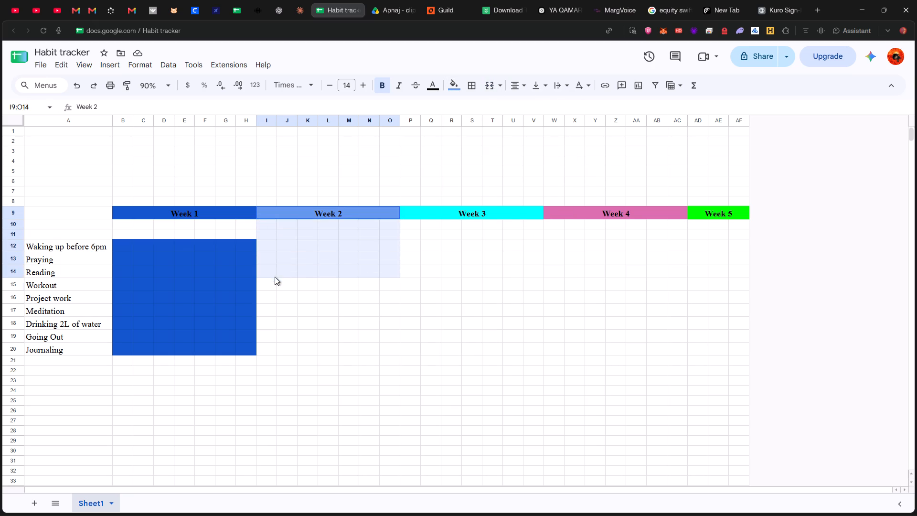
left_click_drag(275, 277, 278, 346)
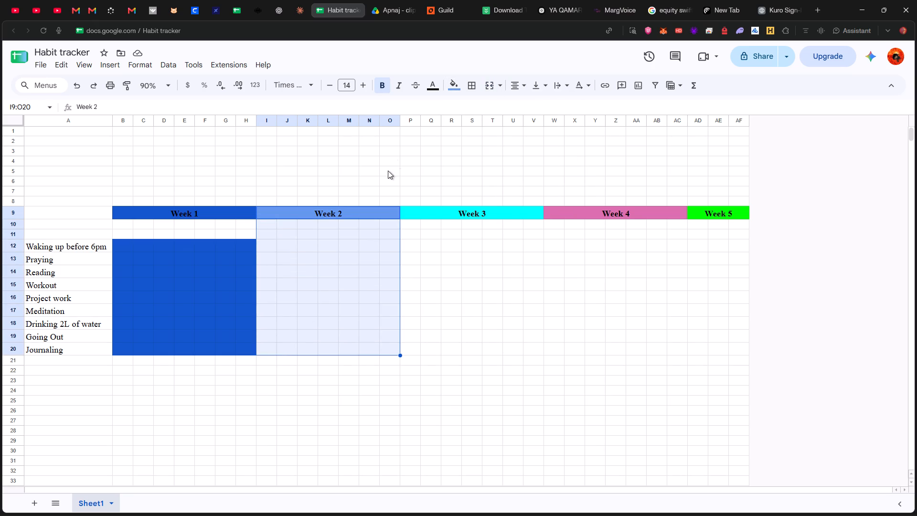
left_click(458, 87)
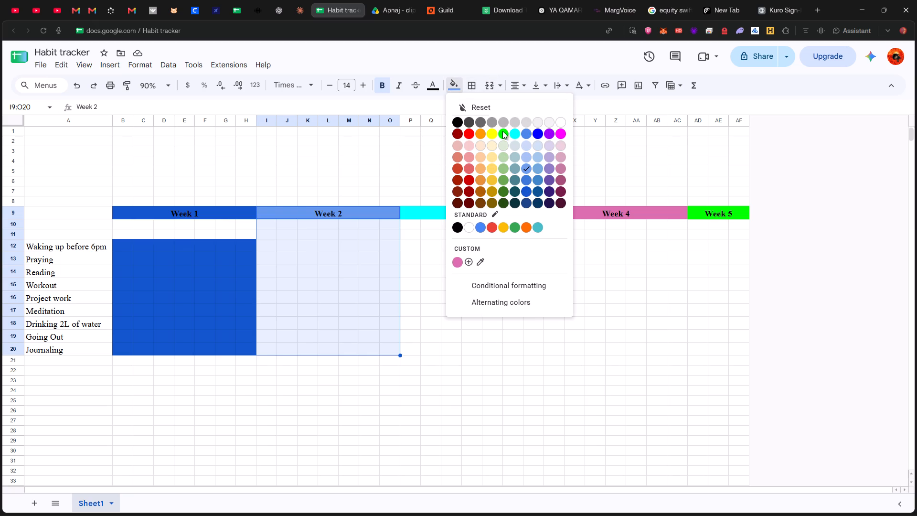
left_click(525, 167)
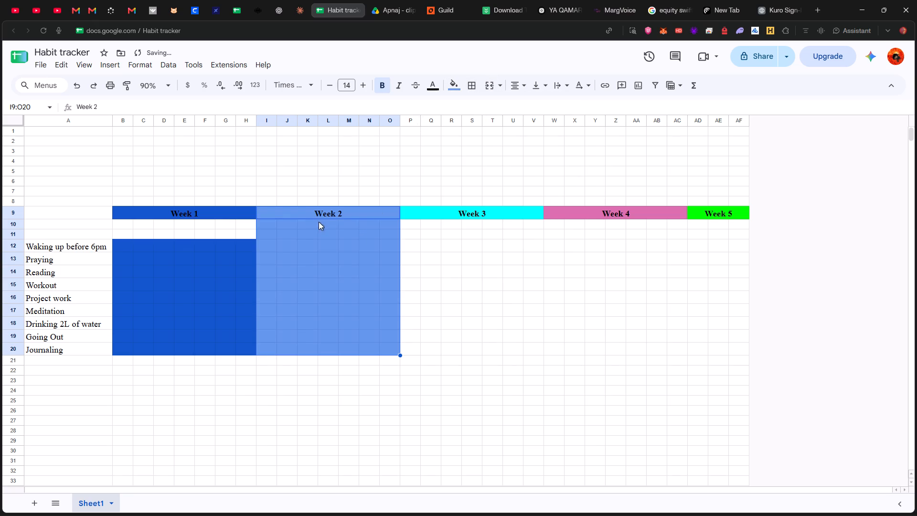
Fill the Week 3 block P9:V20 with the same cyan as the Week 3 header.
left_click_drag(425, 216, 428, 300)
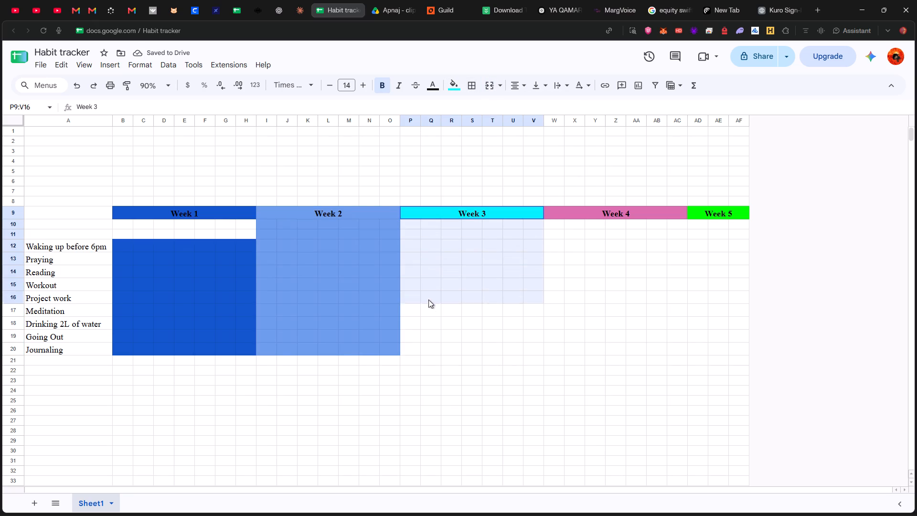
left_click_drag(428, 300, 430, 348)
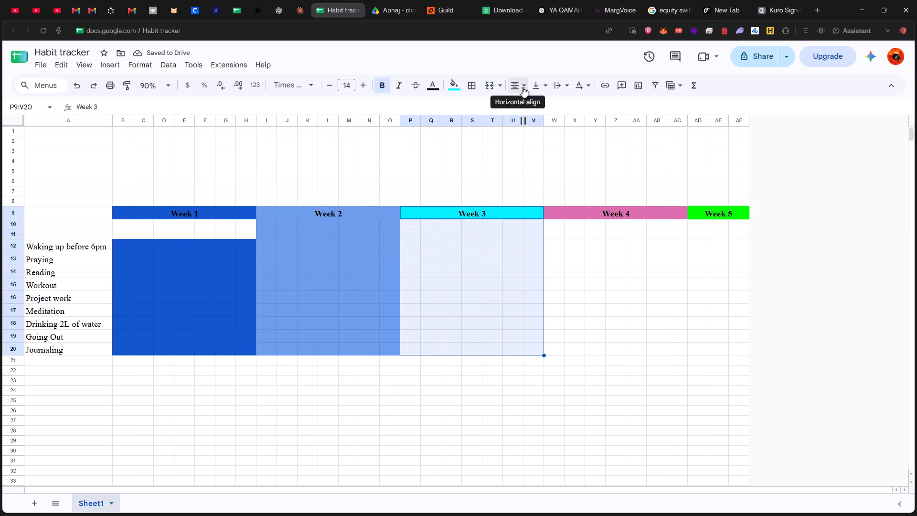
left_click(459, 86)
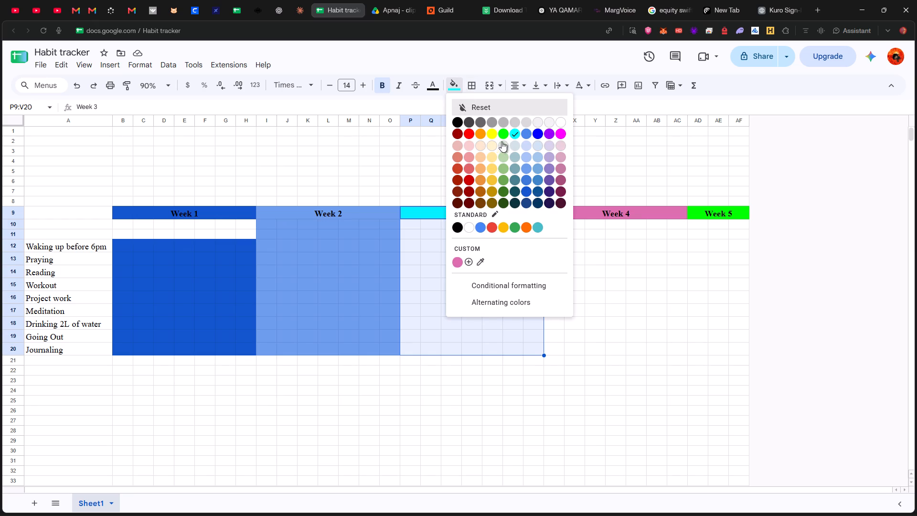
left_click(512, 132)
Fill the Week 4 block W9:AC20 with the custom pink used in the Week 4 header.
left_click_drag(569, 209, 706, 326)
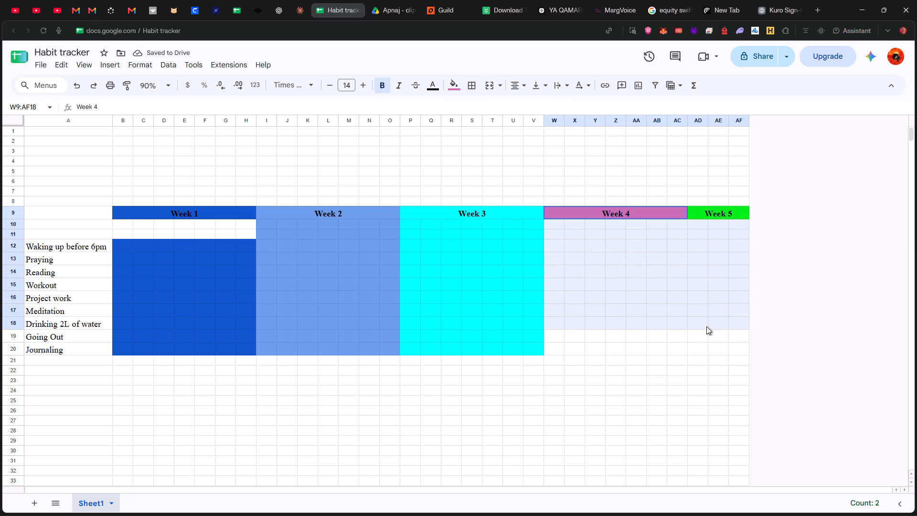
left_click_drag(706, 326, 680, 355)
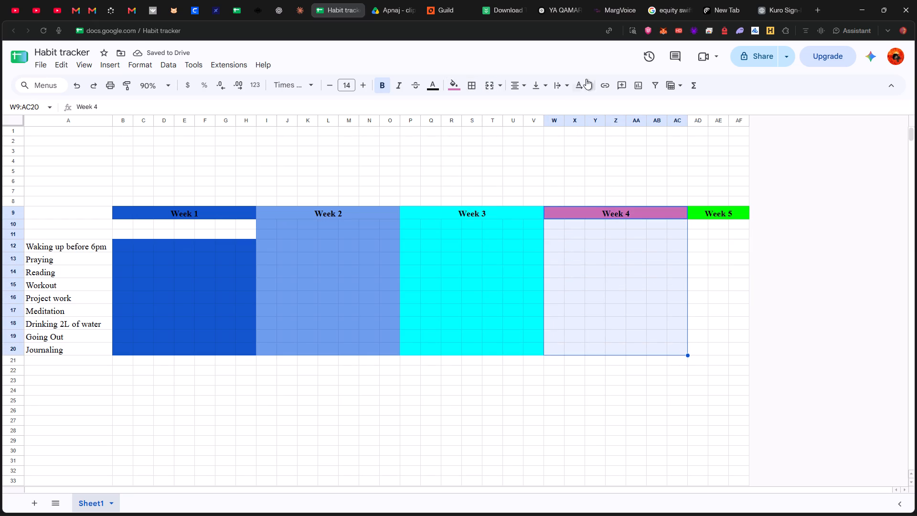
left_click(458, 86)
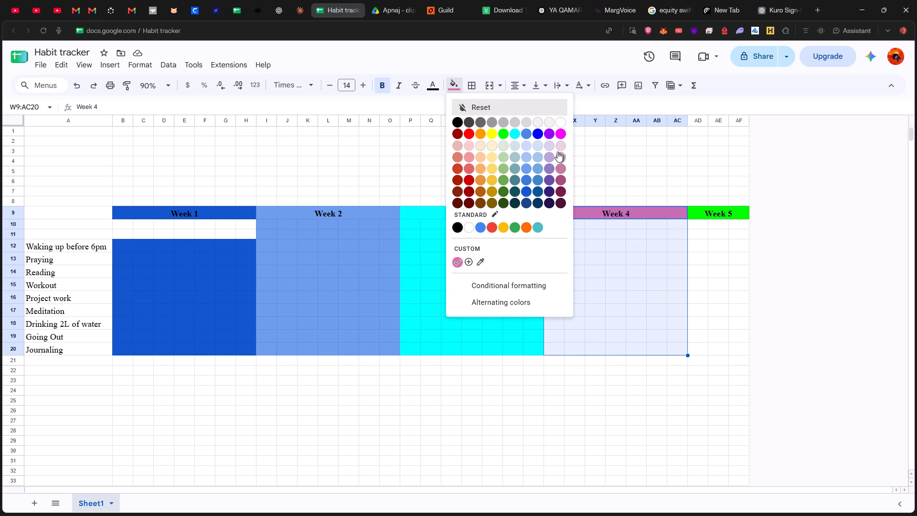
left_click(461, 261)
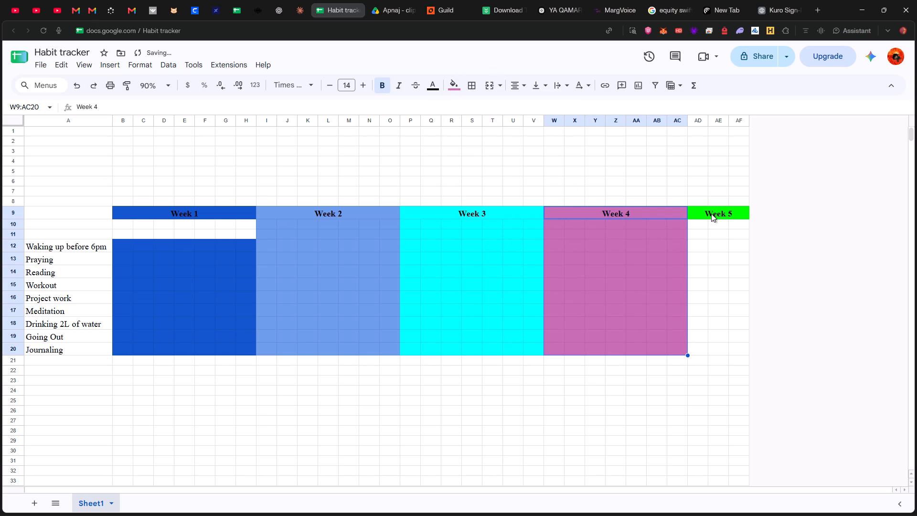
Fill the Week 5 block AD9:AF20 with the same bright green as the Week 5 header.
left_click_drag(702, 209, 710, 325)
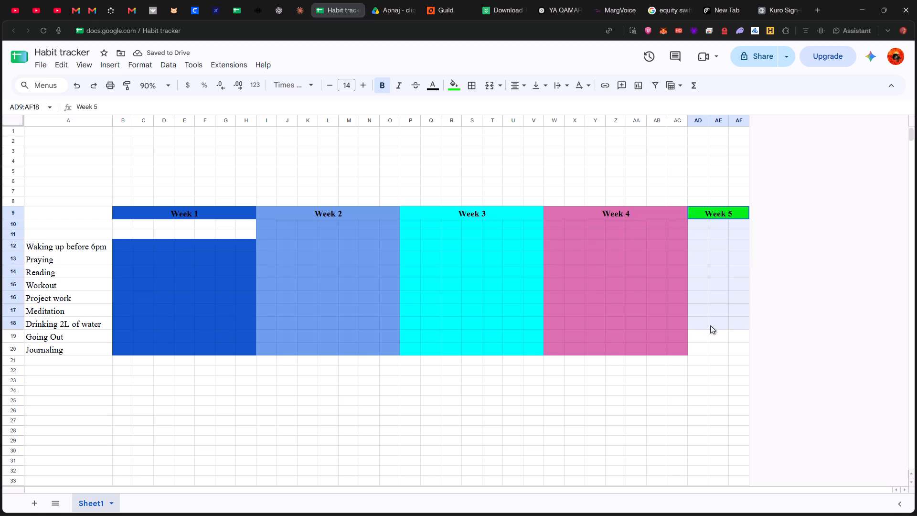
left_click_drag(710, 325, 708, 348)
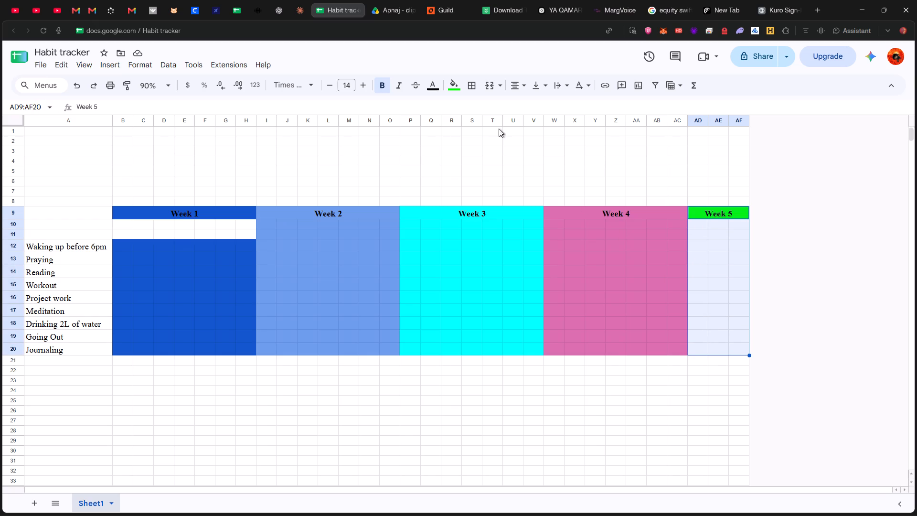
left_click(451, 87)
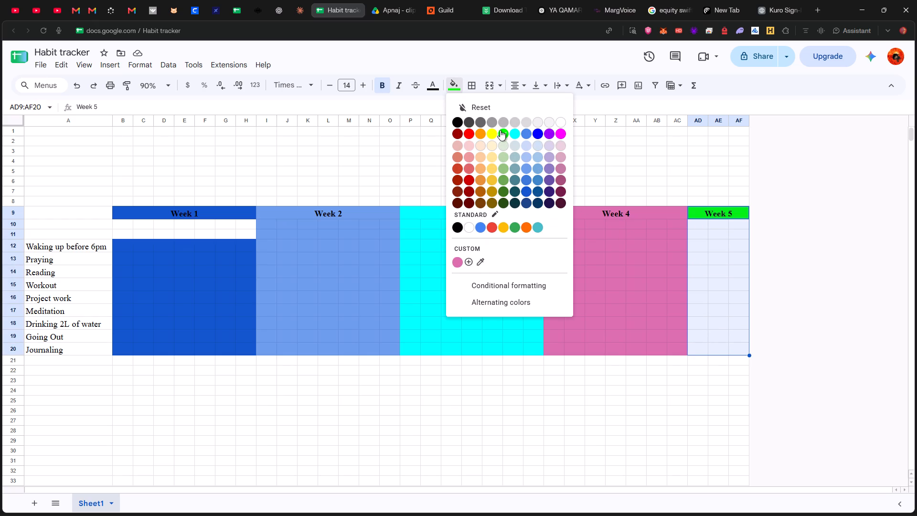
left_click(503, 131)
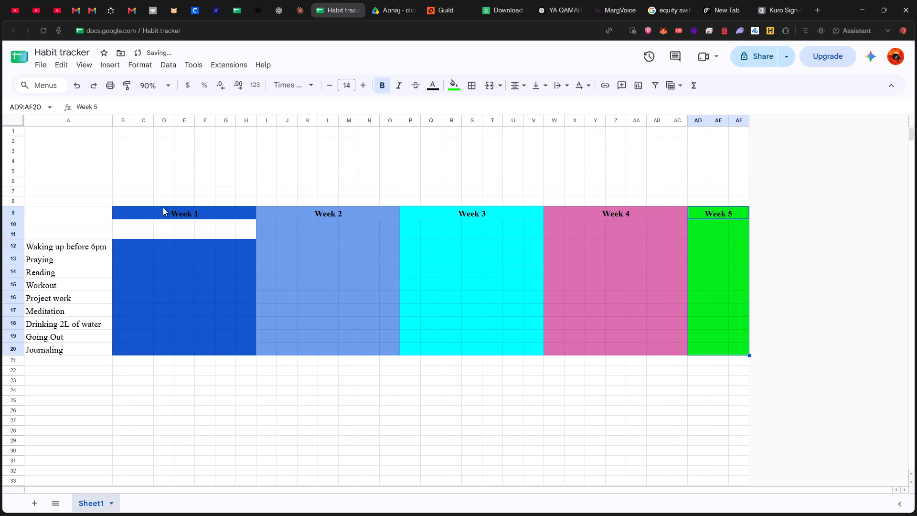
Clear the colour fill from the two rows under the week headers by extending blank cells B10:C11 across to AF11.
left_click_drag(124, 223, 144, 236)
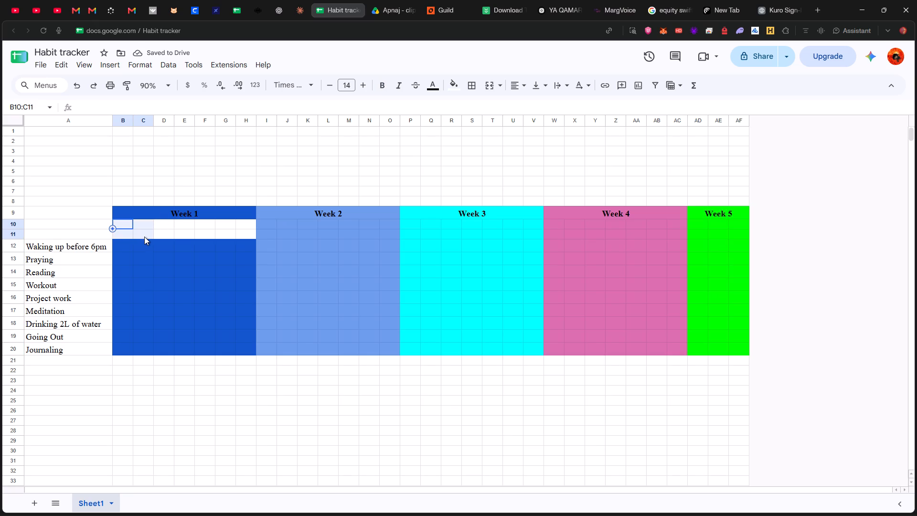
left_click_drag(144, 236, 153, 236)
left_click_drag(153, 239, 570, 237)
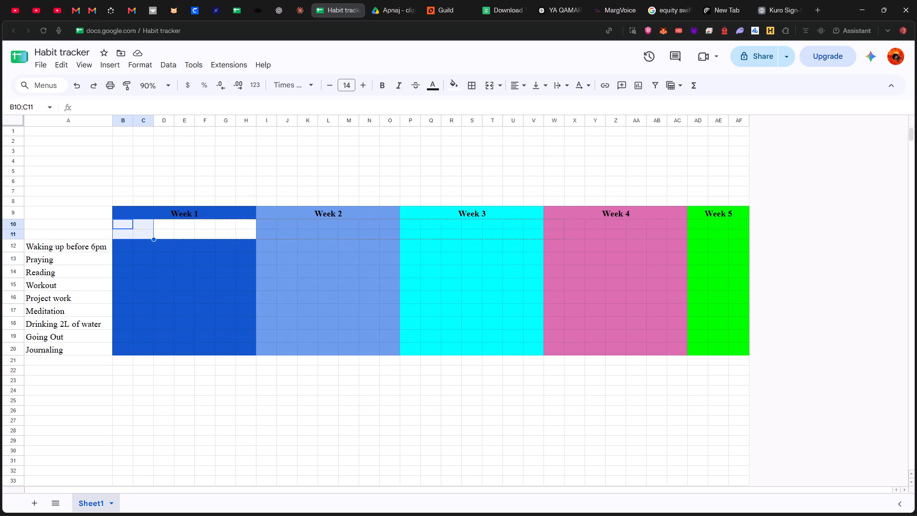
left_click_drag(570, 237, 741, 238)
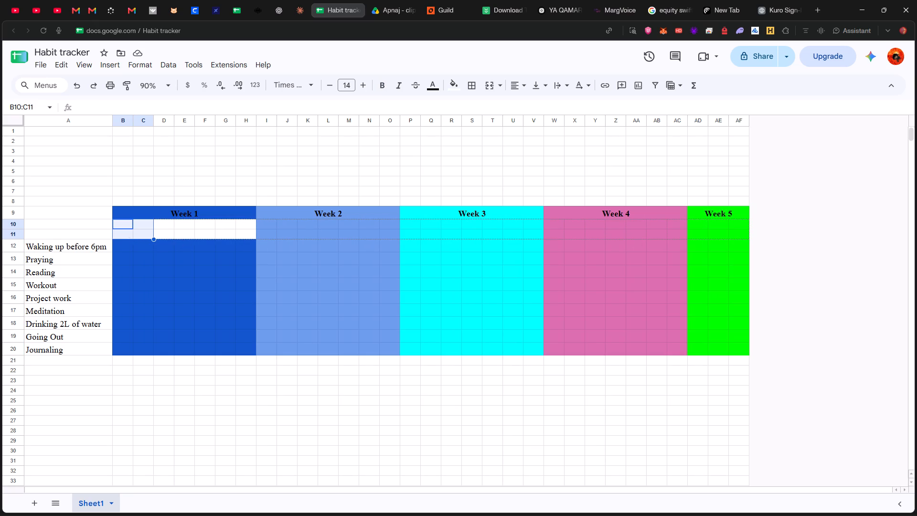
left_click_drag(741, 238, 749, 237)
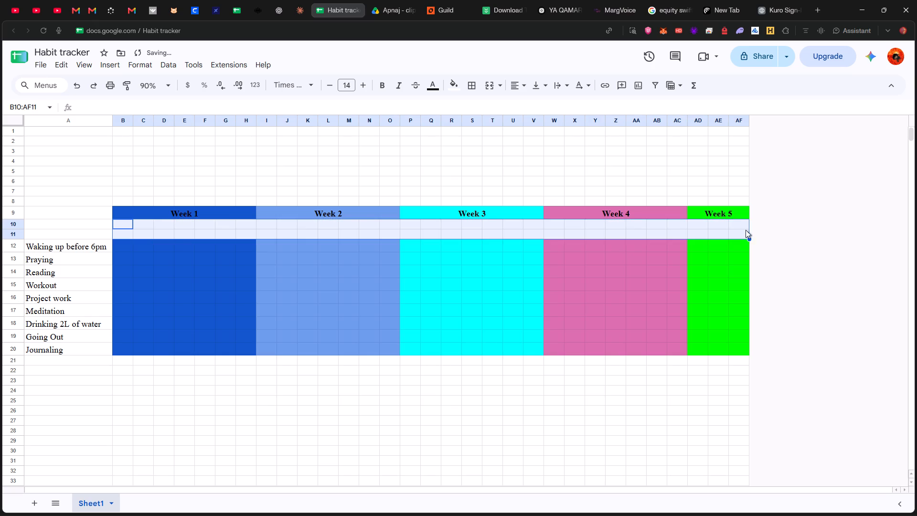
Insert one column immediately after column AF.
right_click(743, 118)
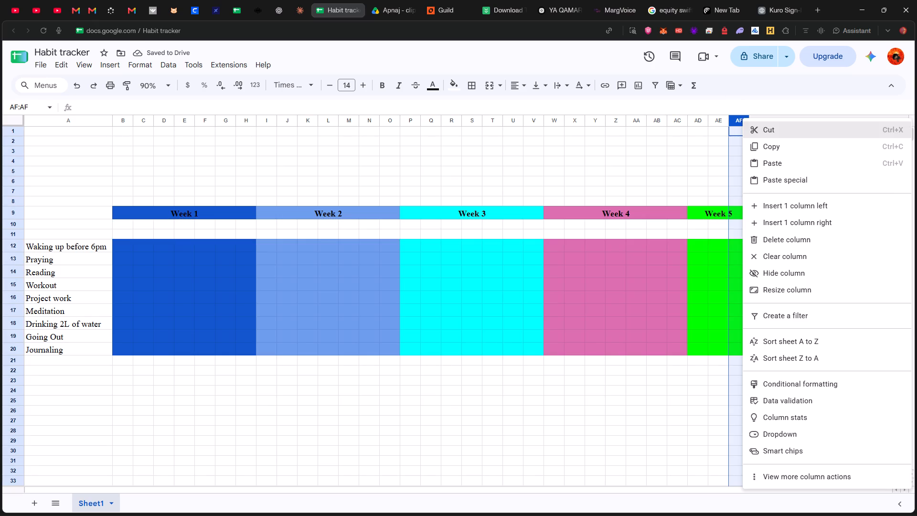
left_click(824, 217)
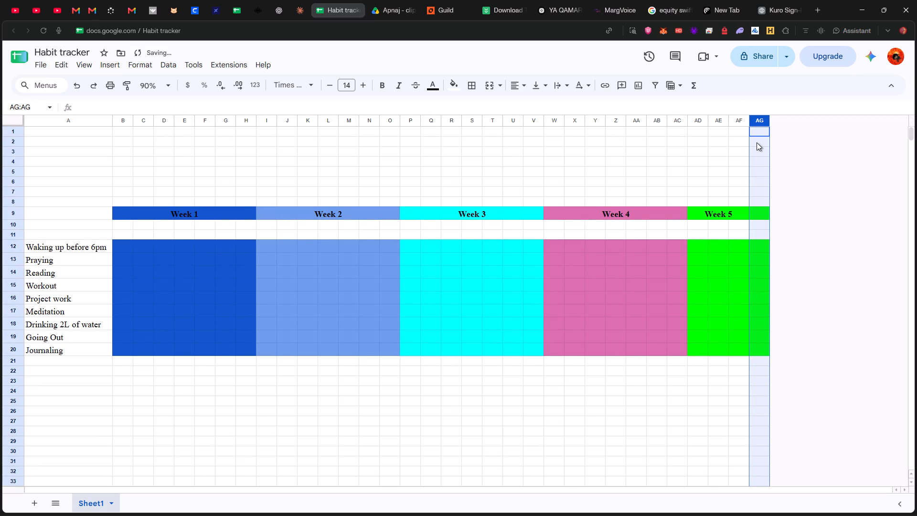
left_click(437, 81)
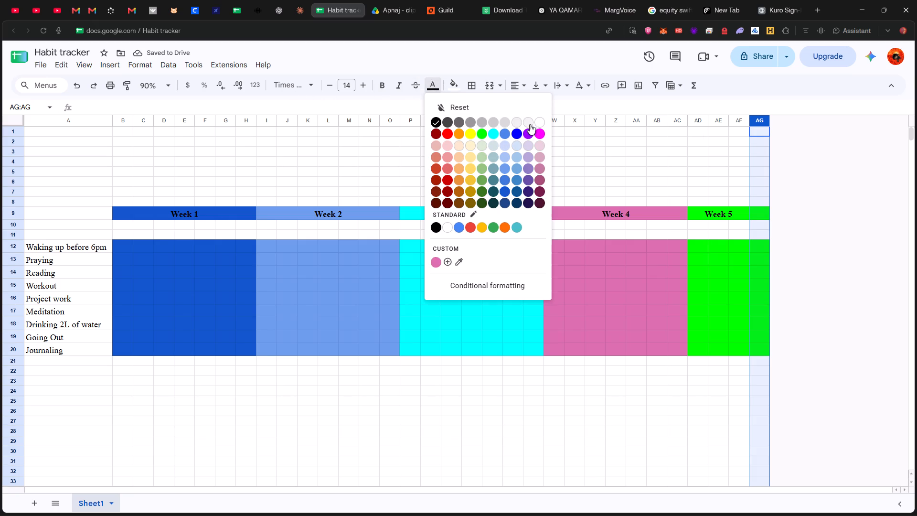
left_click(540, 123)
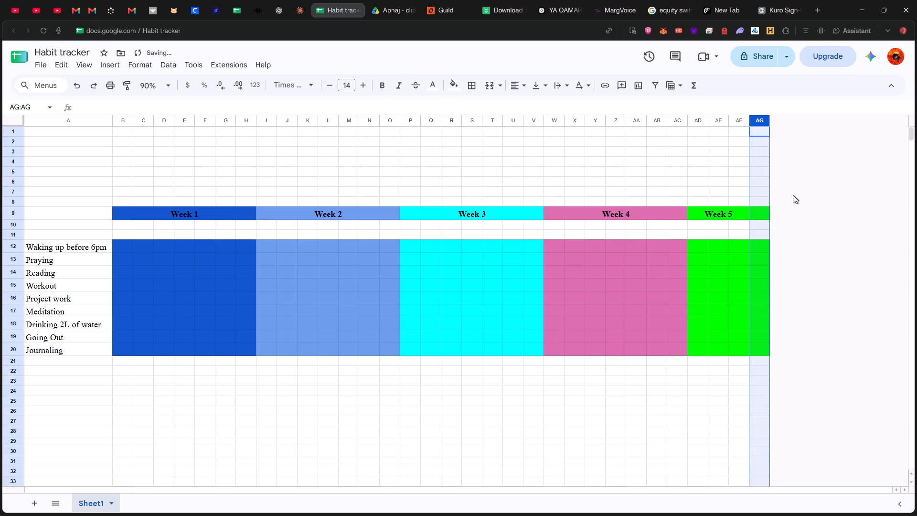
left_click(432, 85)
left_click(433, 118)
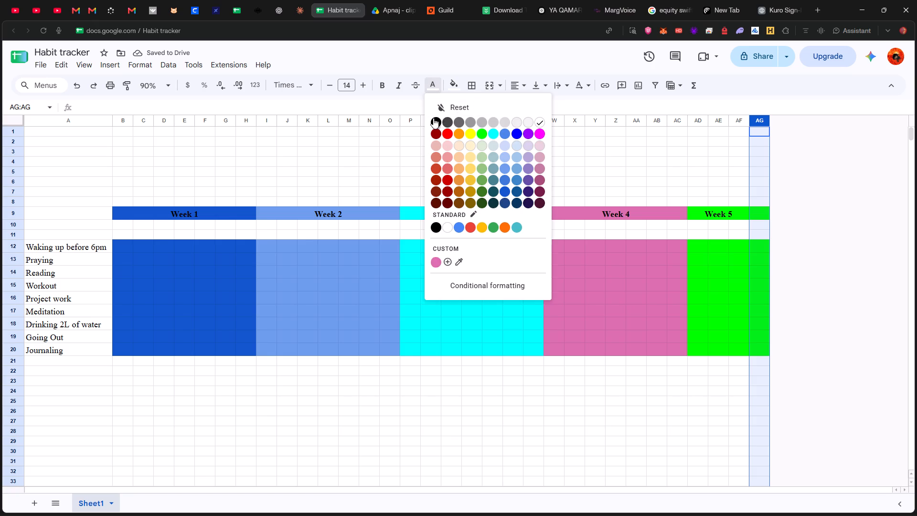
Fill the whole of column AG with white.
left_click(453, 93)
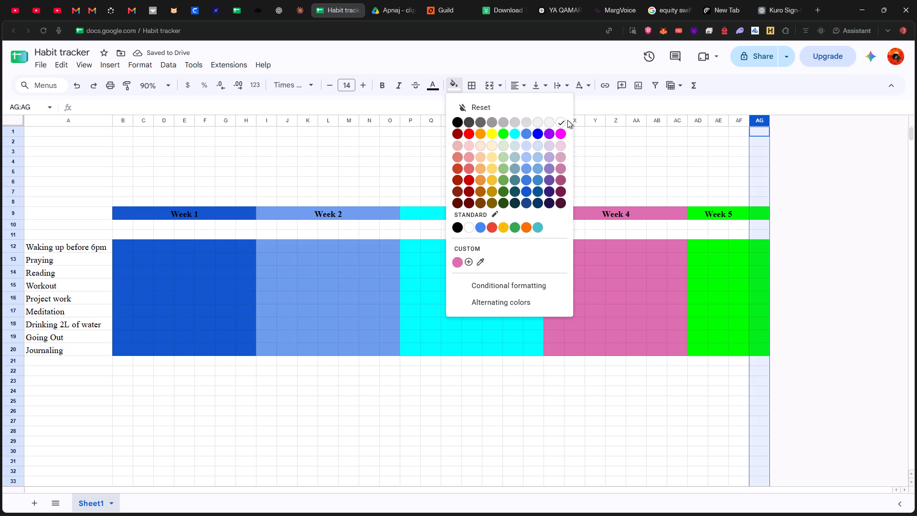
left_click(563, 120)
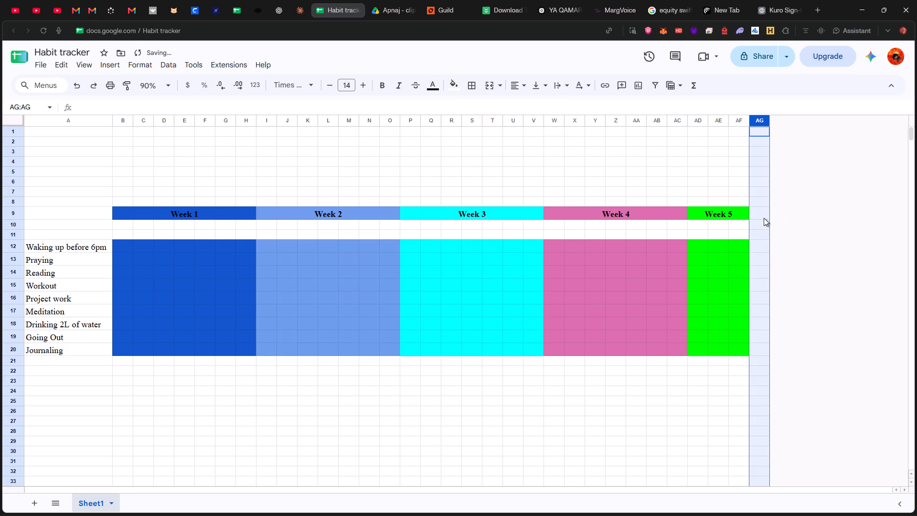
left_click(764, 218)
Extend the sheet to column AJ by inserting one column after AG and two columns after AH.
left_click(759, 121)
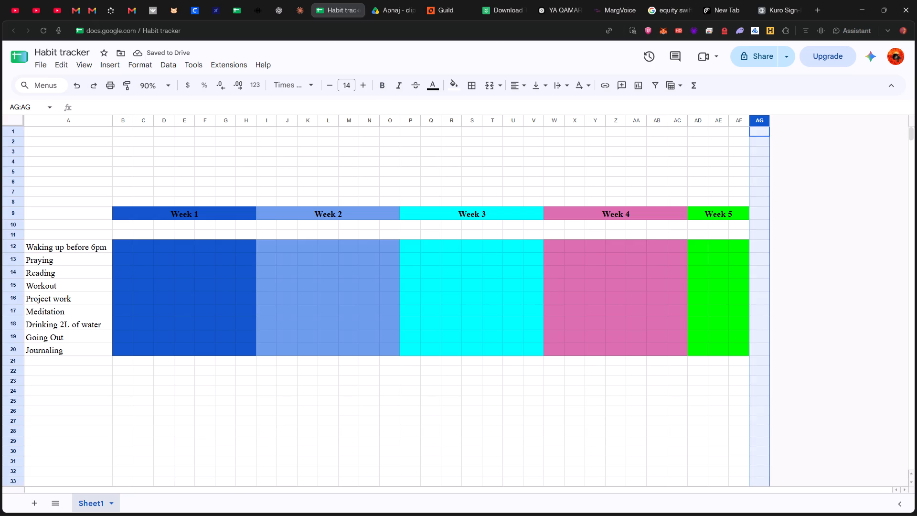
right_click(759, 121)
left_click(679, 224)
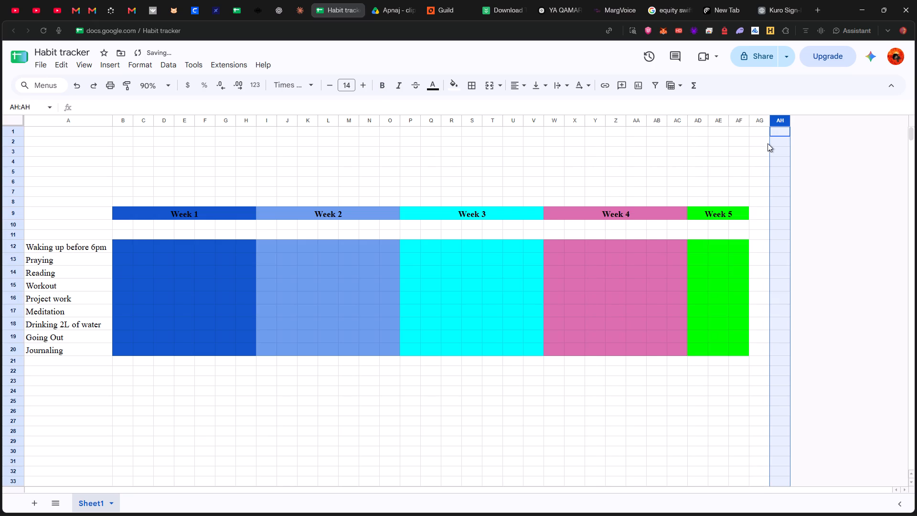
left_click_drag(757, 125, 790, 143)
right_click(780, 141)
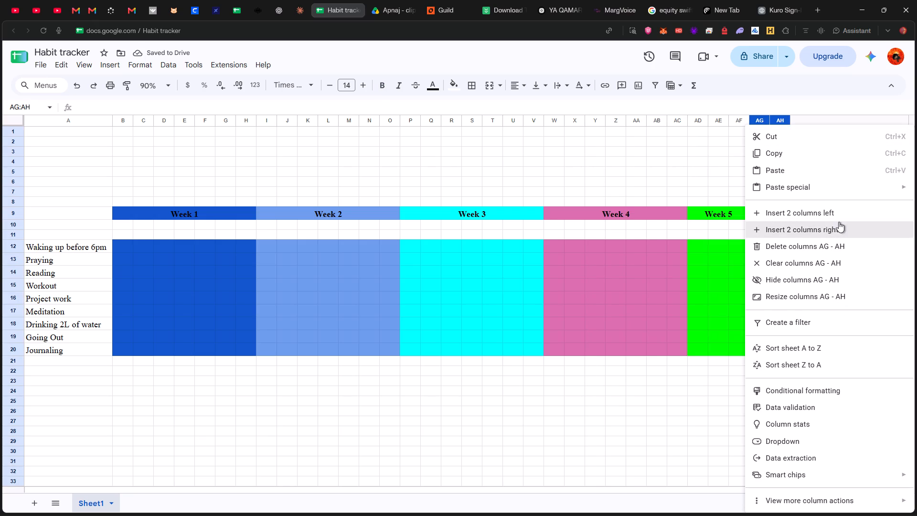
left_click(839, 226)
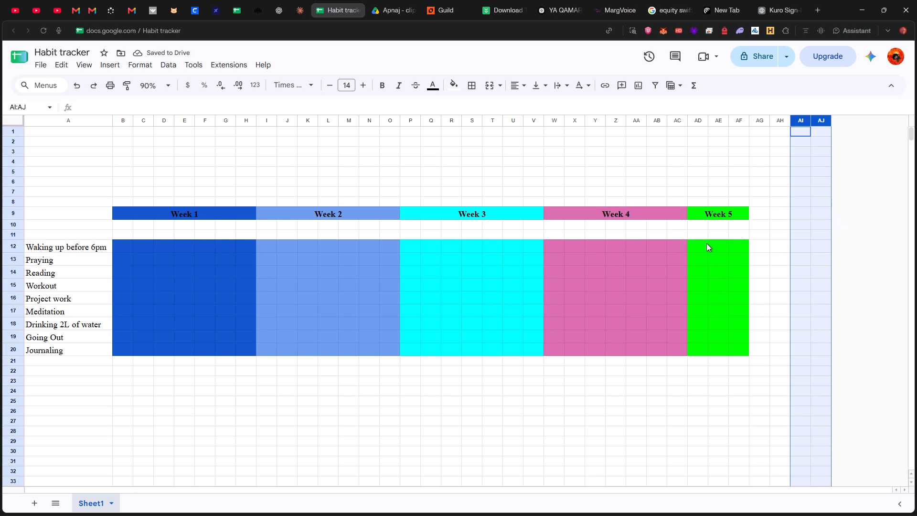
Insert checkboxes in every day cell of the habit grid, B12:AF20.
left_click(128, 248)
left_click_drag(128, 247, 374, 318)
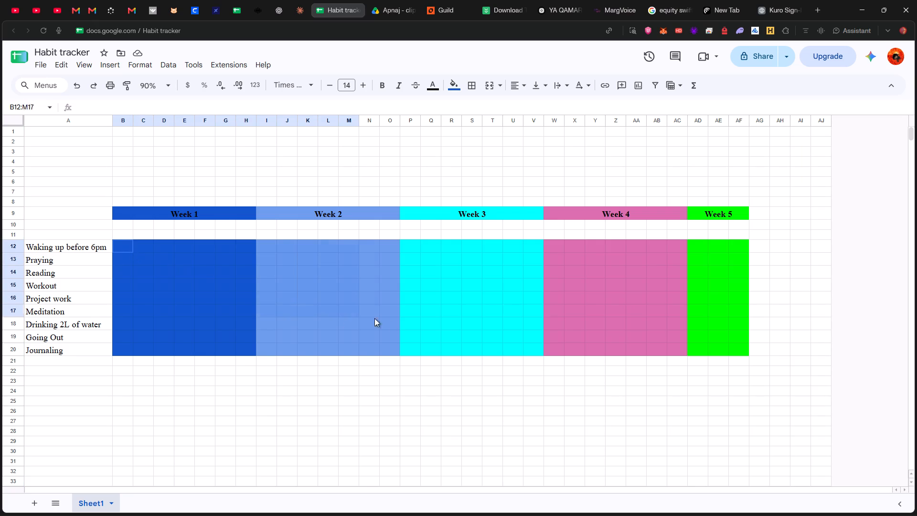
left_click_drag(374, 318, 717, 347)
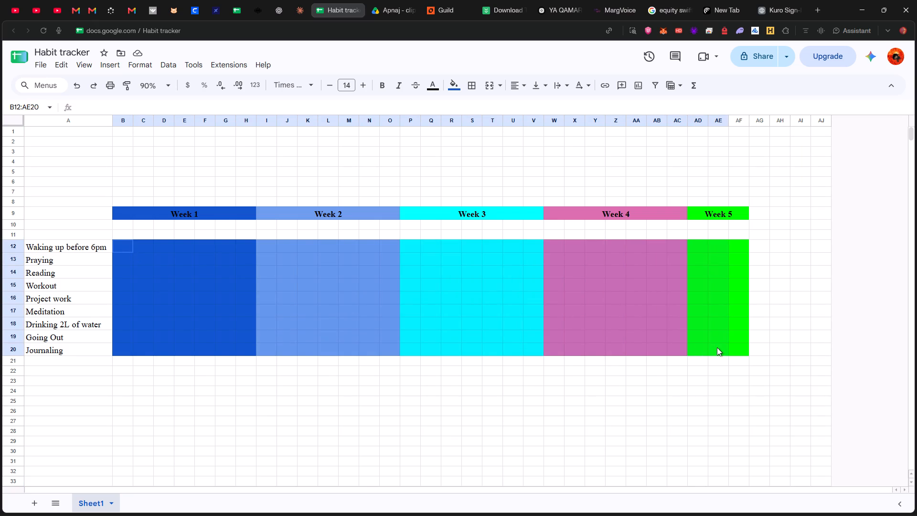
left_click_drag(717, 347, 734, 345)
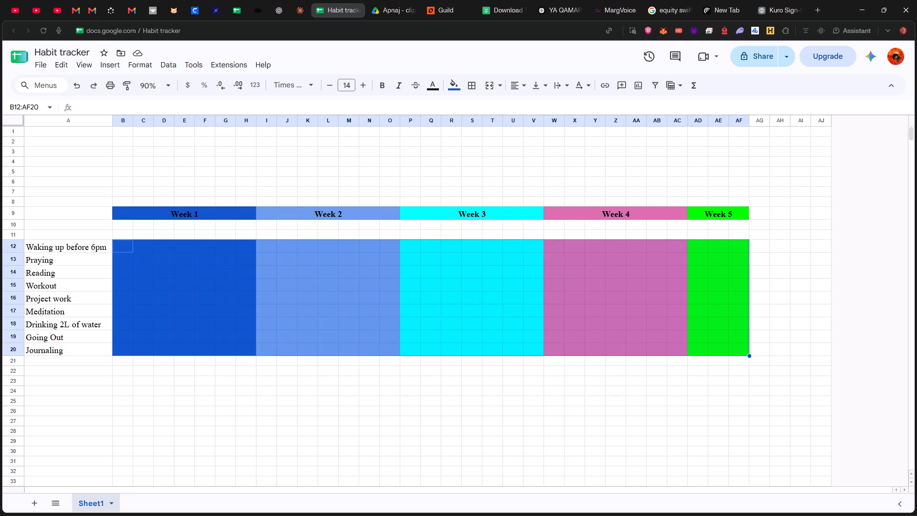
left_click(104, 62)
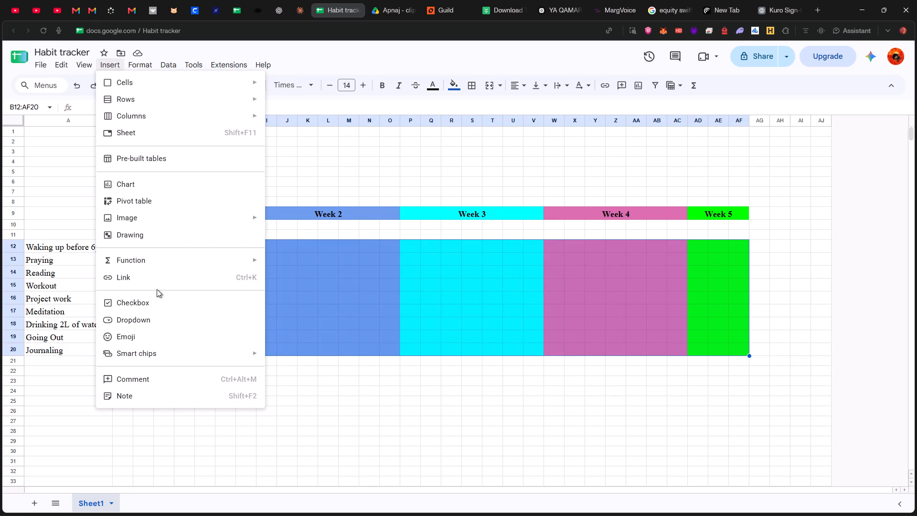
left_click(147, 304)
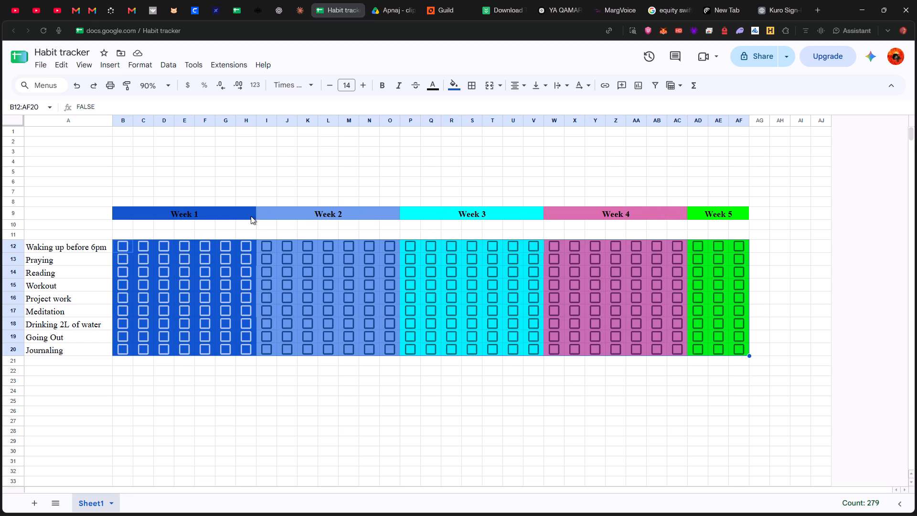
Enter 1 in B11 as the first day number above the Week 1 checkboxes.
left_click(121, 232)
key("1")
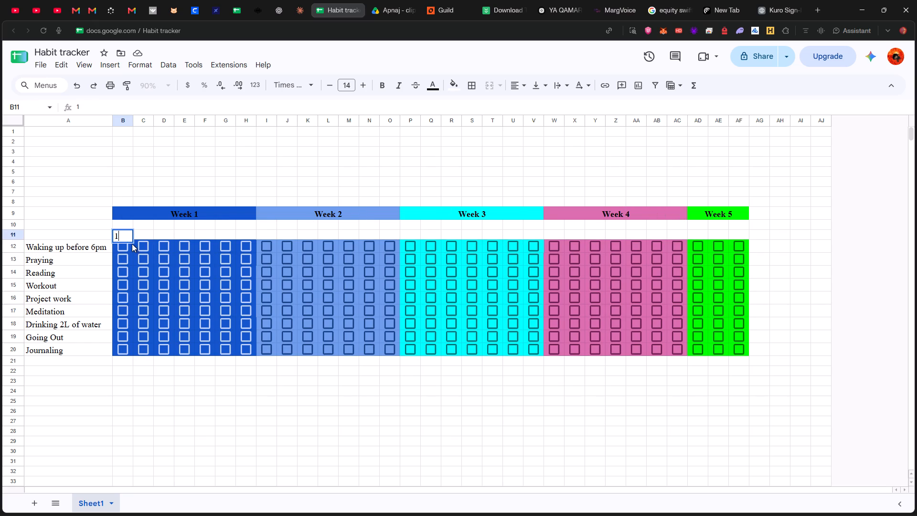
left_click(132, 236)
left_click(127, 236)
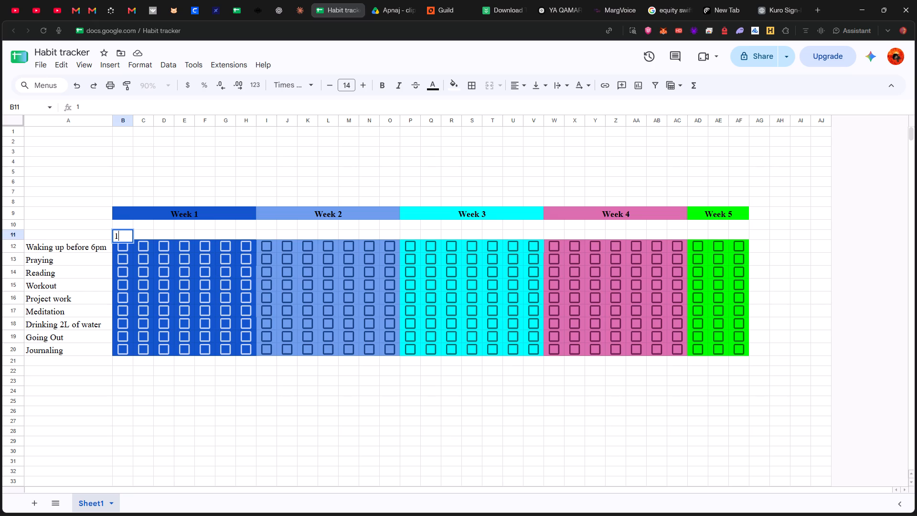
left_click(144, 234)
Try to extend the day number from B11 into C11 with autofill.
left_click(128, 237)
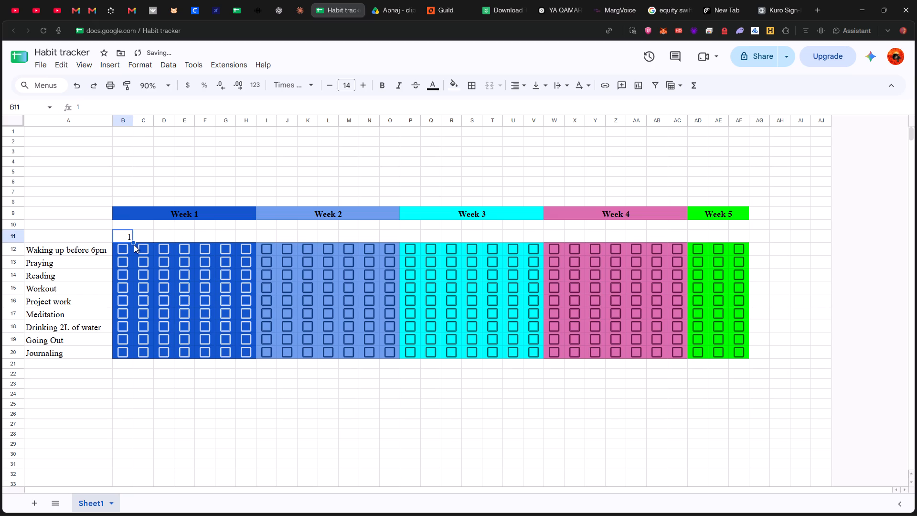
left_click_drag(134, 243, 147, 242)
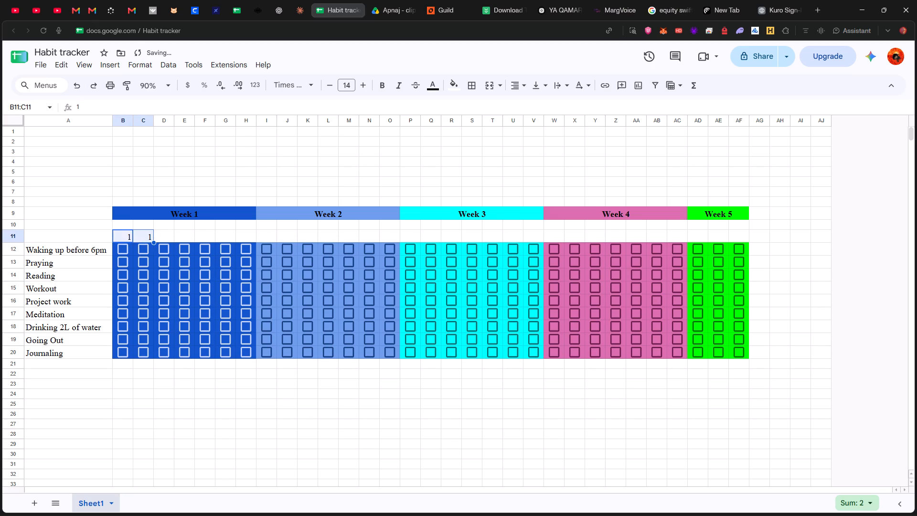
Enter the day numbers 2 to 7 in C11:H11, one per column, for the rest of Week 1.
left_click(150, 234)
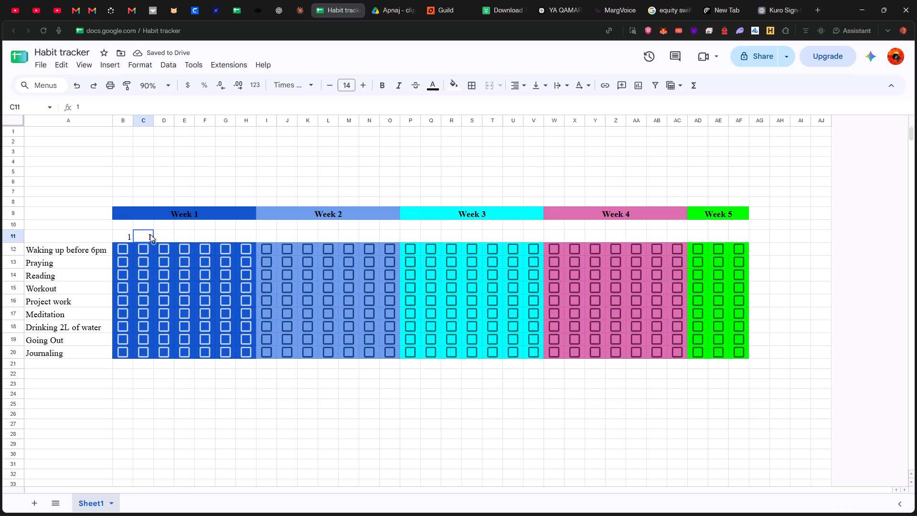
key("2")
key("Right")
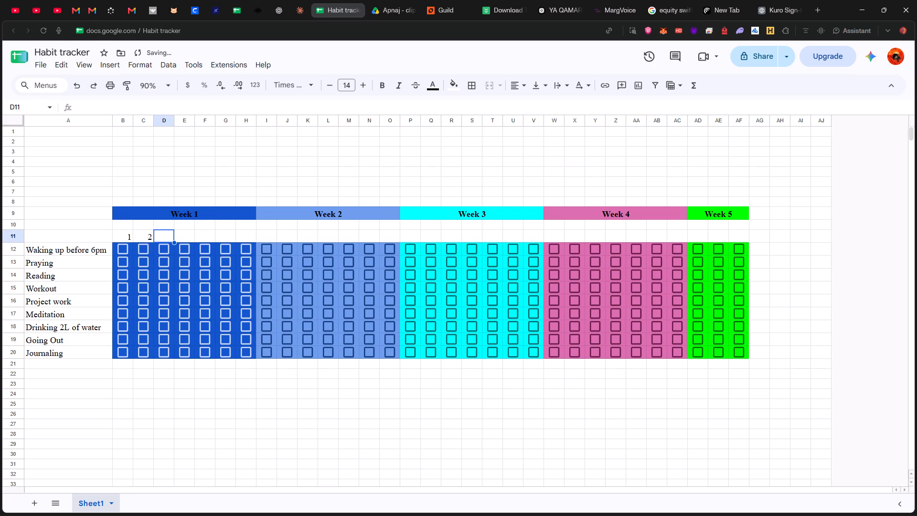
key("3")
key("Right")
key("4")
key("Right")
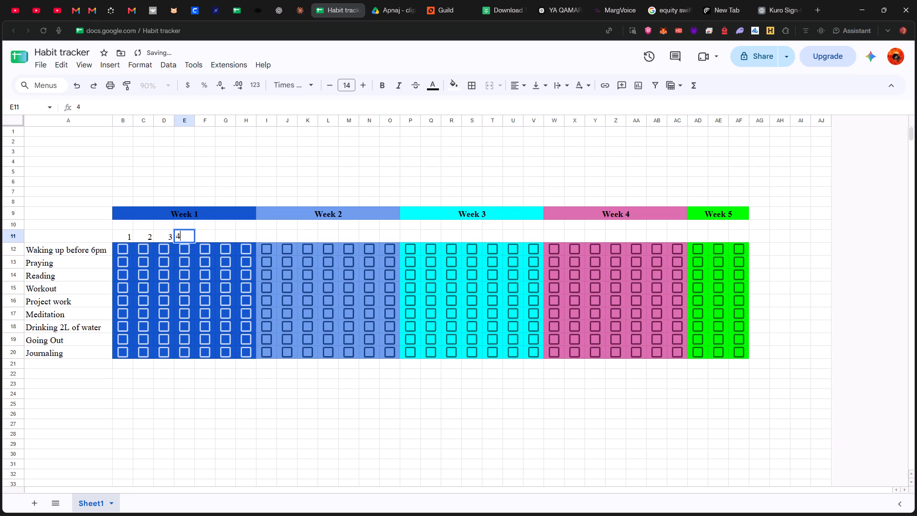
key("5")
key("Right")
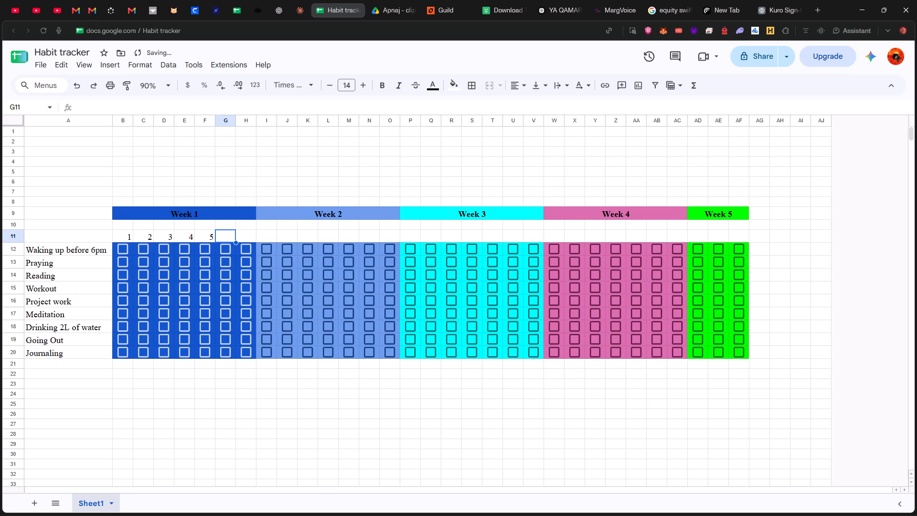
key("6")
key("Right")
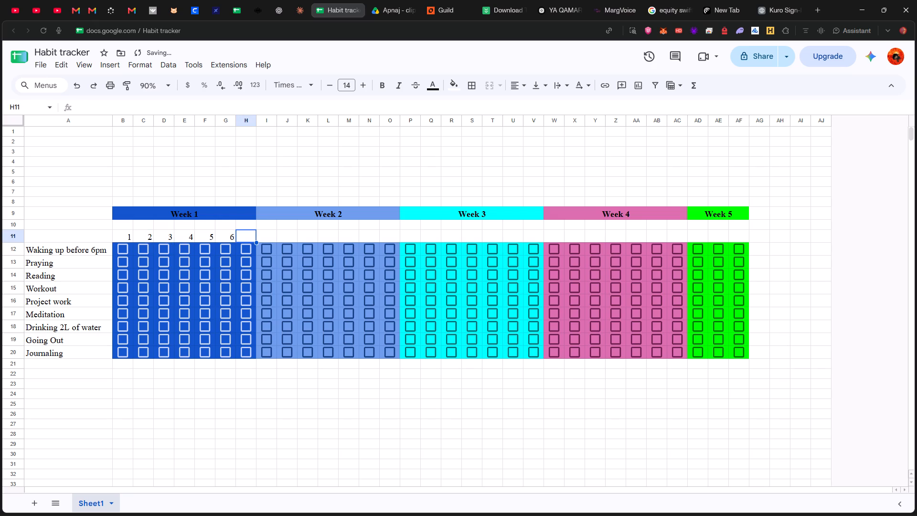
key("7")
key("Right")
Enter the day numbers 8 to 14 in I11:O11, one per column, above the Week 2 checkboxes.
key("8")
key("Right")
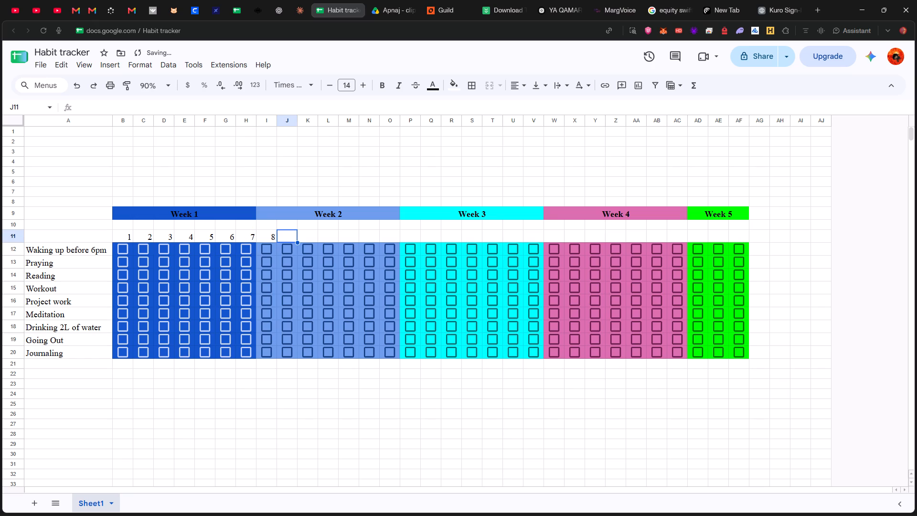
key("9")
key("Right")
type("10")
key("Right")
type("11")
key("Right")
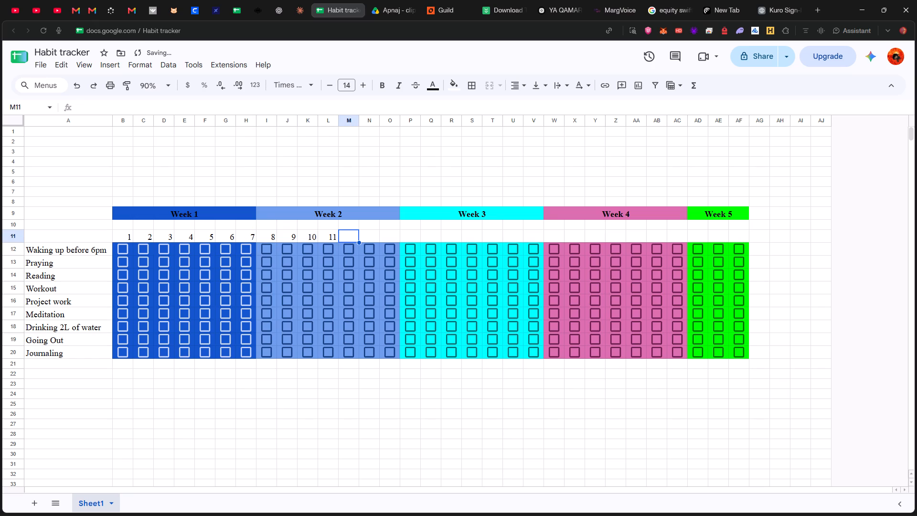
type("12")
key("Right")
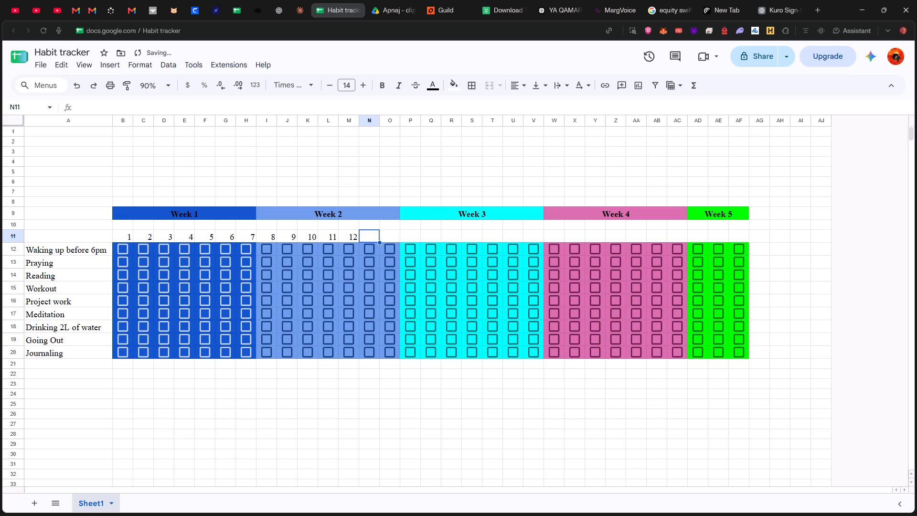
key("1")
key("3")
key("Right")
type("14")
key("Right")
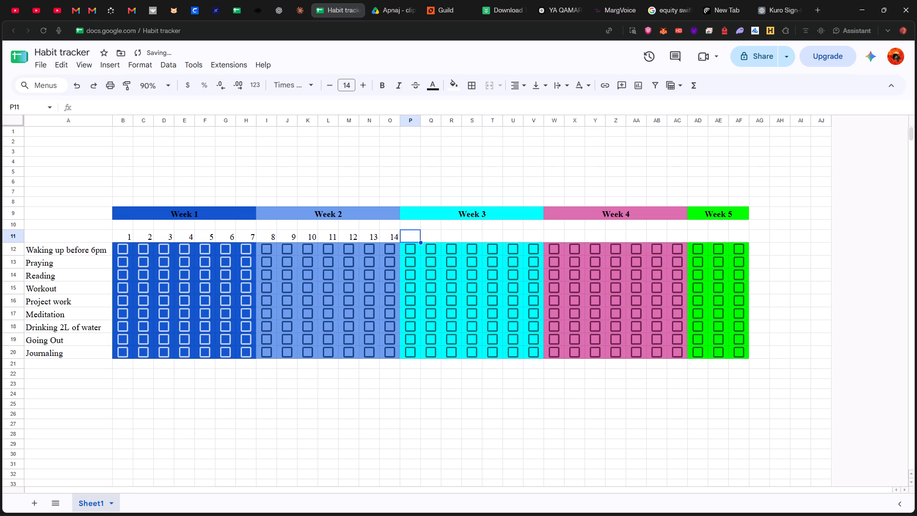
Enter the day numbers 15 to 21 in P11:V11, one per column, above the Week 3 checkboxes.
type("15")
key("Right")
type("16")
key("Right")
key("1")
key("7")
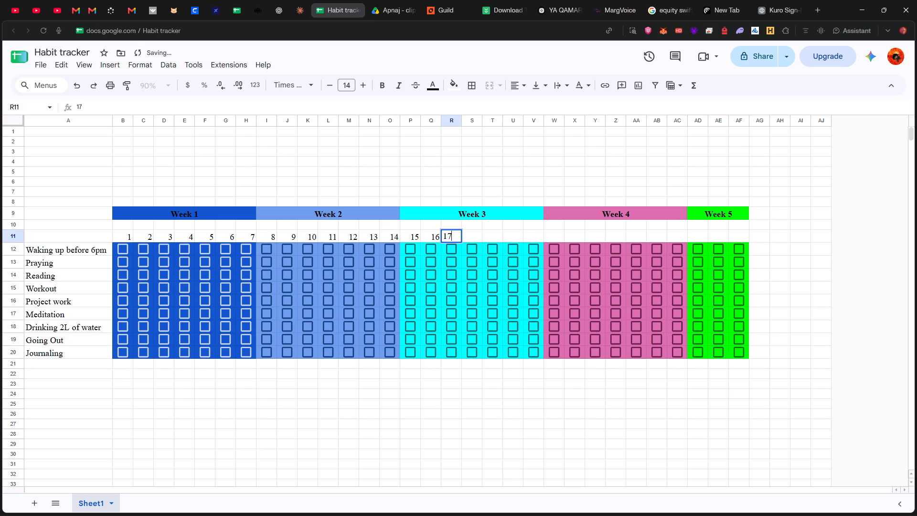
key("Right")
key("1")
key("8")
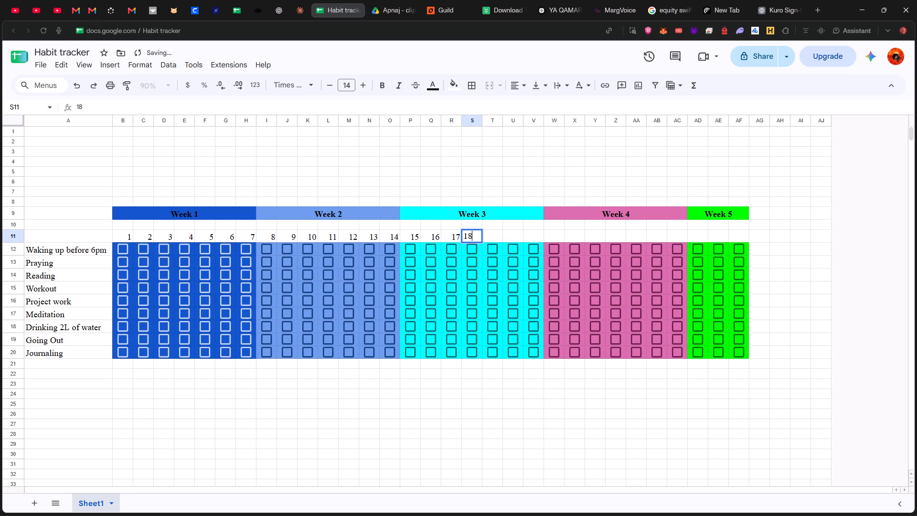
key("Right")
key("1")
key("9")
key("Right")
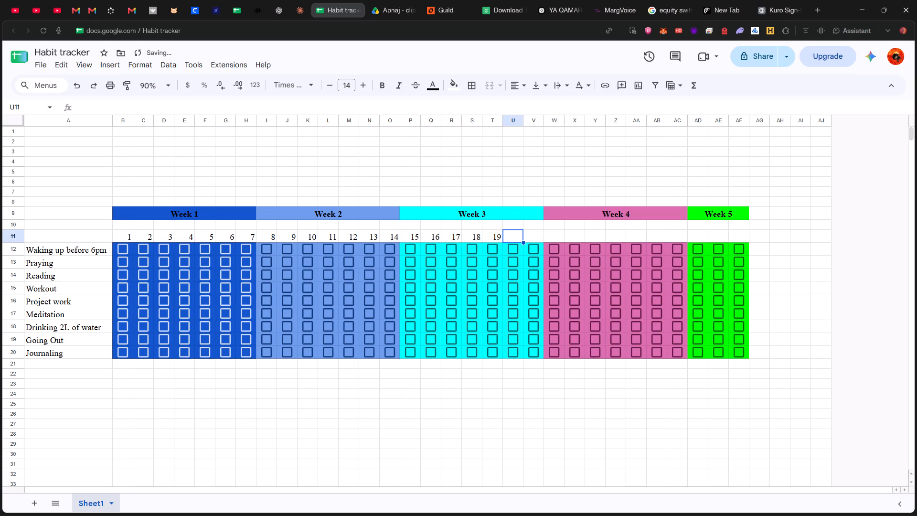
type("20")
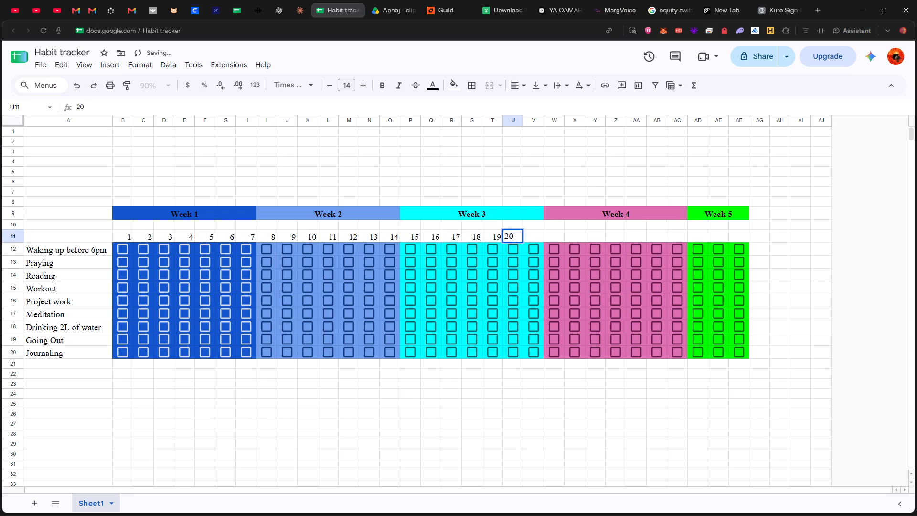
key("Right")
type("21")
key("Right")
Enter the day numbers 22 to 28 in W11:AC11, one per column, above the Week 4 checkboxes.
type("22")
key("Right")
type("23")
key("Right")
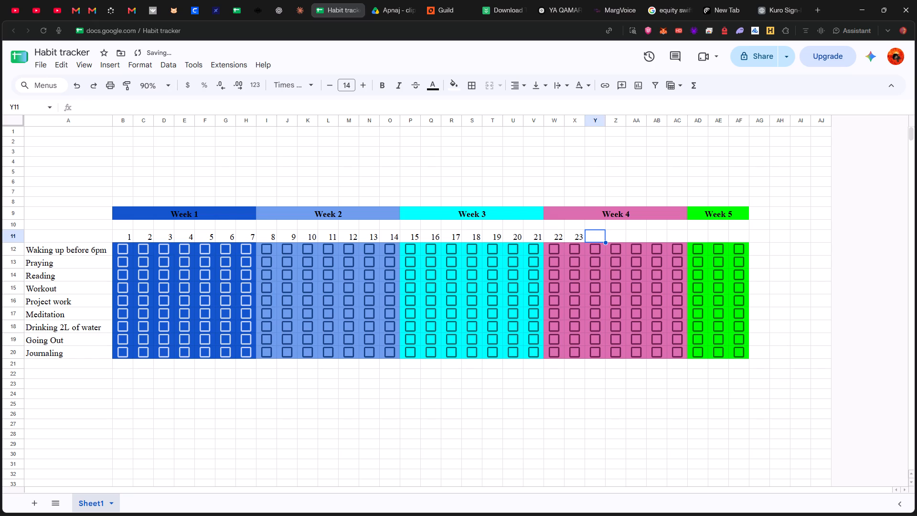
type("24")
key("Right")
type("25")
key("Right")
type("26")
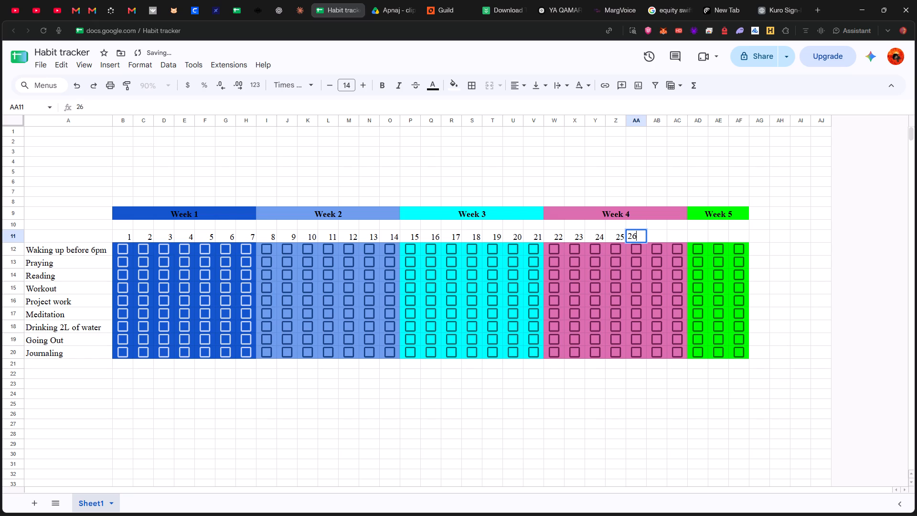
key("Right")
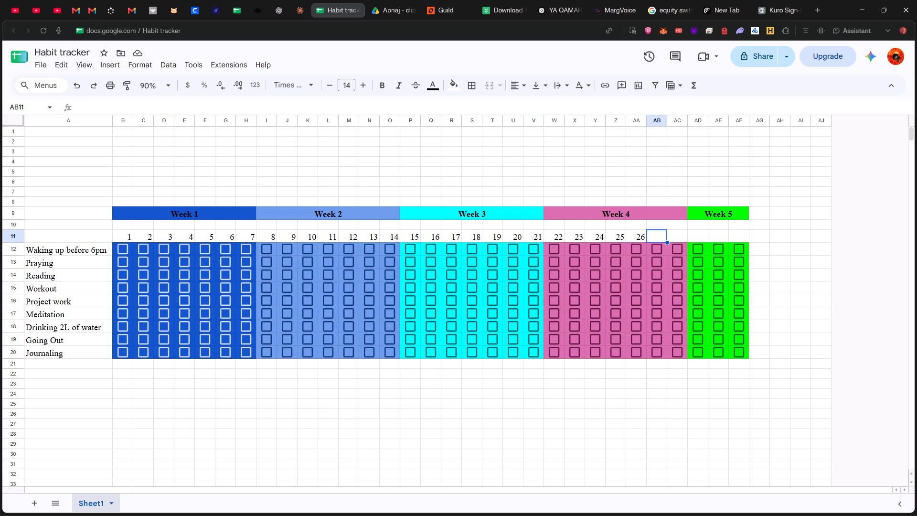
type("27")
key("Right")
type("28")
key("Right")
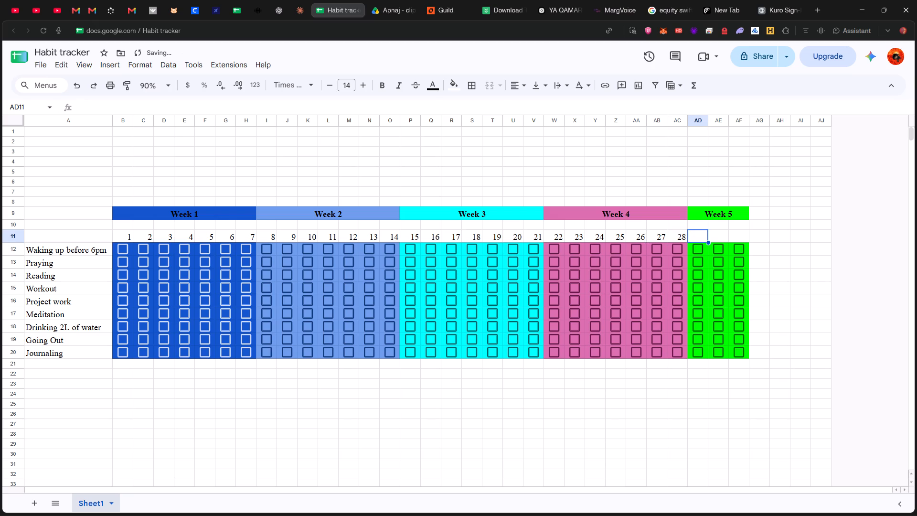
Enter the day numbers 29, 30 and 31 in AD11:AF11, one per column, above the Week 5 checkboxes.
type("29")
key("Right")
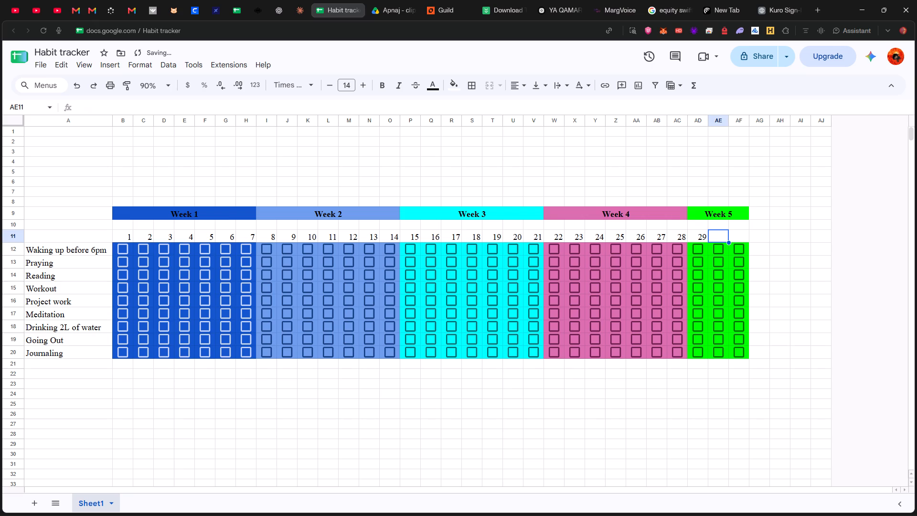
type("3031")
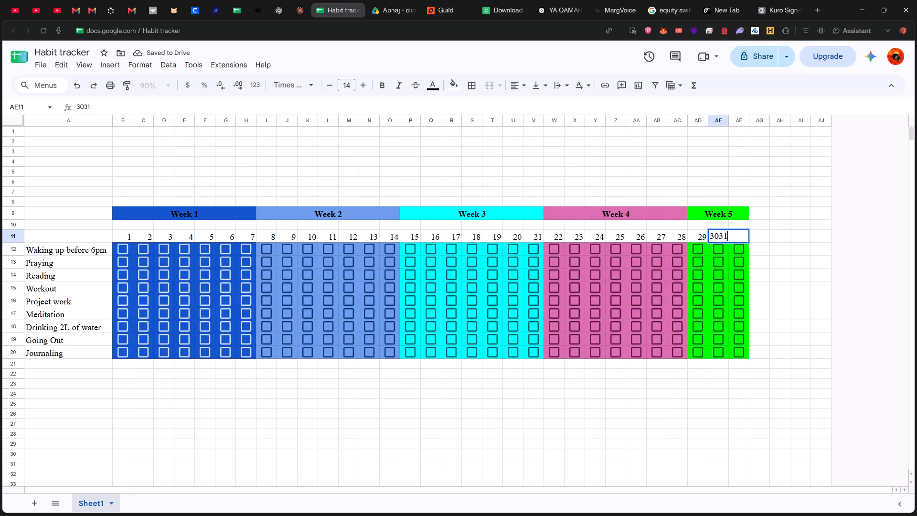
key("Right")
key("Left")
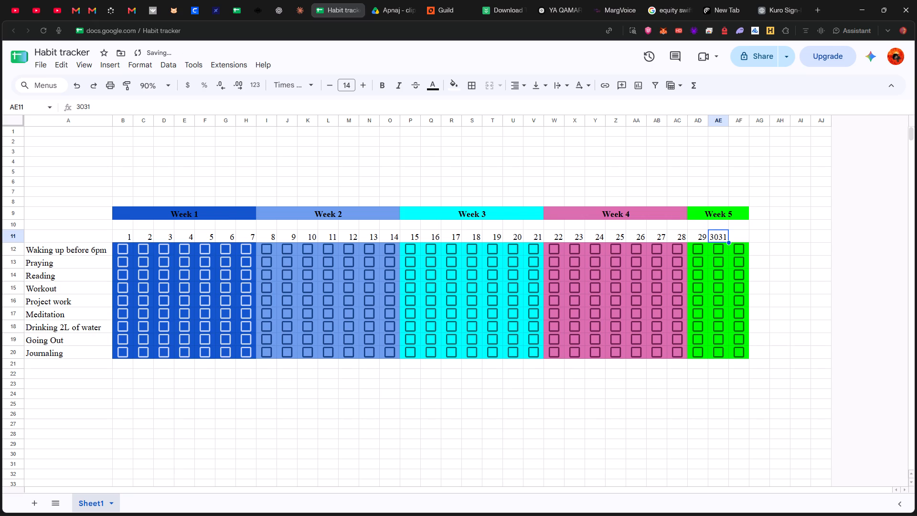
type("31")
key("Right")
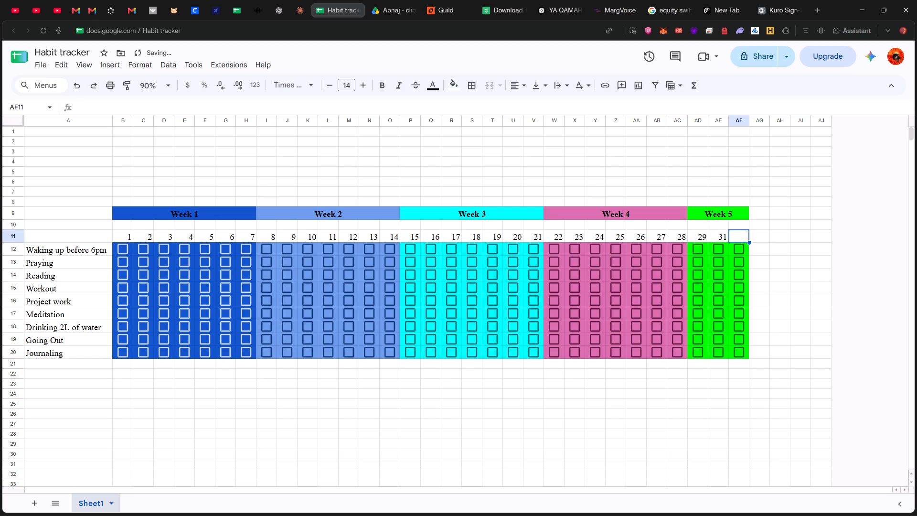
type("31")
key("Right")
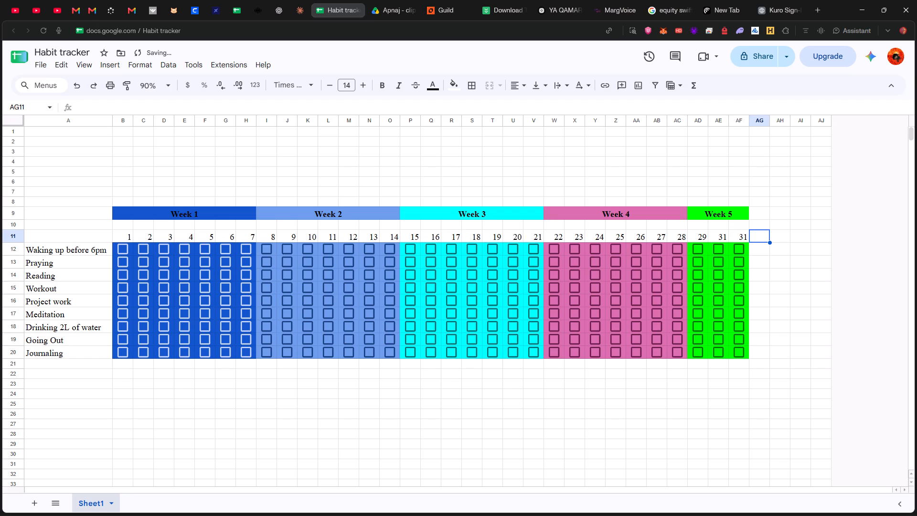
key("Left")
key("Left")
type("30")
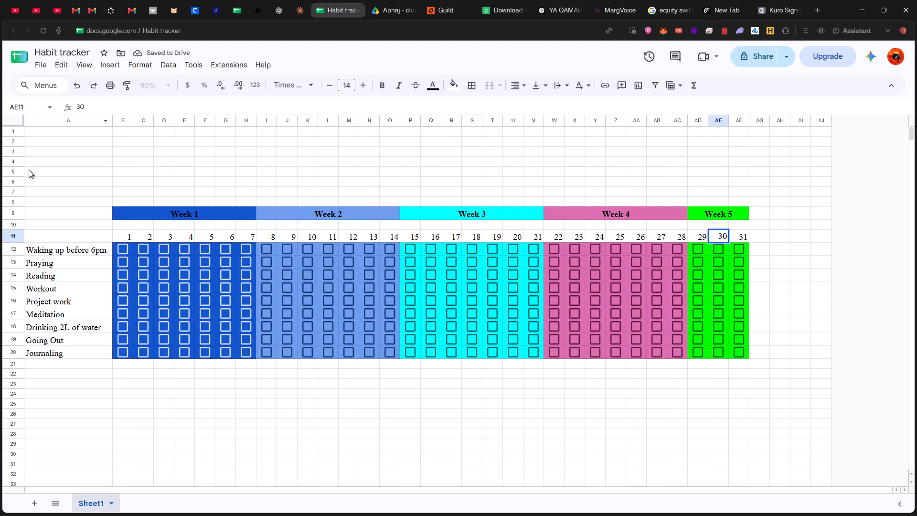
Enter the weekday abbreviation Tu in B10, above day 1.
left_click(128, 224)
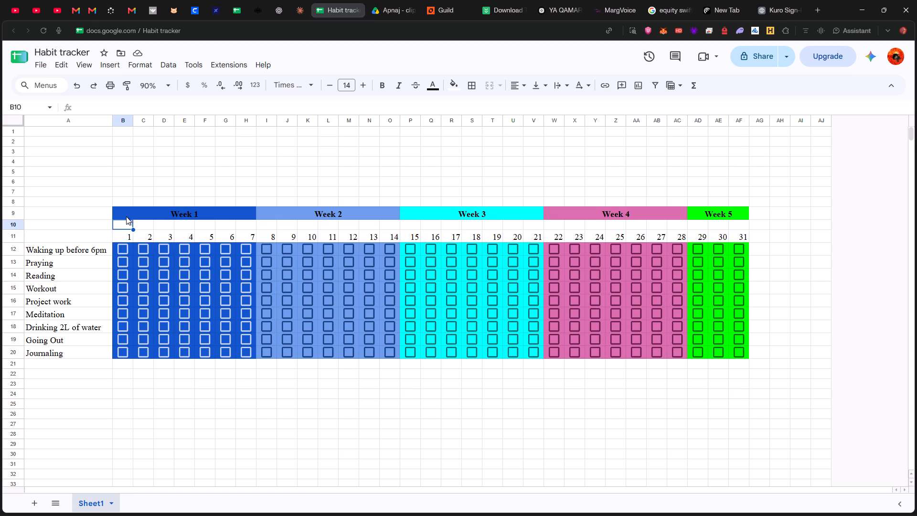
key("shift+t")
key("u")
key("Page_Down")
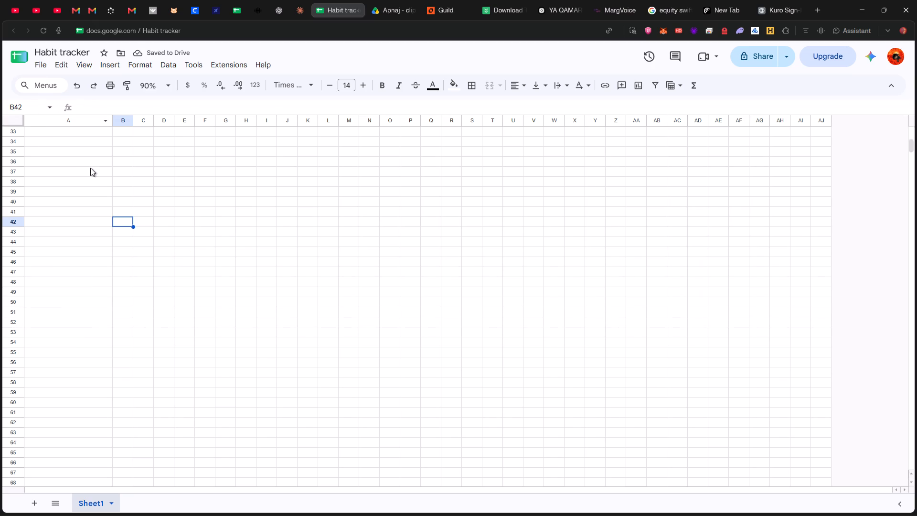
key("Page_Up")
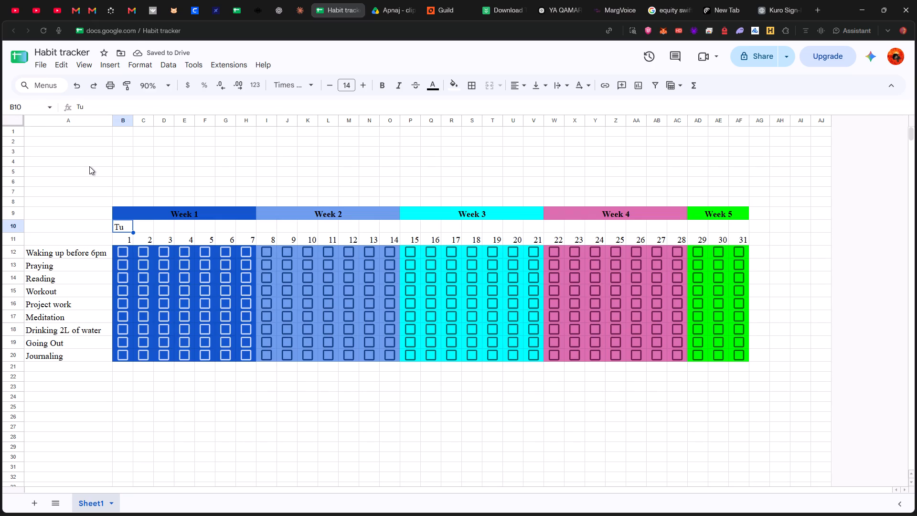
Enter the weekday abbreviations We, Th, Fr, Sa, Su and Mo in C10:H10, one per column, for the rest of Week 1.
key("Right")
type("we")
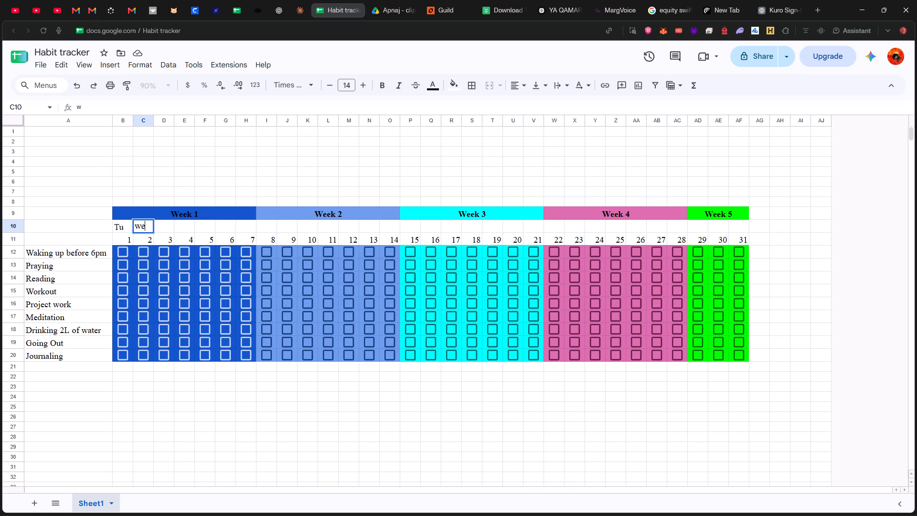
key("BackSpace")
key("BackSpace")
type("We")
key("Right")
type("Th")
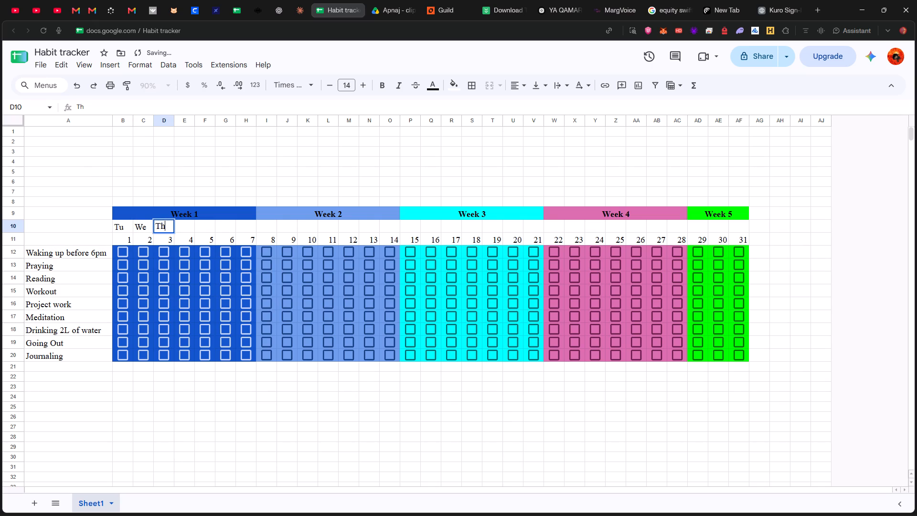
key("Right")
type("fr")
key("BackSpace")
key("BackSpace")
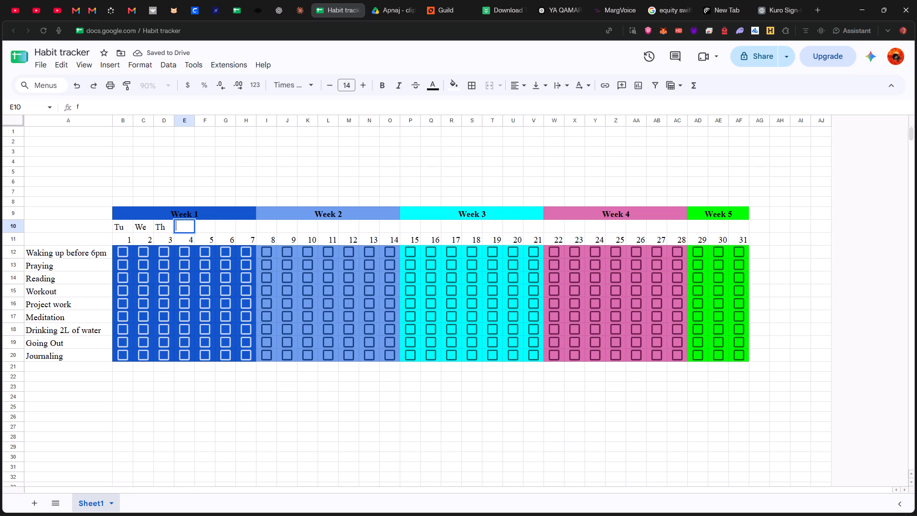
type("Fr")
key("Right")
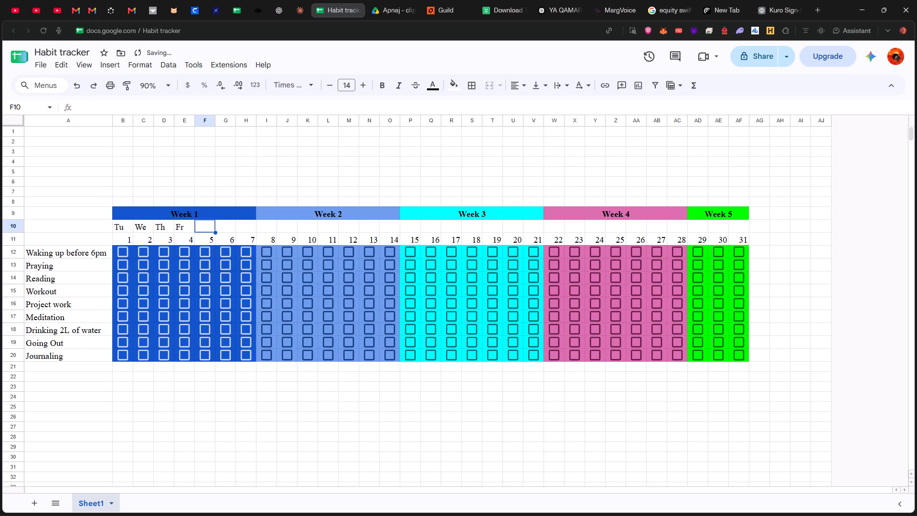
type("Sa")
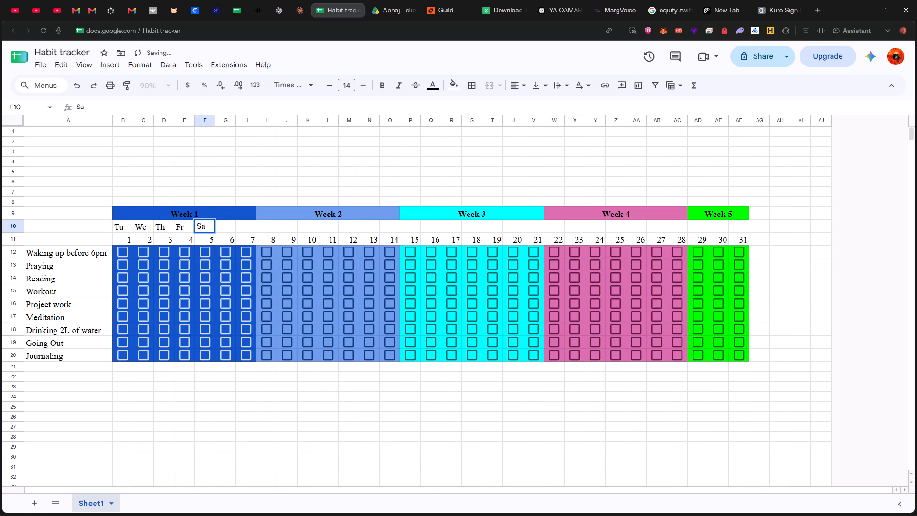
key("Right")
type("Su")
key("Right")
type("Mo")
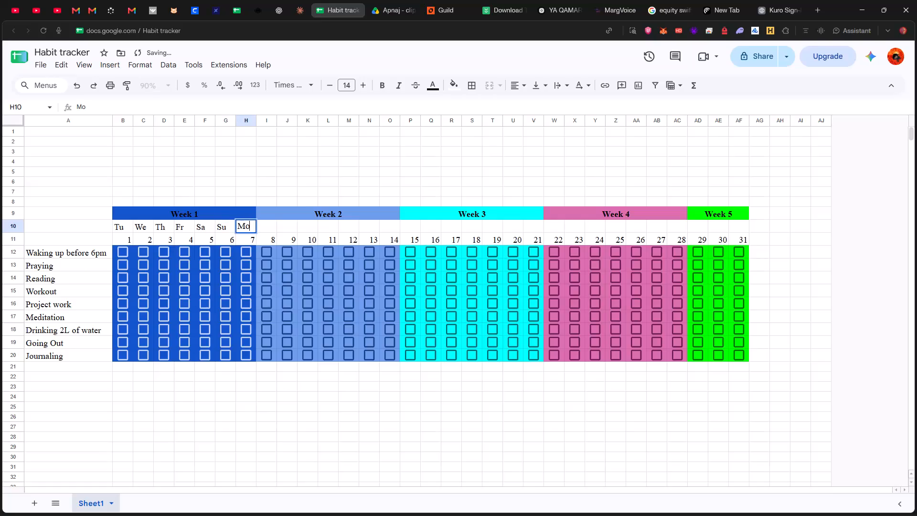
key("Right")
Enter the weekday abbreviation Tu in I10, above day 8 at the start of Week 2.
type("Tu")
key("Right")
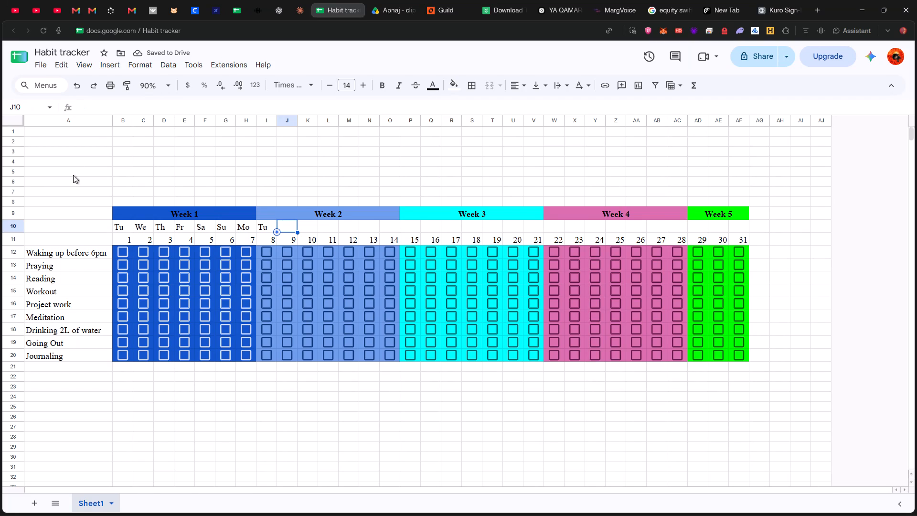
Copy the weekday labels We to Mo from C10:H10 into J10:O10 to complete the Week 2 weekdays.
left_click_drag(139, 225, 149, 226)
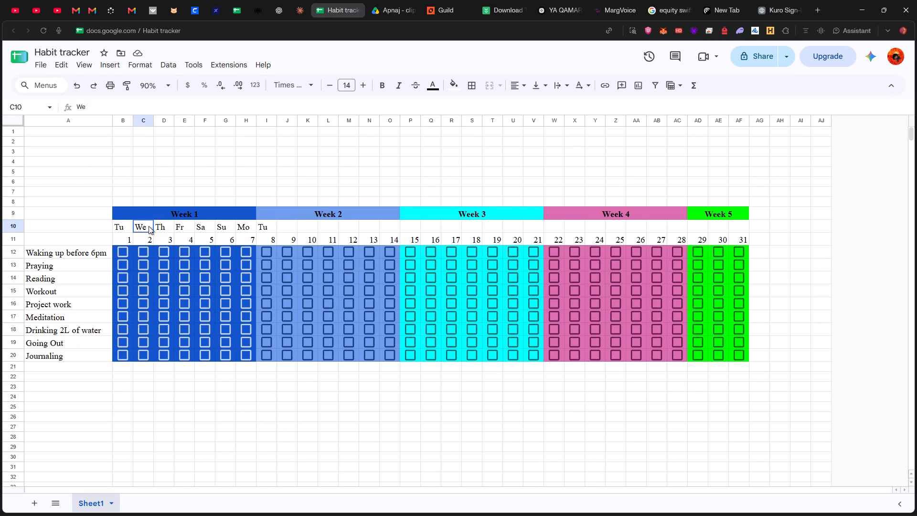
left_click_drag(149, 226, 225, 226)
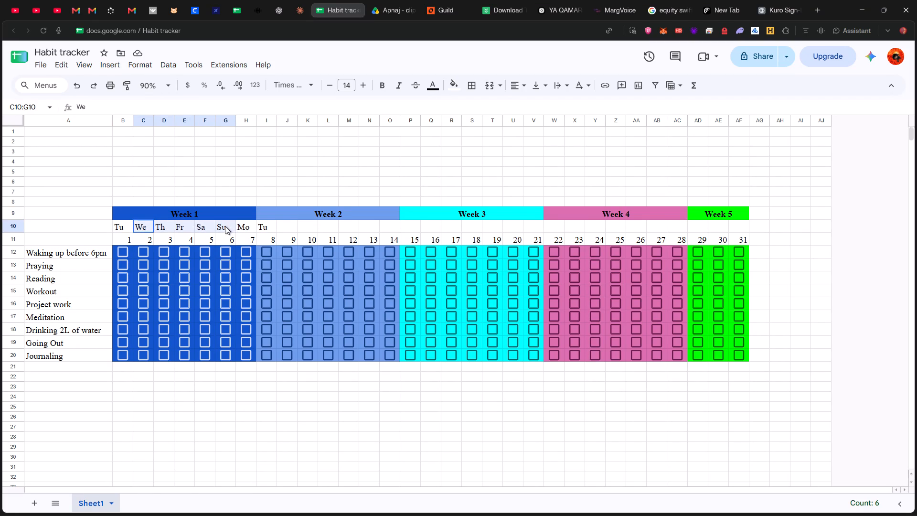
left_click_drag(225, 226, 212, 228)
left_click_drag(139, 225, 162, 223)
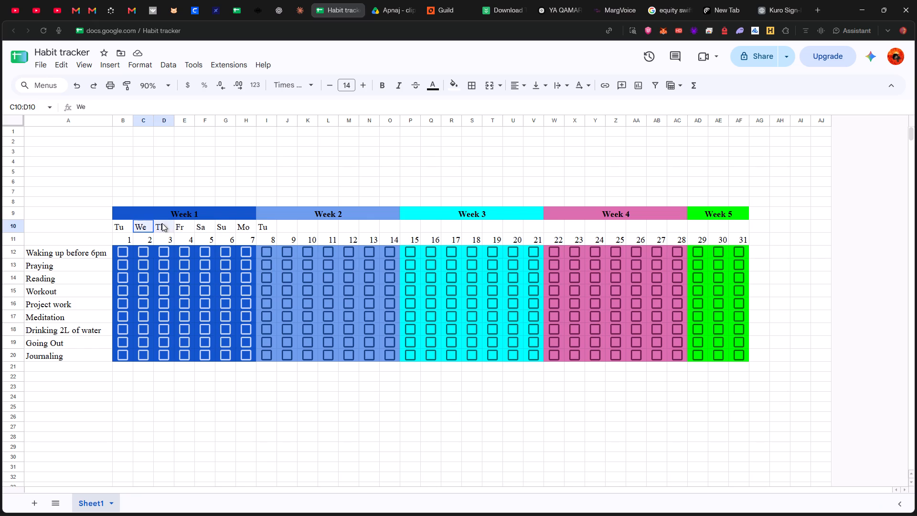
left_click_drag(162, 223, 246, 226)
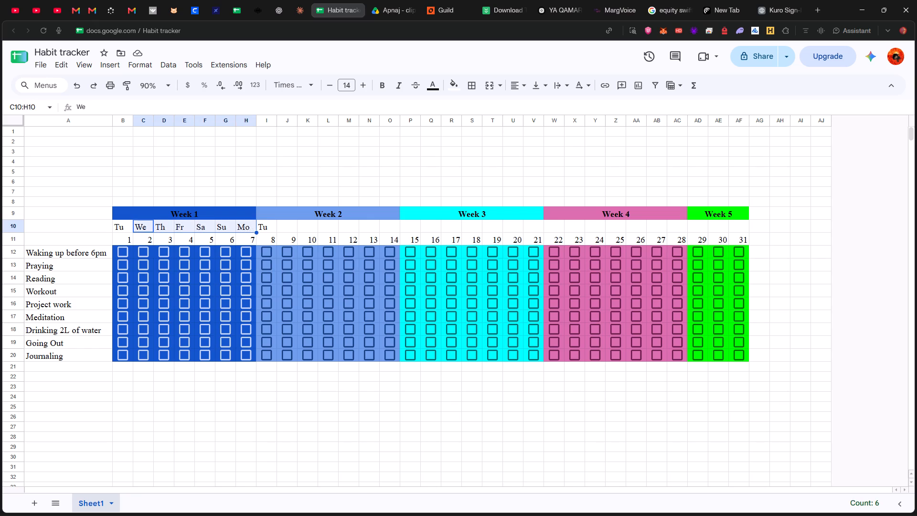
key("ctrl+c")
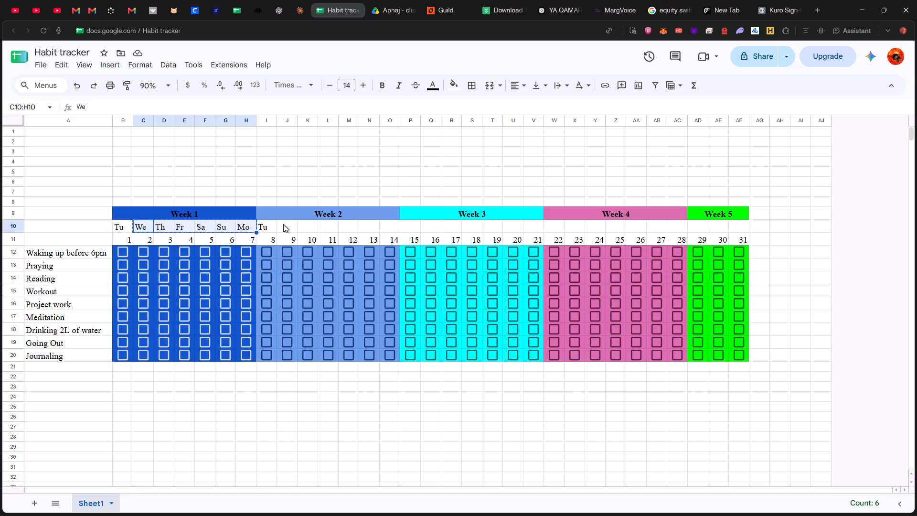
left_click(283, 224)
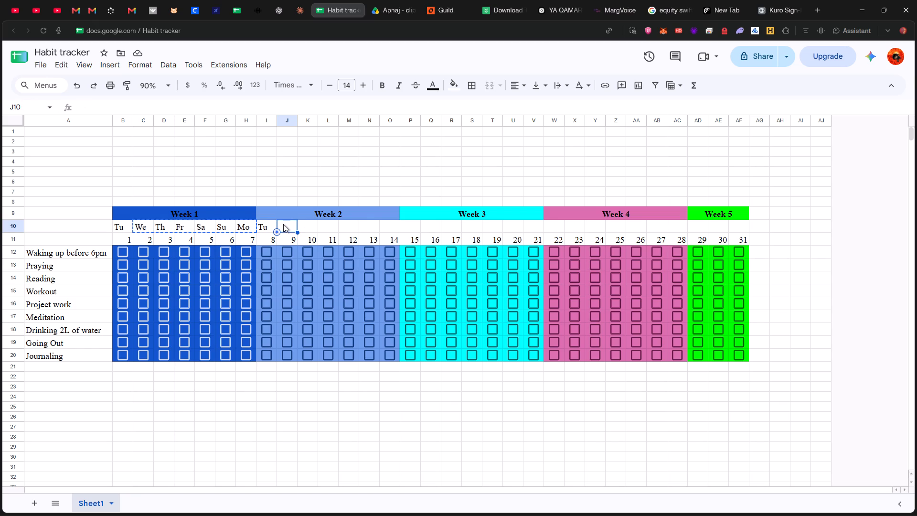
key("ctrl+v")
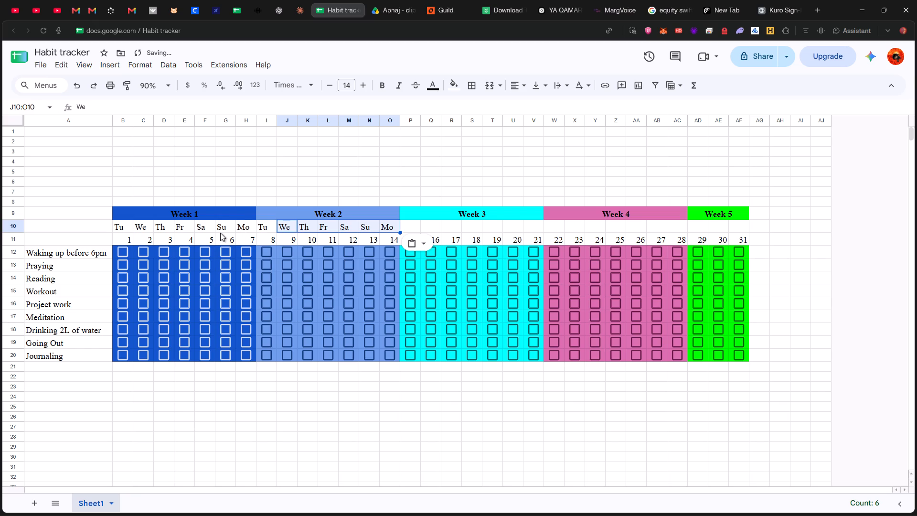
Copy the Week 1 weekday labels Tu to Mo from B10:H10 into P10:V10 for Week 3.
left_click_drag(120, 225, 247, 230)
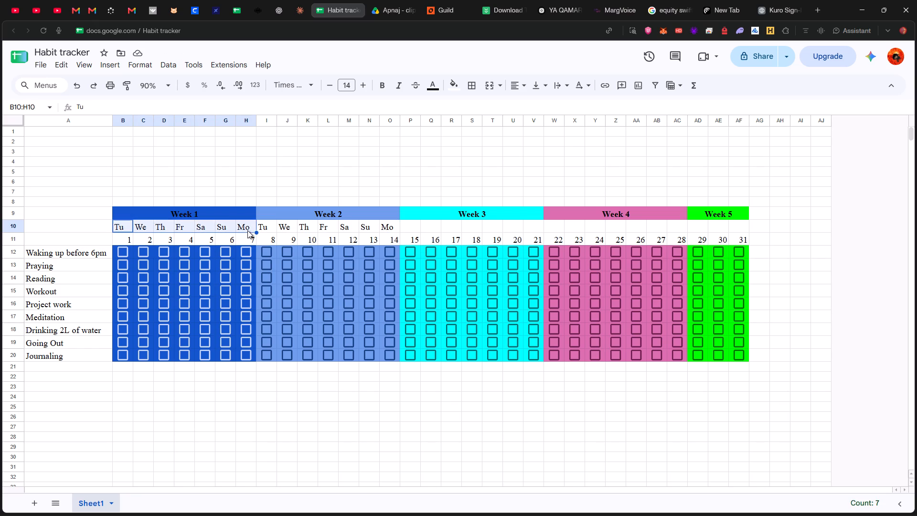
key("ctrl+c")
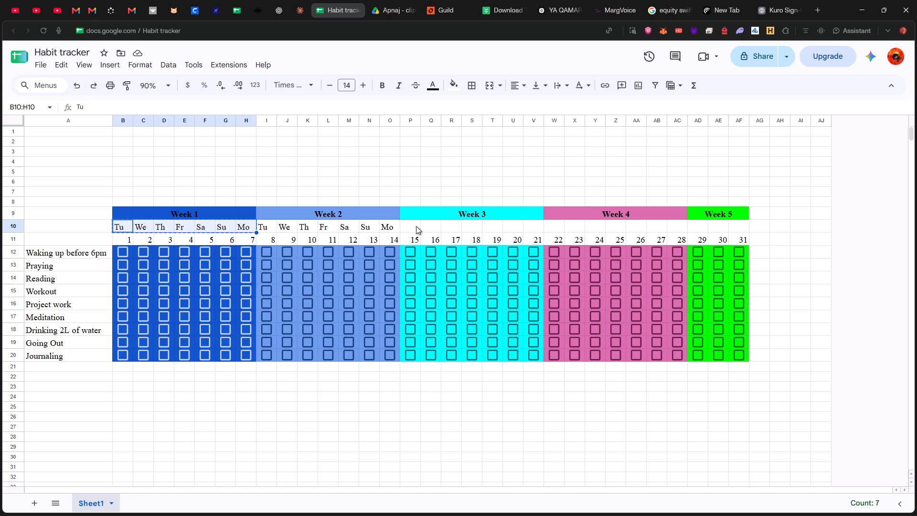
left_click(408, 225)
key("ctrl+v")
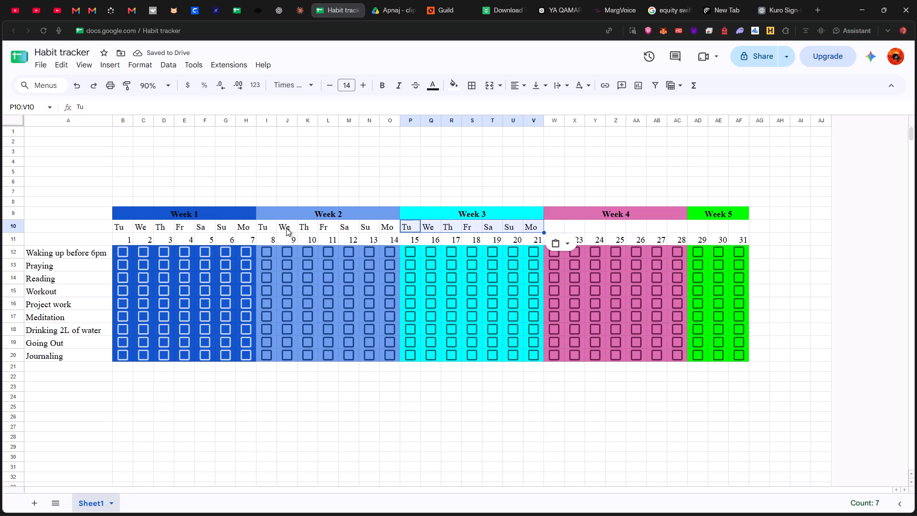
Copy the Week 2 weekday labels Tu to Mo from I10:O10 into W10:AC10 for Week 4.
left_click_drag(259, 226, 372, 229)
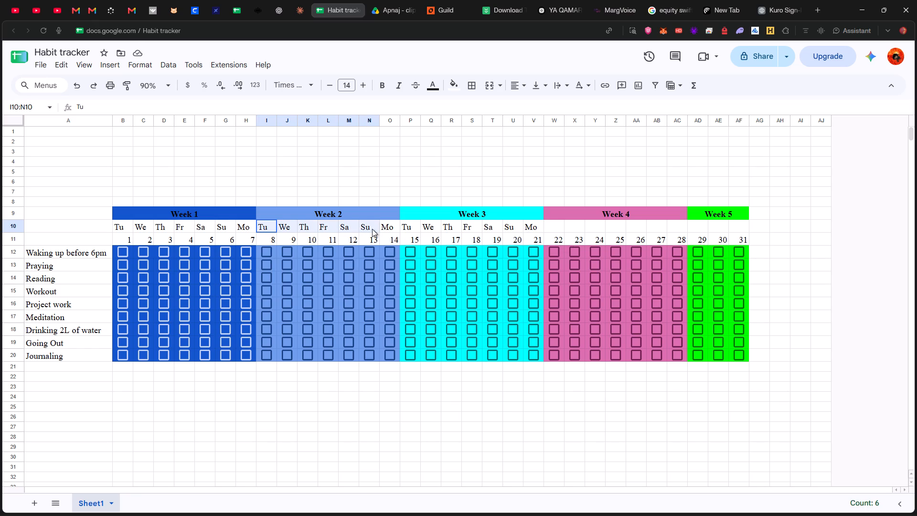
left_click_drag(372, 229, 375, 230)
left_click_drag(375, 230, 384, 227)
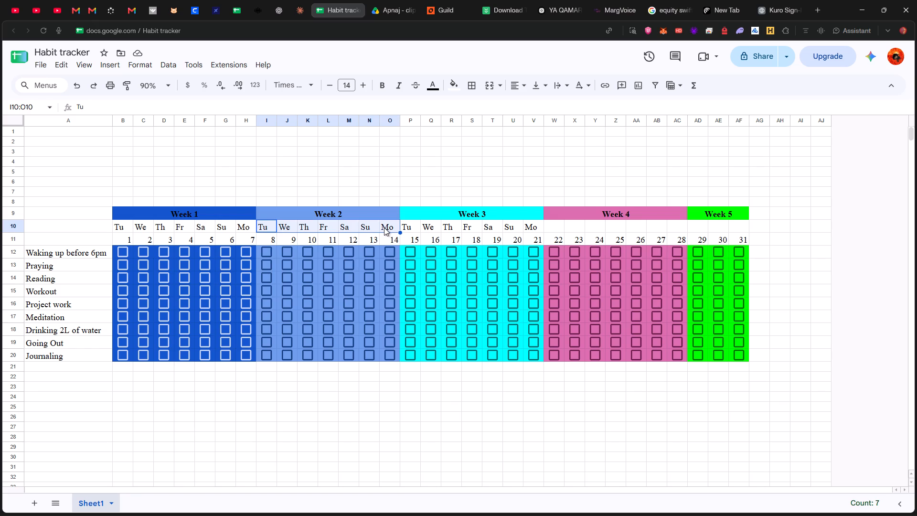
key("ctrl+c")
left_click(556, 226)
key("ctrl+v")
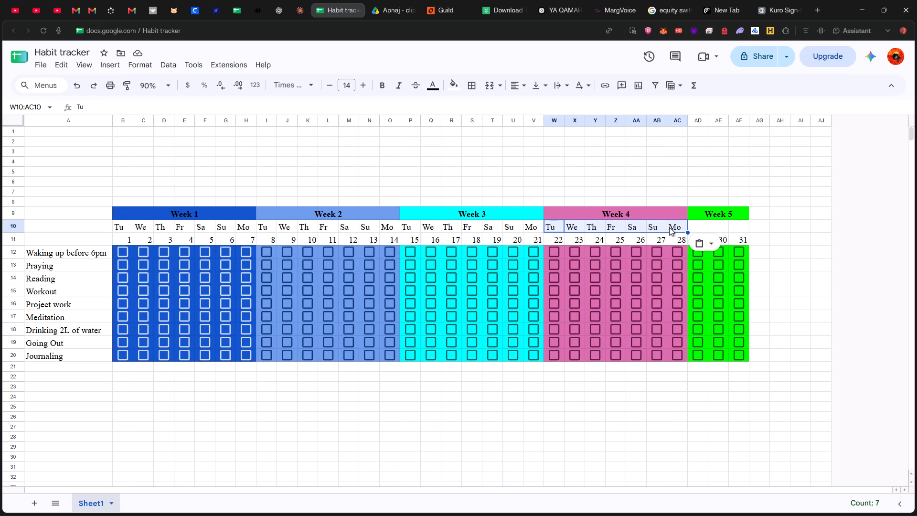
Fill the Week 5 weekday labels Tu, We and Th in AD10:AF10 by copying them from Week 4's W10:Y10.
left_click(696, 226)
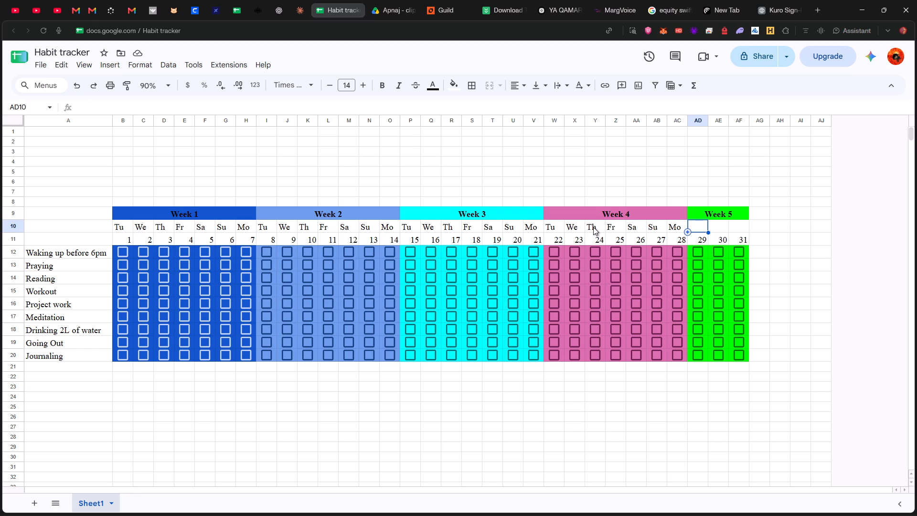
left_click_drag(548, 224, 561, 228)
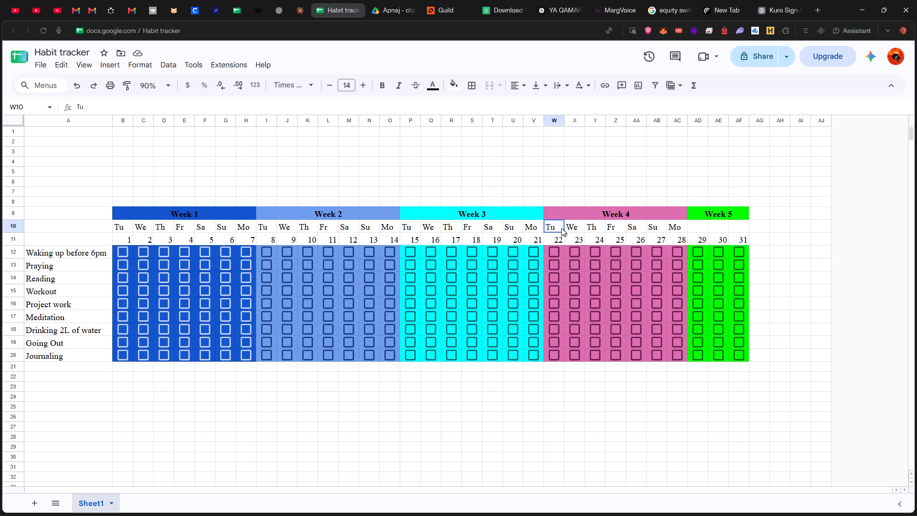
left_click_drag(561, 228, 565, 230)
left_click_drag(576, 231, 561, 230)
left_click_drag(549, 227, 573, 225)
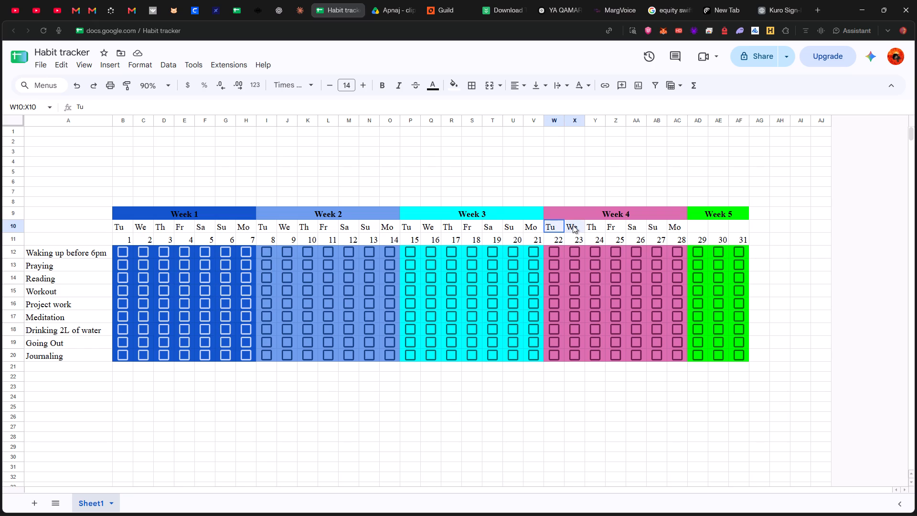
left_click_drag(573, 225, 573, 226)
key("ctrl+c")
left_click(707, 226)
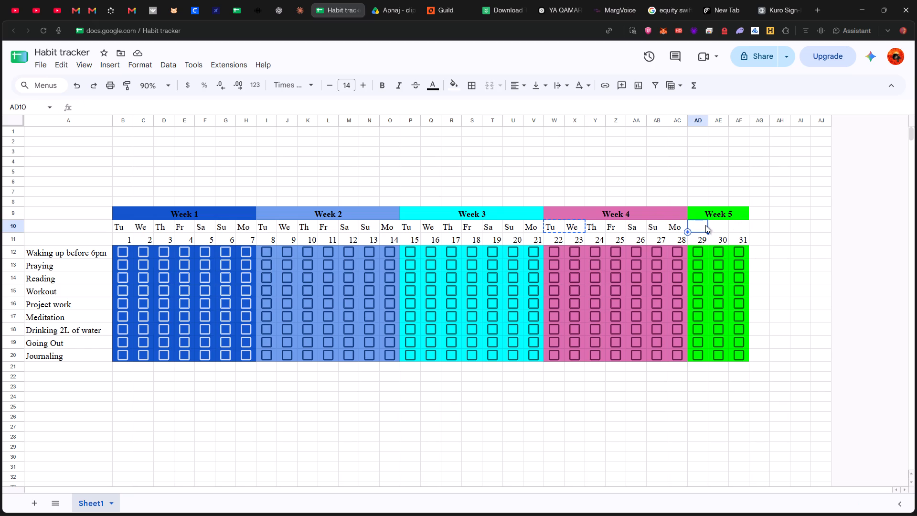
key("ctrl+v")
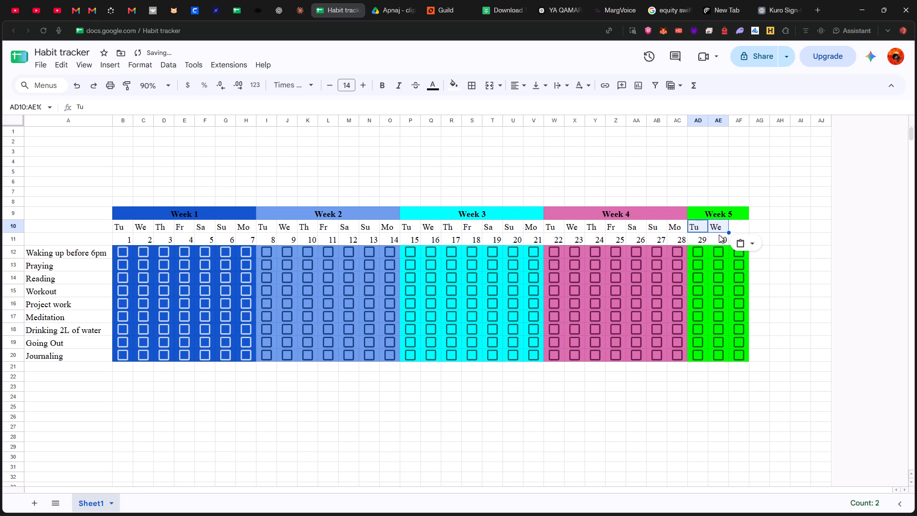
left_click(586, 221)
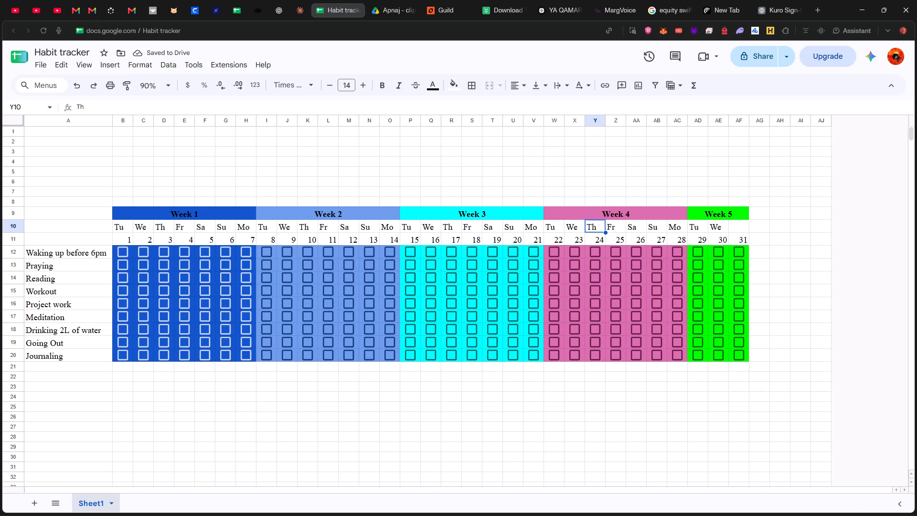
key("ctrl+c")
left_click(743, 225)
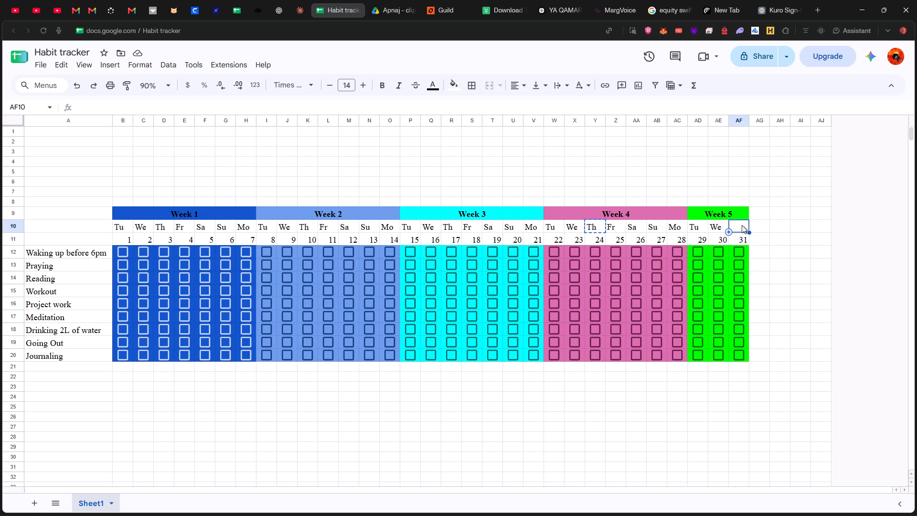
key("ctrl+v")
Clear all unpinned entries from the system clipboard history and return to the sheet.
key("super+v")
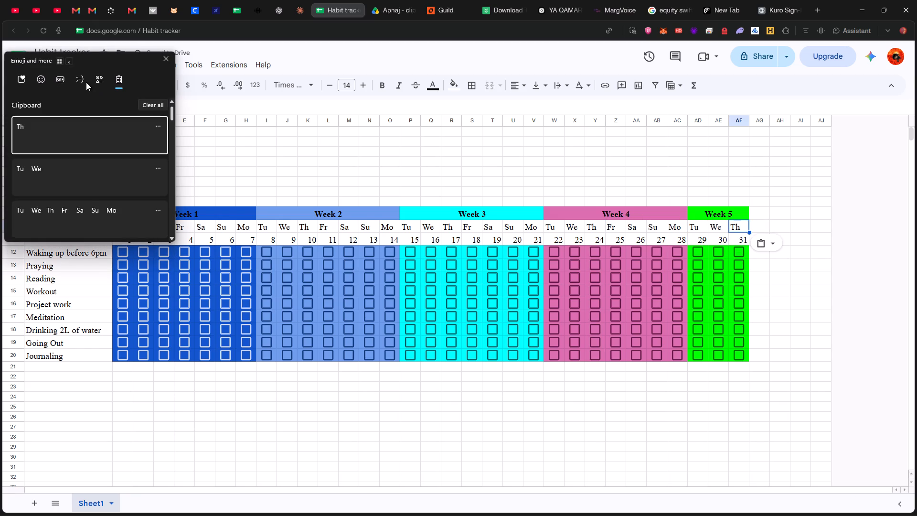
left_click(150, 101)
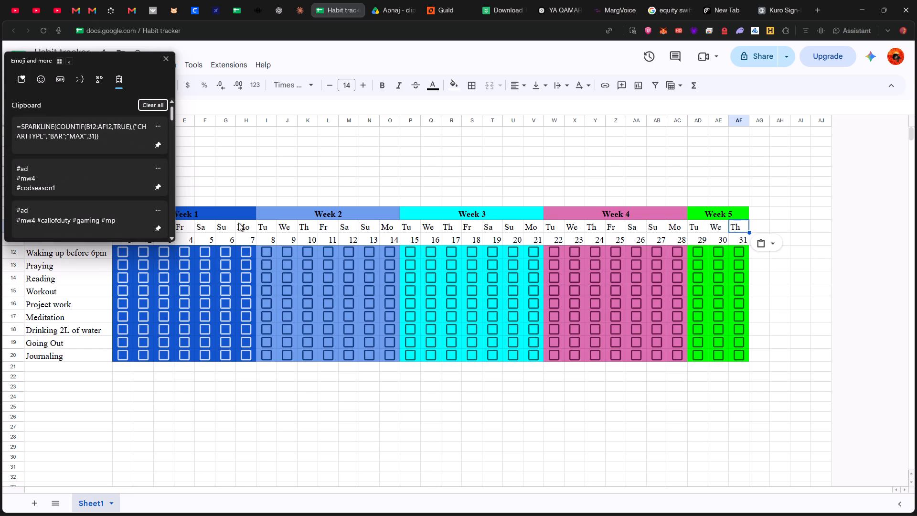
left_click(281, 236)
Centre-align and bold the weekday labels and day numbers in B10:AF11.
left_click_drag(122, 226, 731, 238)
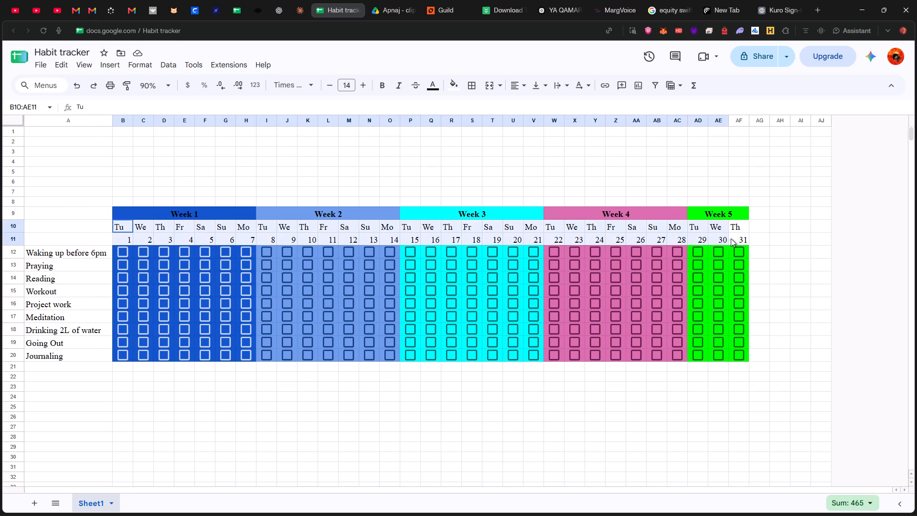
left_click_drag(731, 238, 738, 238)
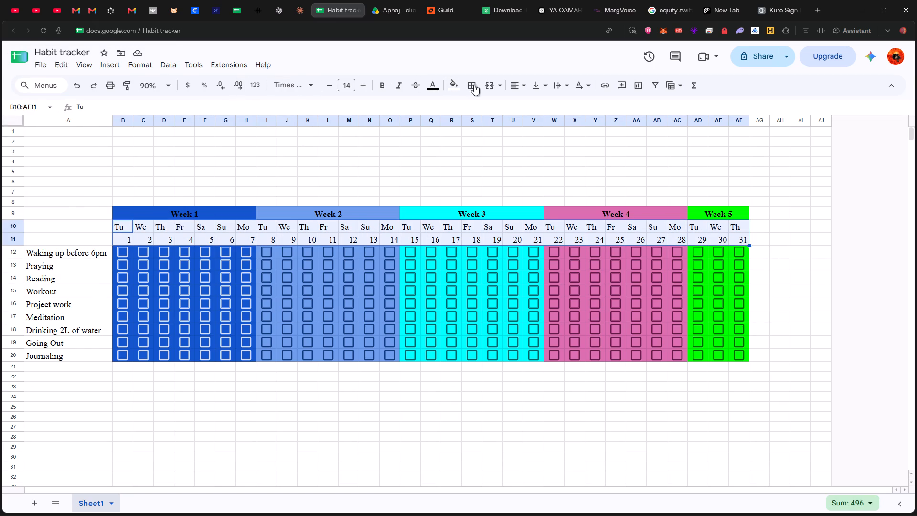
left_click(522, 84)
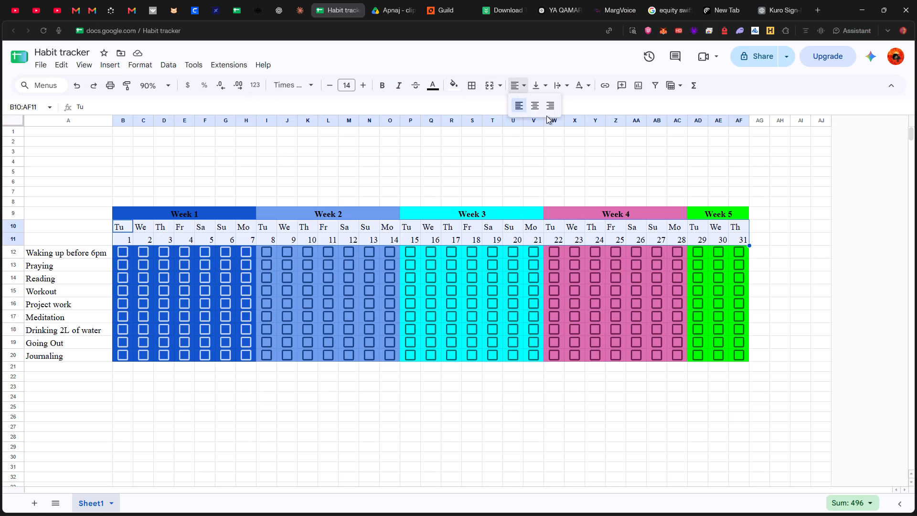
left_click(541, 107)
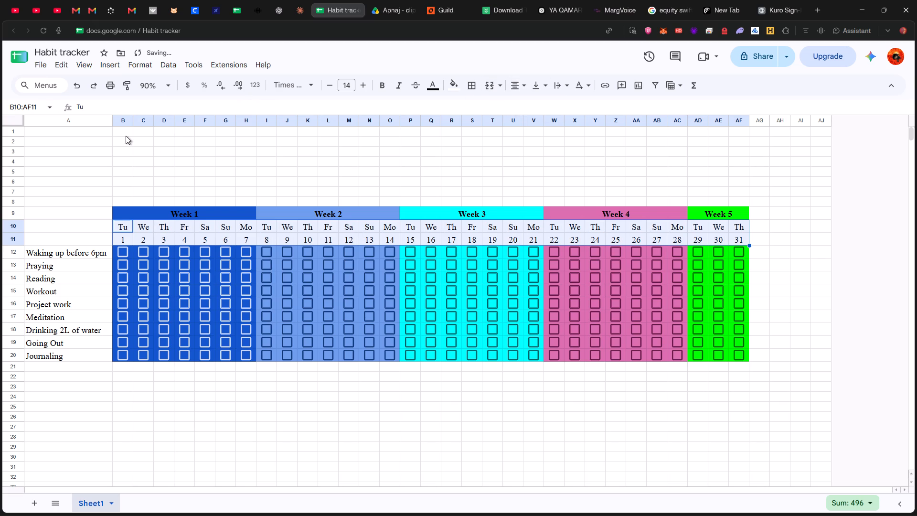
left_click(382, 86)
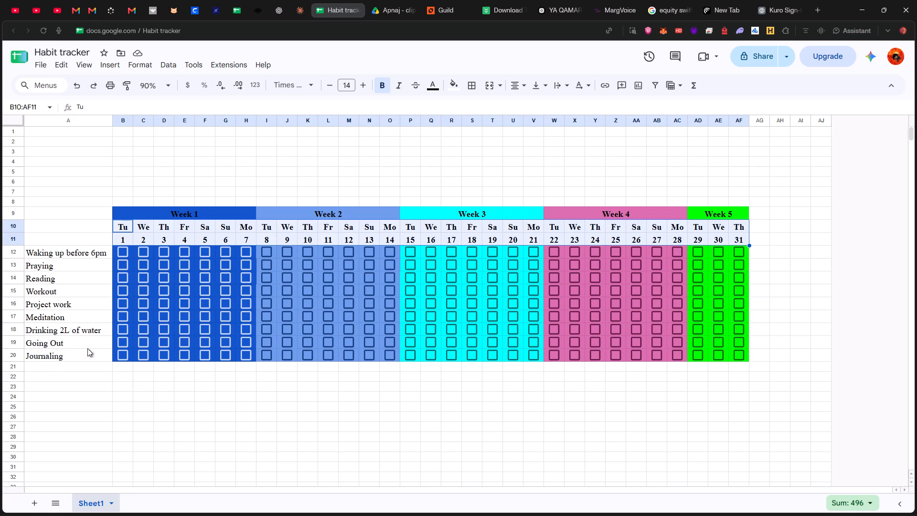
Add the summary row labels Done in A21 and Not Done in A22 below the Journaling habit.
left_click(44, 366)
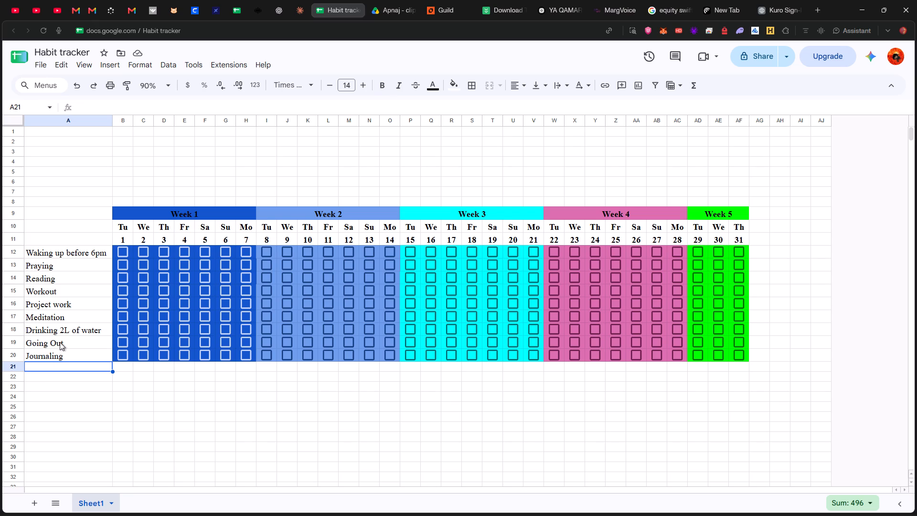
key("d")
type("one")
key("BackSpace")
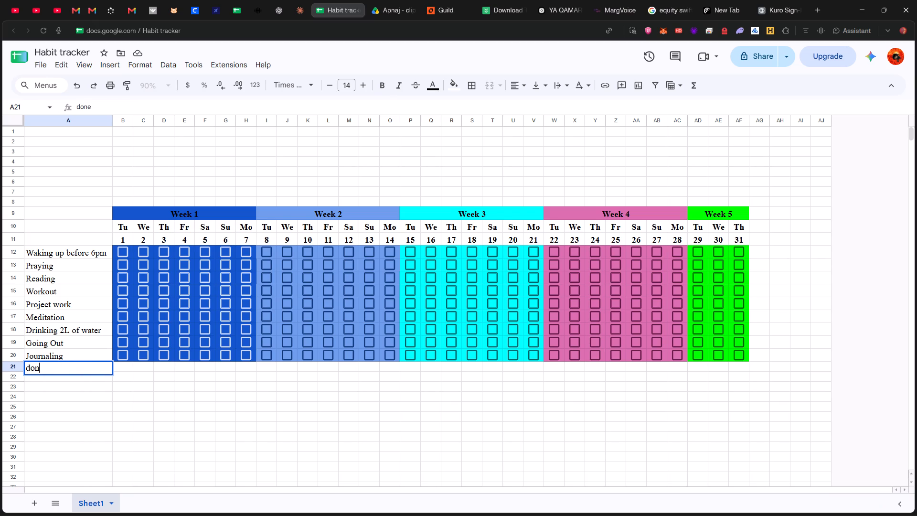
key("BackSpace")
key("BackSpace")
key("BackSpace")
type("Don")
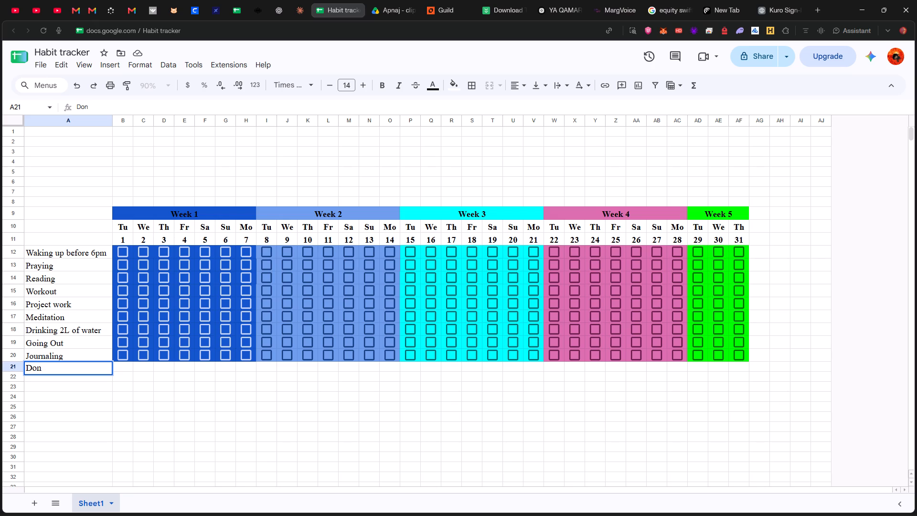
key("e")
key("Down")
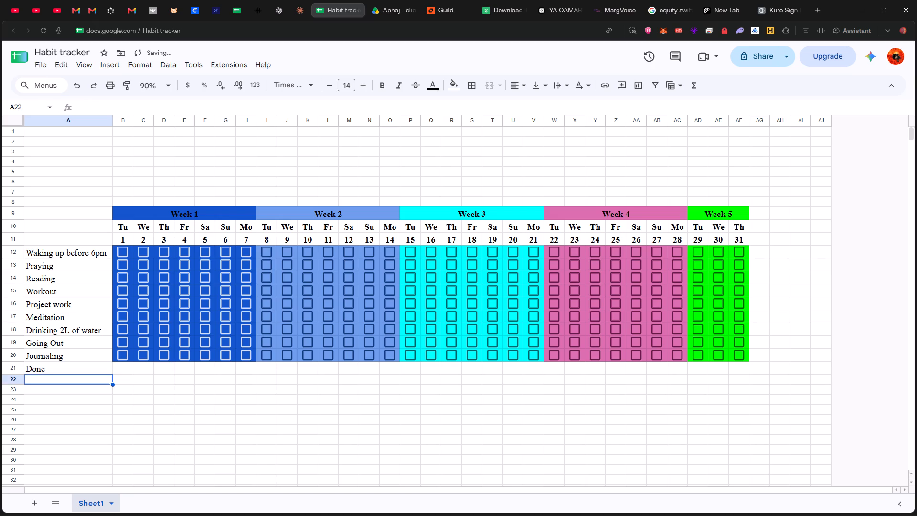
type("Not")
key("space")
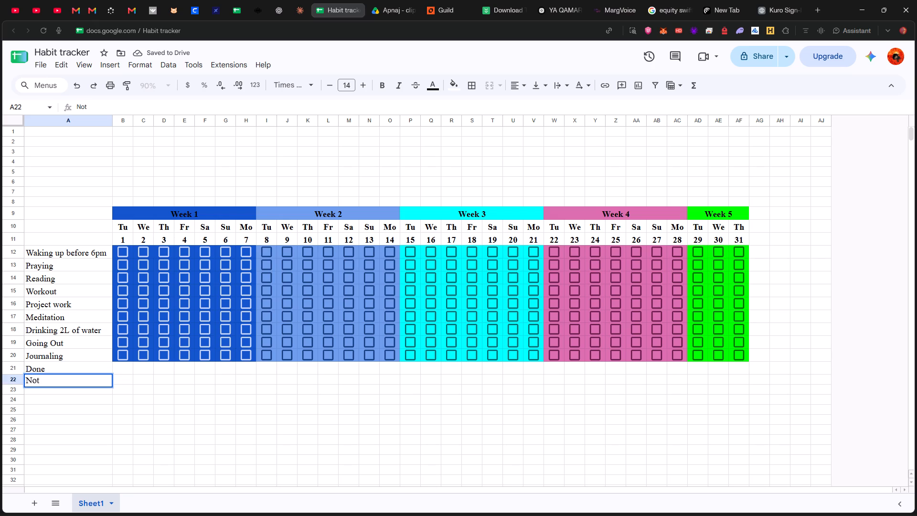
type("Done")
key("Right")
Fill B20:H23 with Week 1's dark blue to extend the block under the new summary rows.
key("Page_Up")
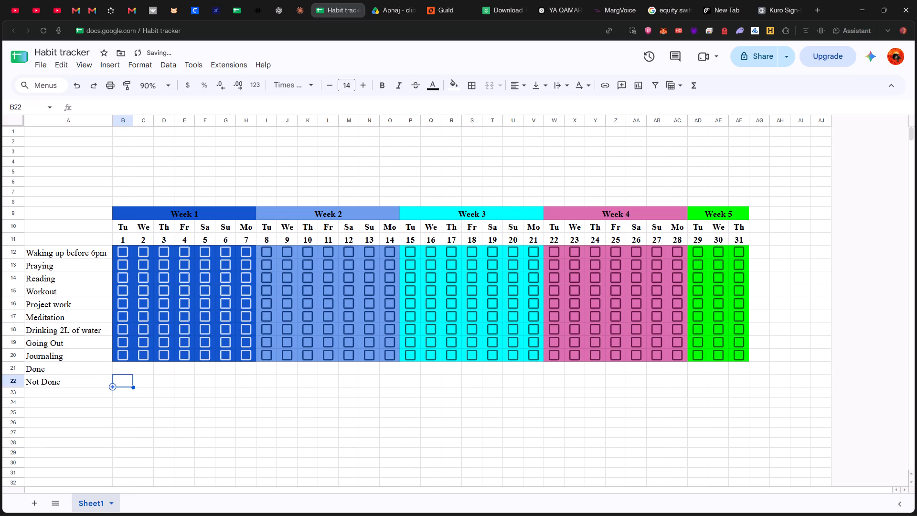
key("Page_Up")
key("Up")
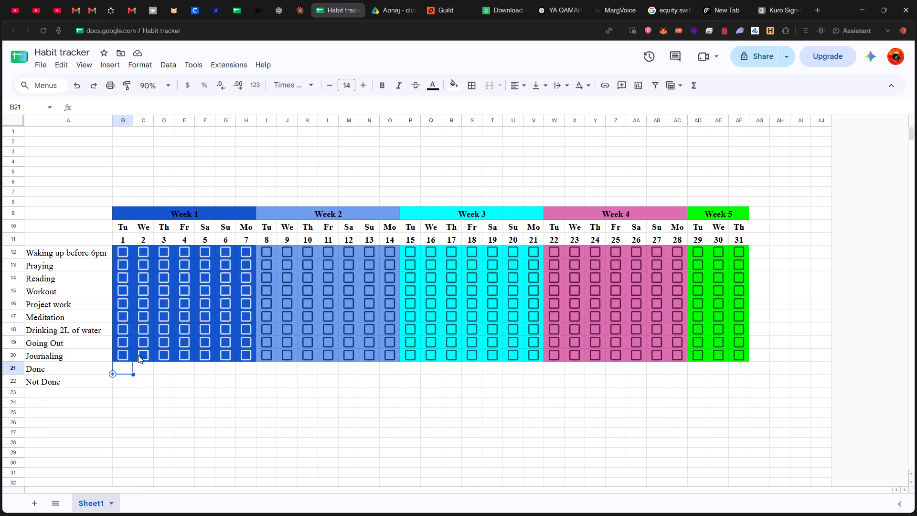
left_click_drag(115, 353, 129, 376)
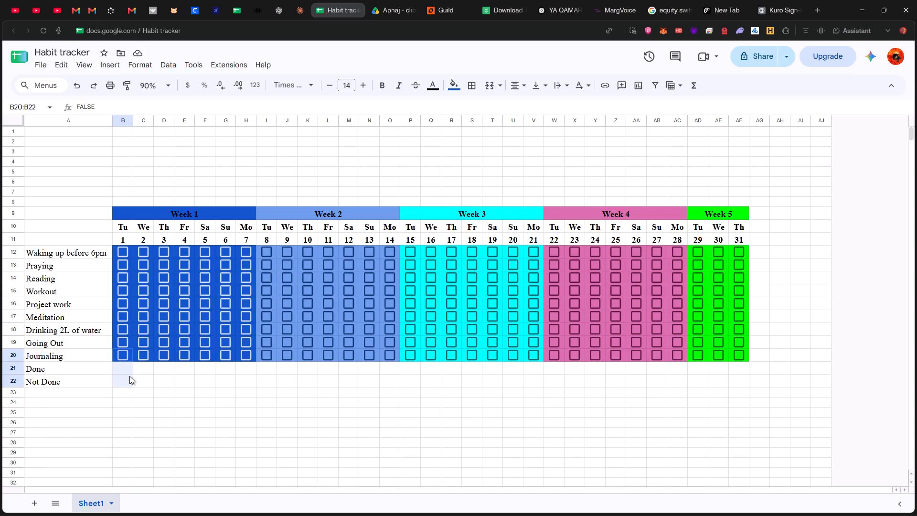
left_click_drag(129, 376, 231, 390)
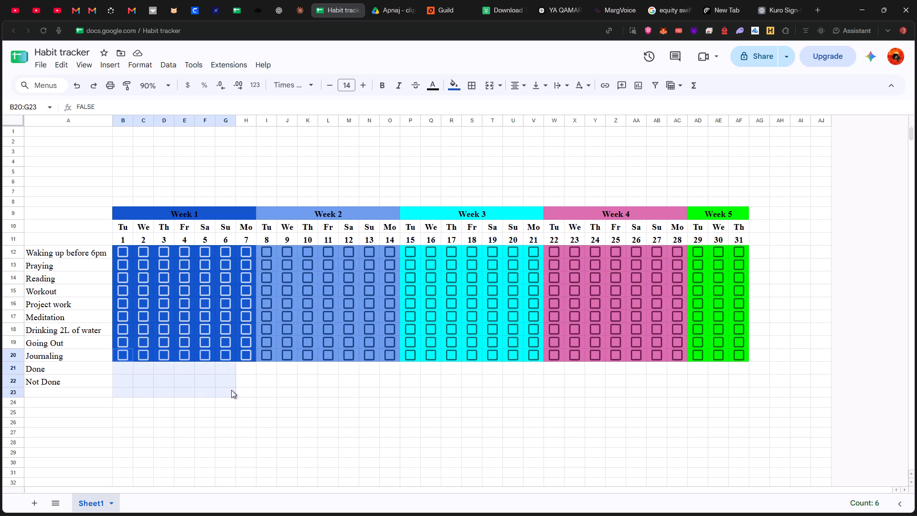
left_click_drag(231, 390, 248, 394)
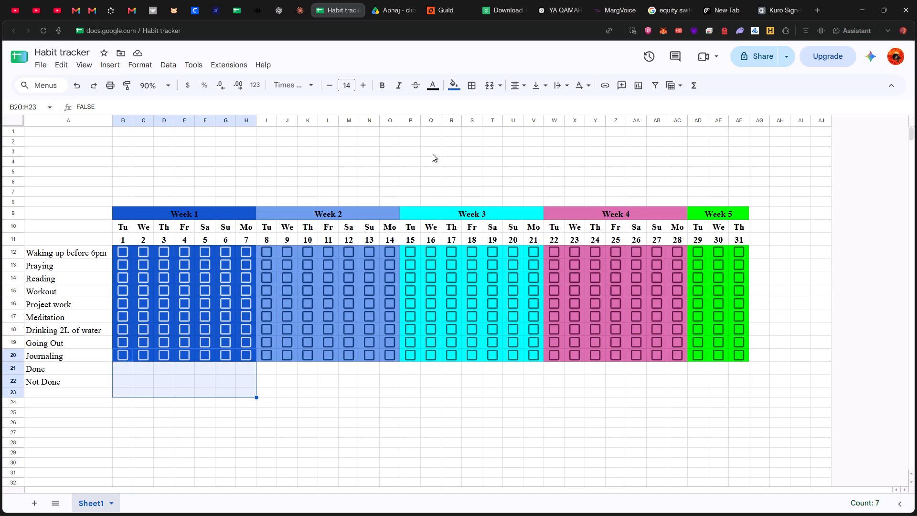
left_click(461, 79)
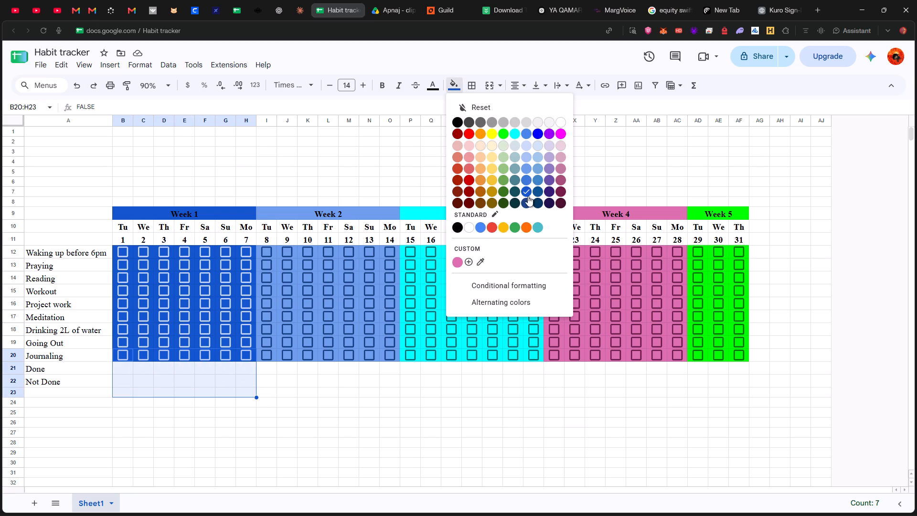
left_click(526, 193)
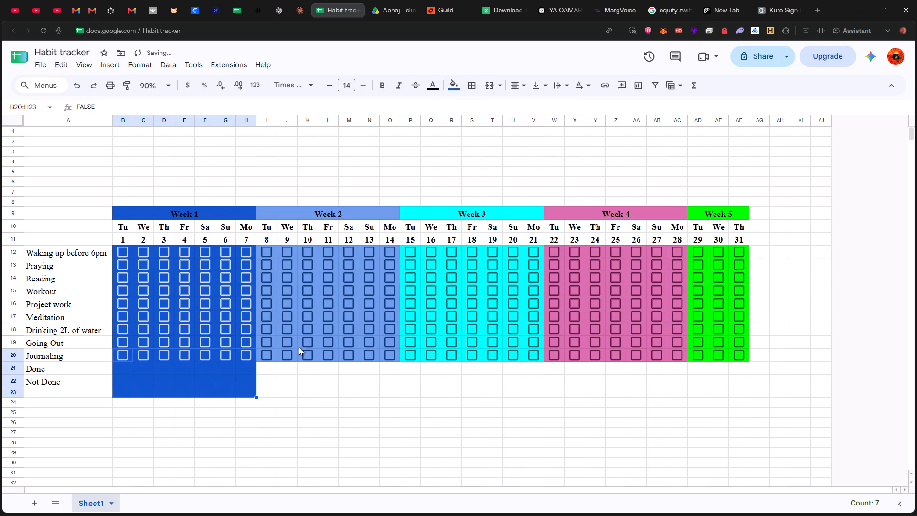
Recolour the Week 1 summary block B21:H23, trying a medium blue and a teal before settling on a light cornflower blue.
left_click_drag(257, 354, 280, 365)
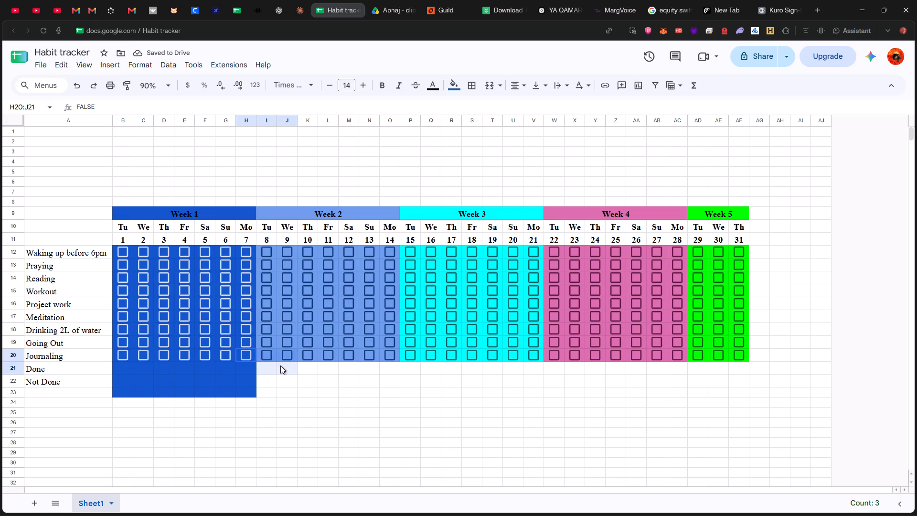
left_click_drag(280, 365, 281, 366)
left_click(145, 373)
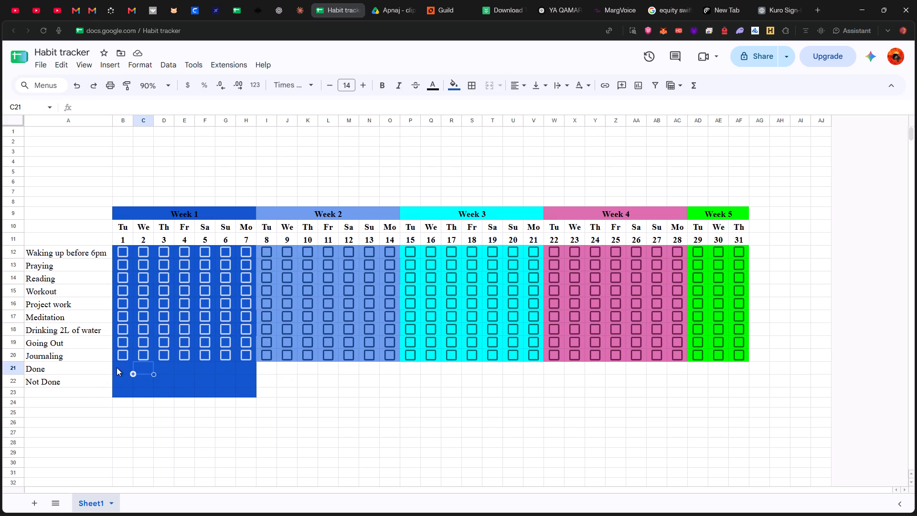
left_click_drag(115, 369, 249, 395)
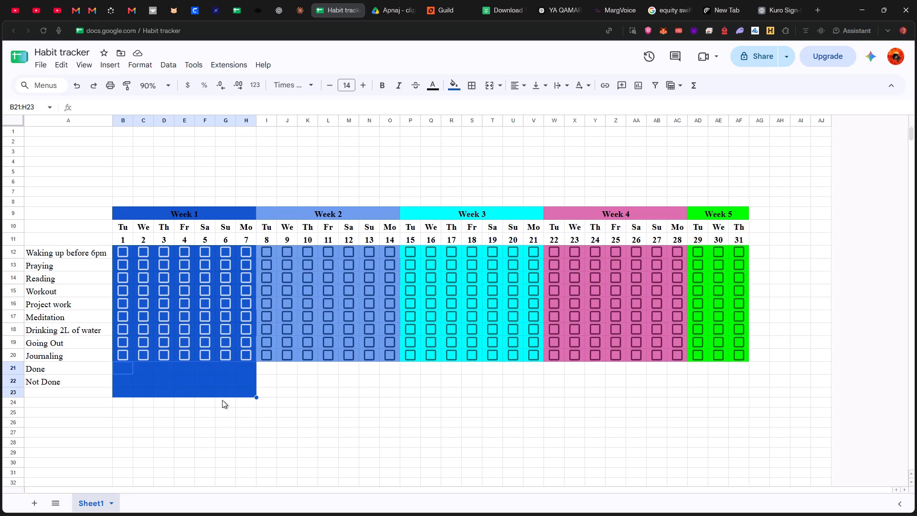
left_click(448, 81)
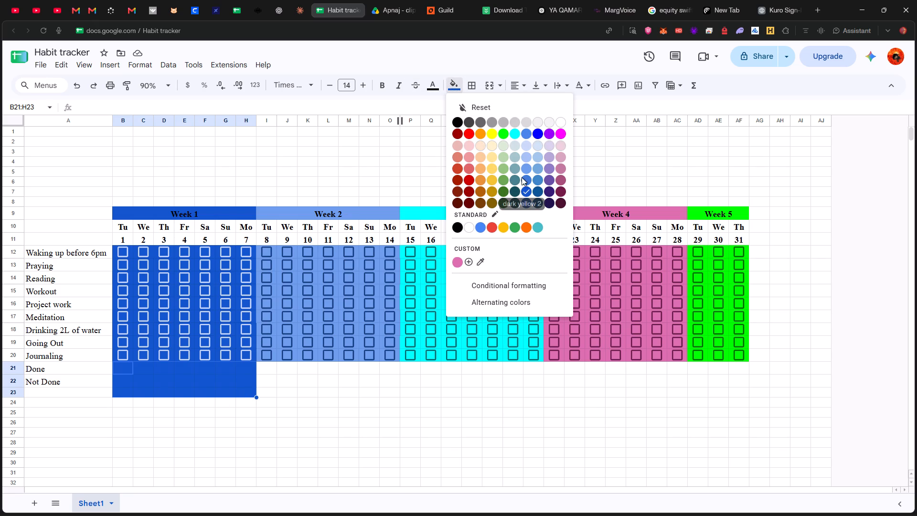
left_click(537, 169)
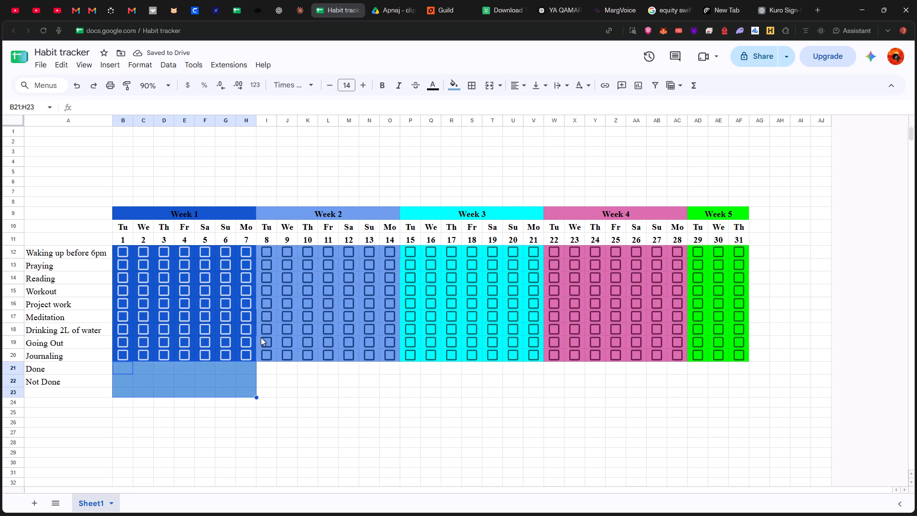
left_click(455, 87)
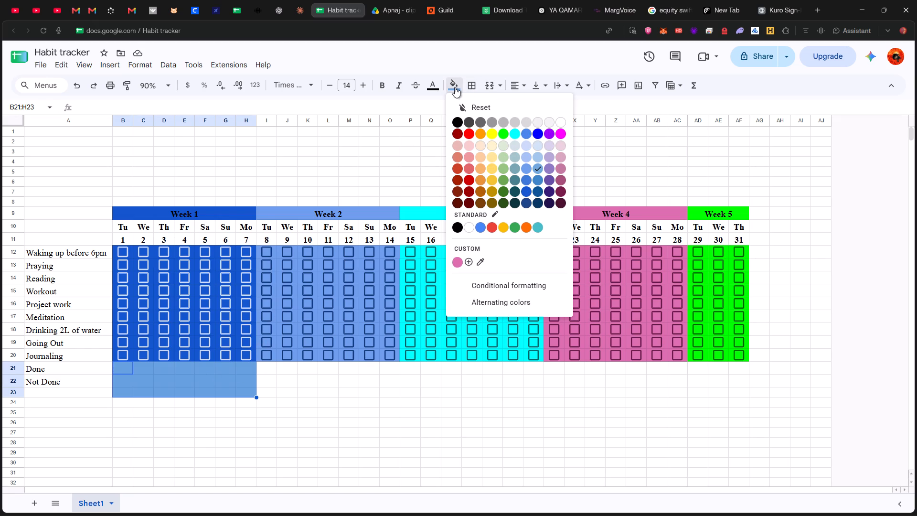
left_click(516, 182)
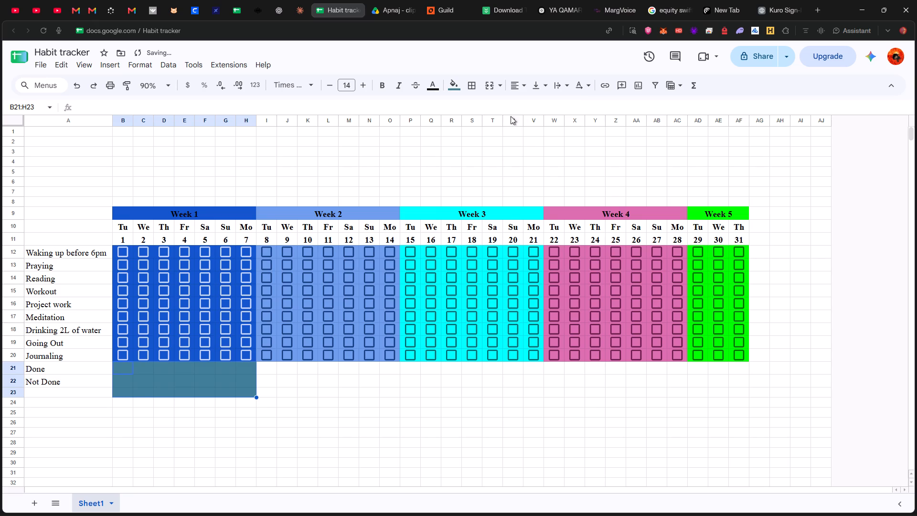
left_click(458, 85)
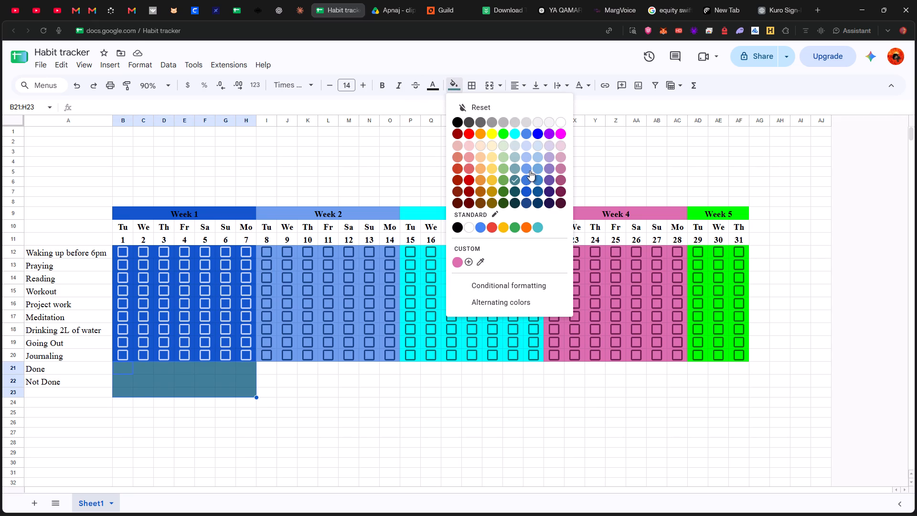
left_click(526, 154)
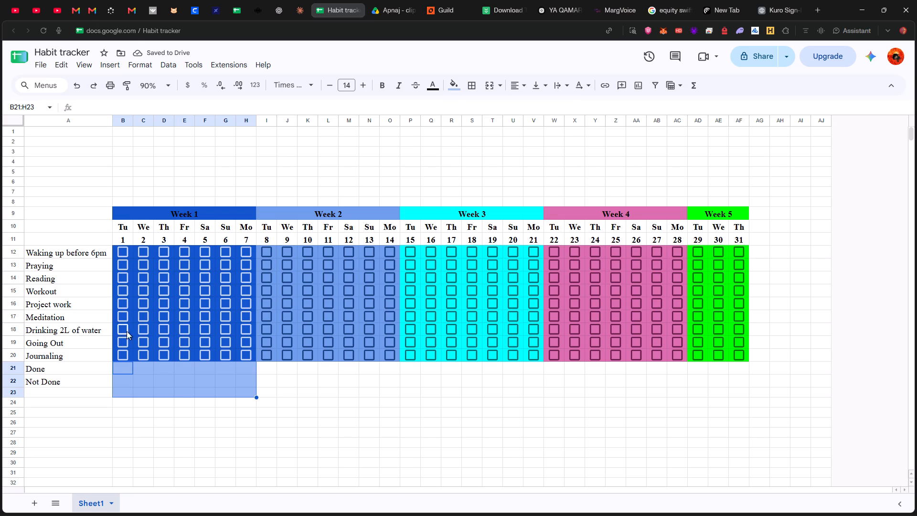
left_click(317, 391)
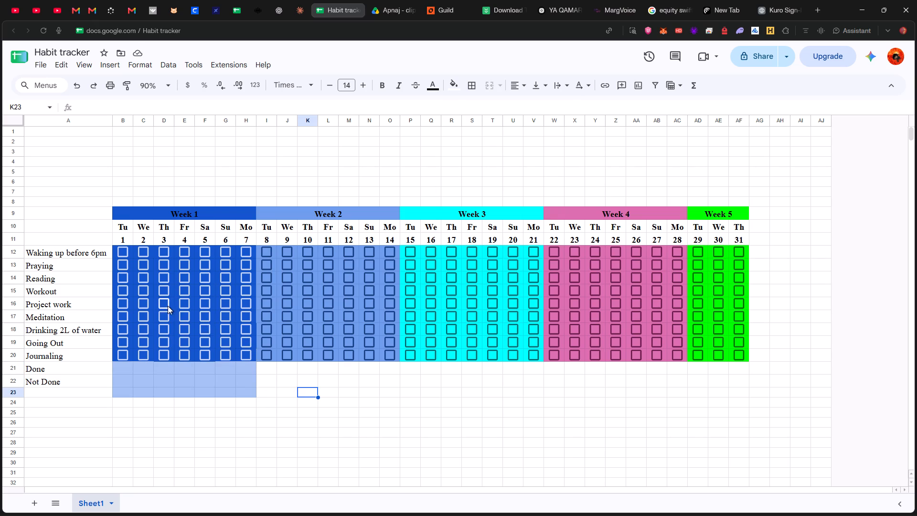
Fill the Week 2 summary block I21:O23 with the same dark blue as the Week 1 header.
left_click_drag(258, 362, 291, 374)
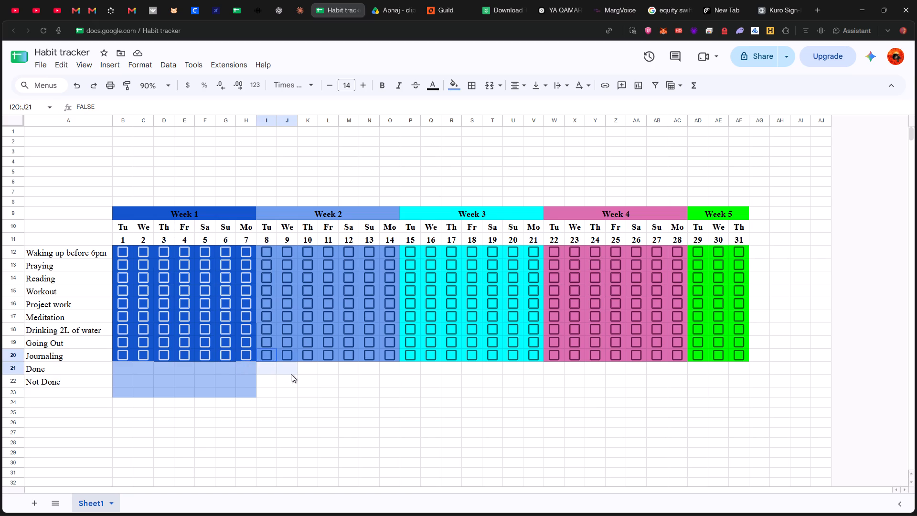
left_click_drag(291, 374, 319, 381)
left_click(270, 373)
left_click_drag(261, 365, 393, 404)
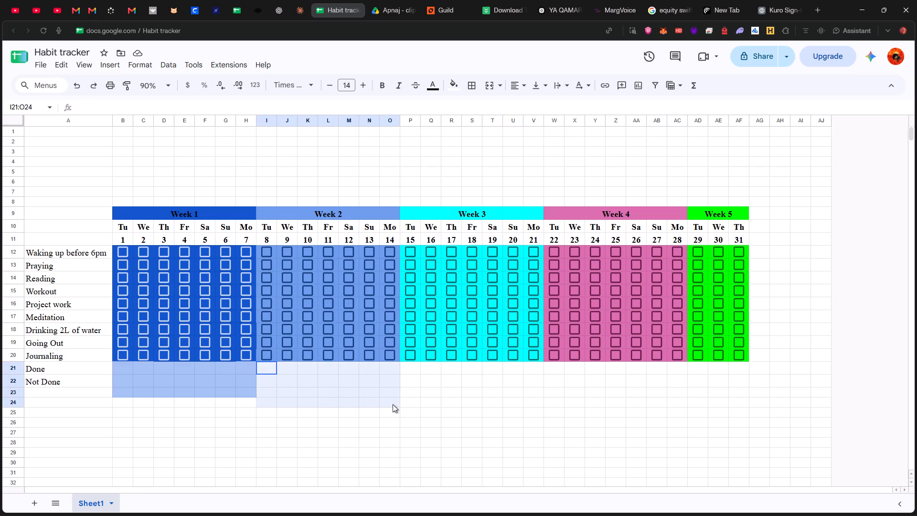
left_click_drag(393, 404, 391, 402)
left_click(357, 382)
left_click_drag(265, 366, 309, 386)
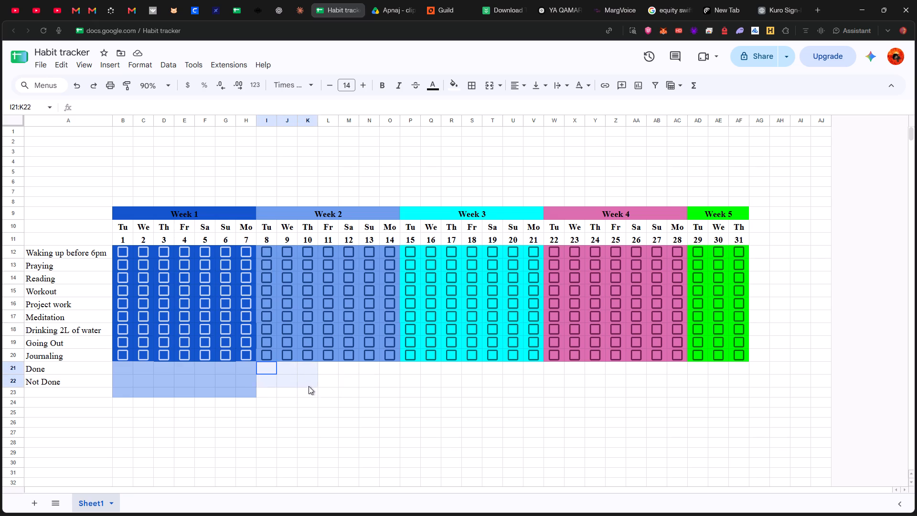
left_click_drag(309, 386, 388, 398)
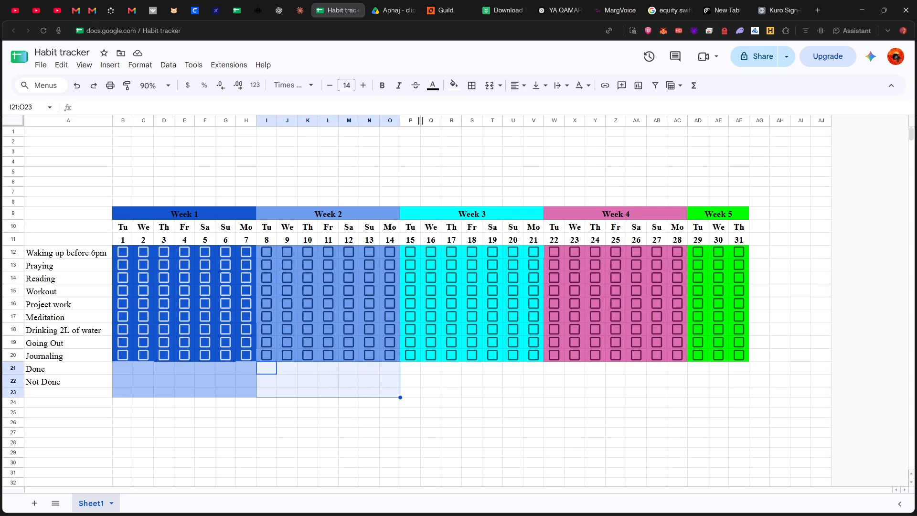
left_click(451, 88)
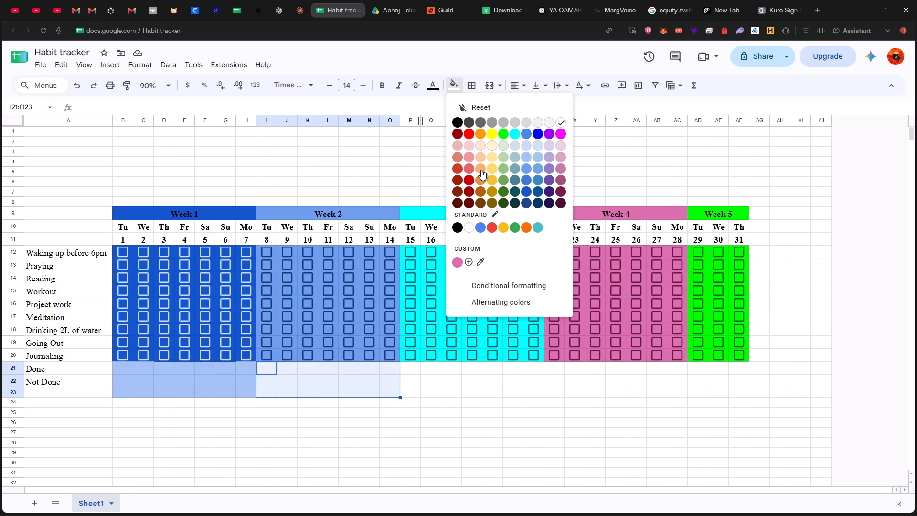
left_click(528, 192)
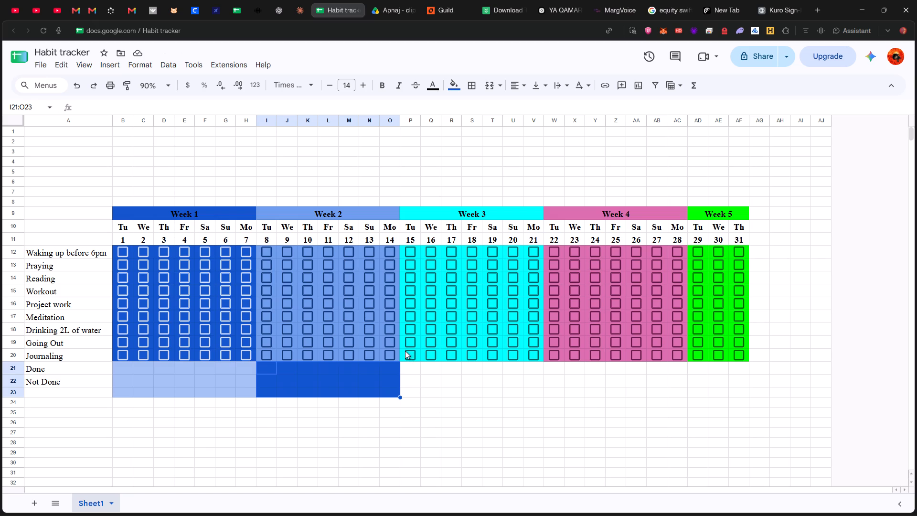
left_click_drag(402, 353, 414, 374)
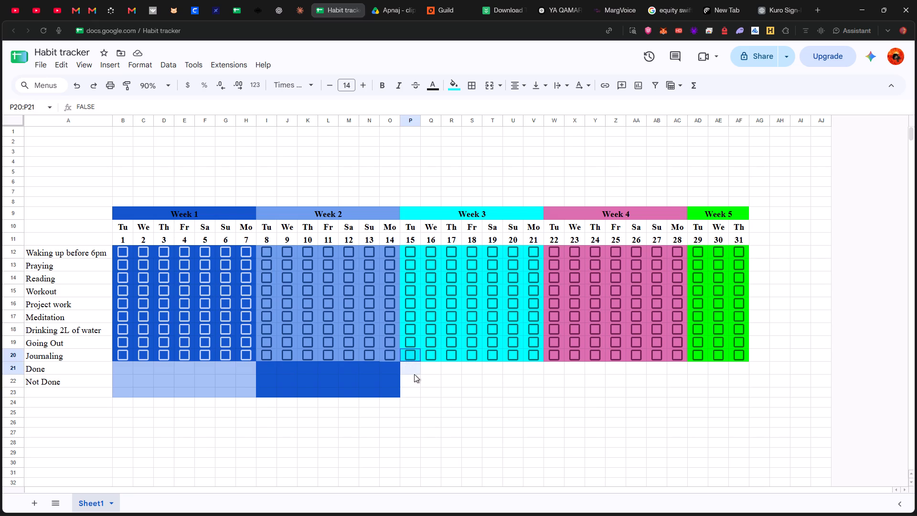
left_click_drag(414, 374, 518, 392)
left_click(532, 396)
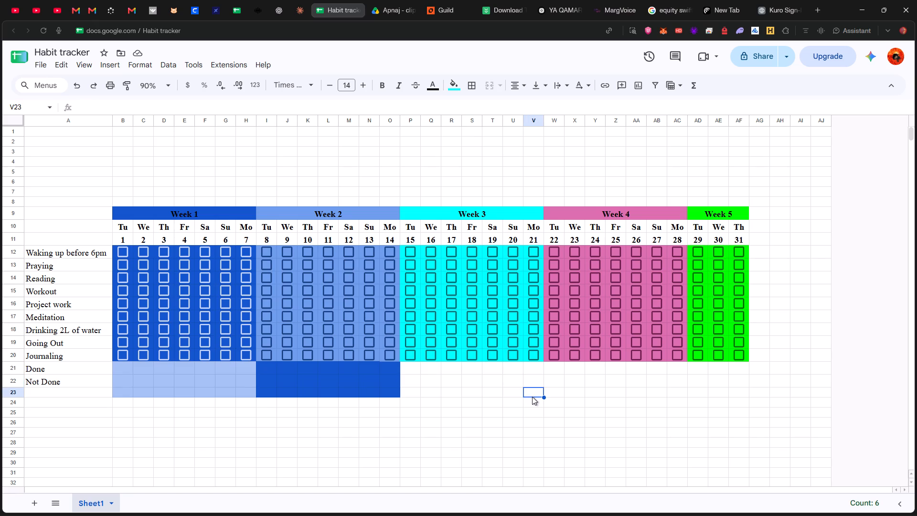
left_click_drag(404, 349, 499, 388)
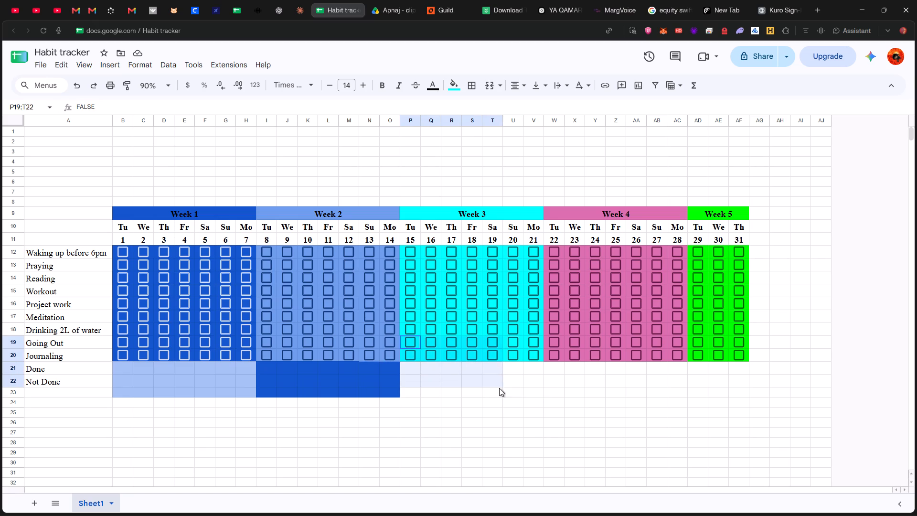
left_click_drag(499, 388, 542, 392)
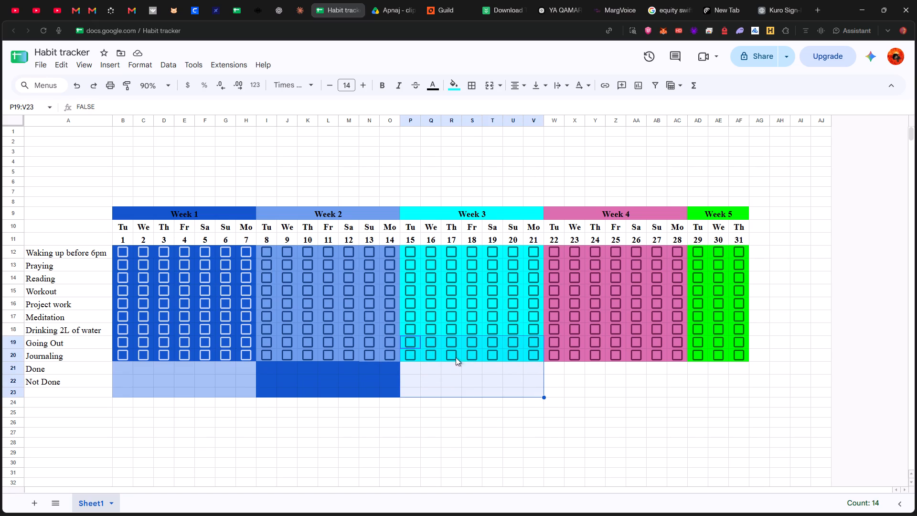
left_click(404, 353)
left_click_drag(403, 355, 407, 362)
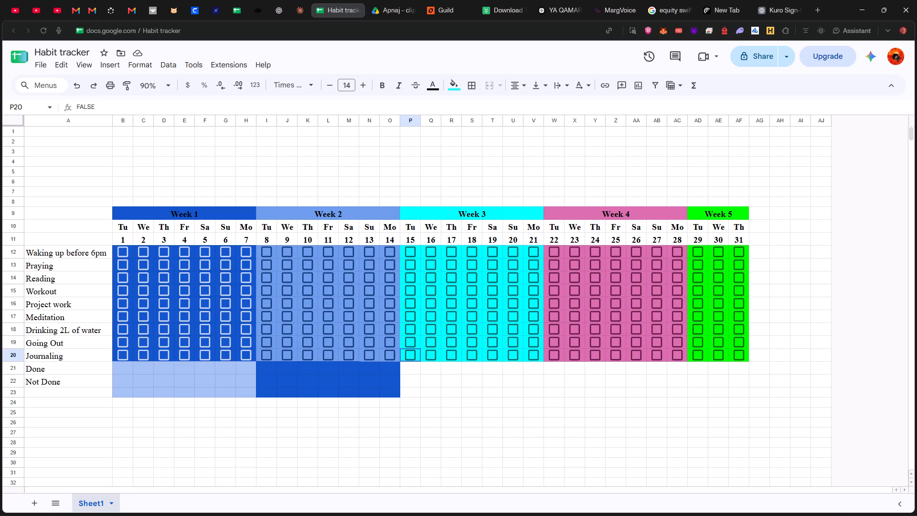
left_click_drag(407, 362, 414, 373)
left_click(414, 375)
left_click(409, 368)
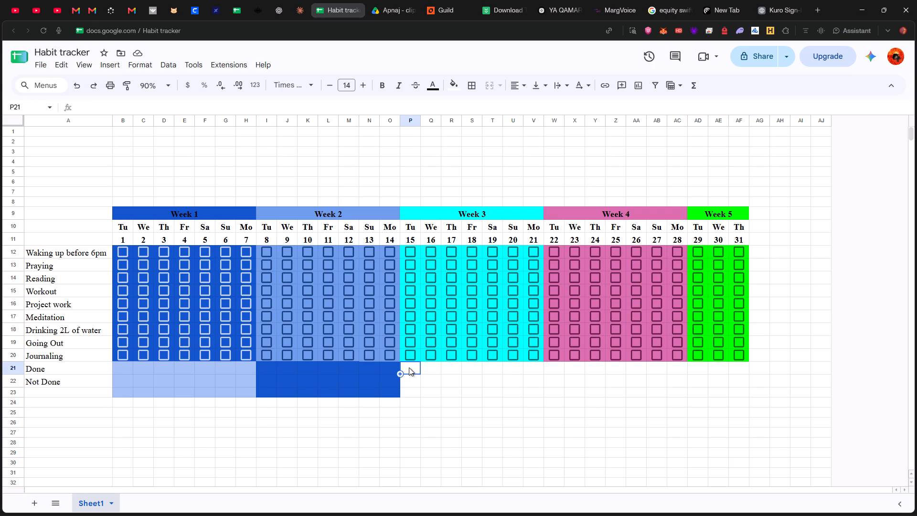
Fill the Week 3 summary block P21:V23, trying two greyish-blue shades before settling on a light blue.
left_click_drag(406, 365, 543, 400)
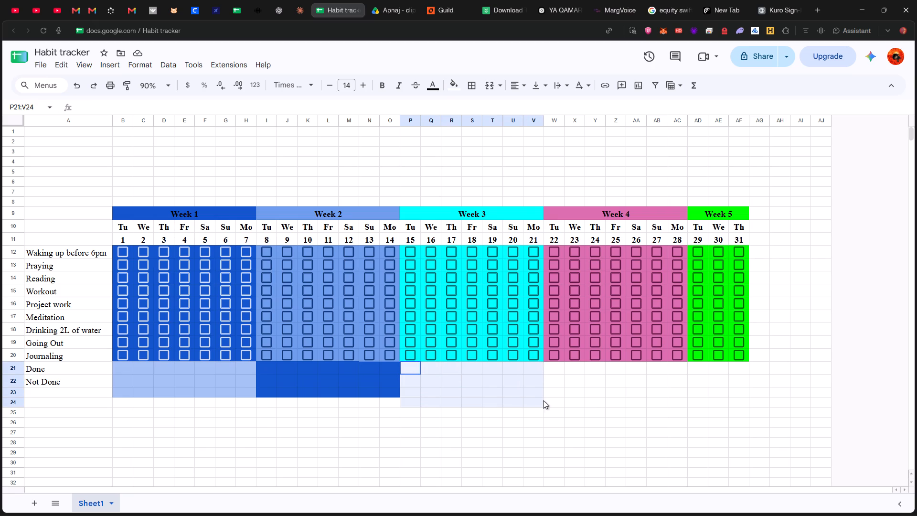
left_click_drag(543, 400, 543, 393)
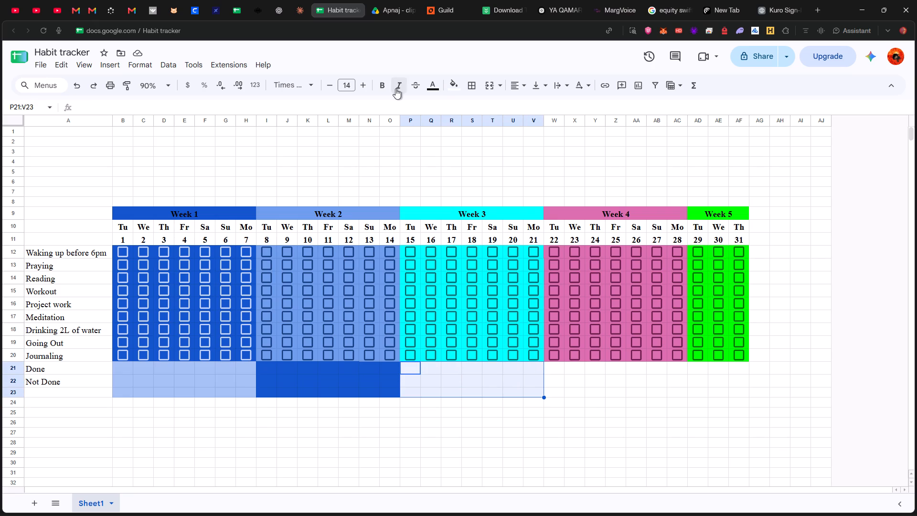
left_click(449, 84)
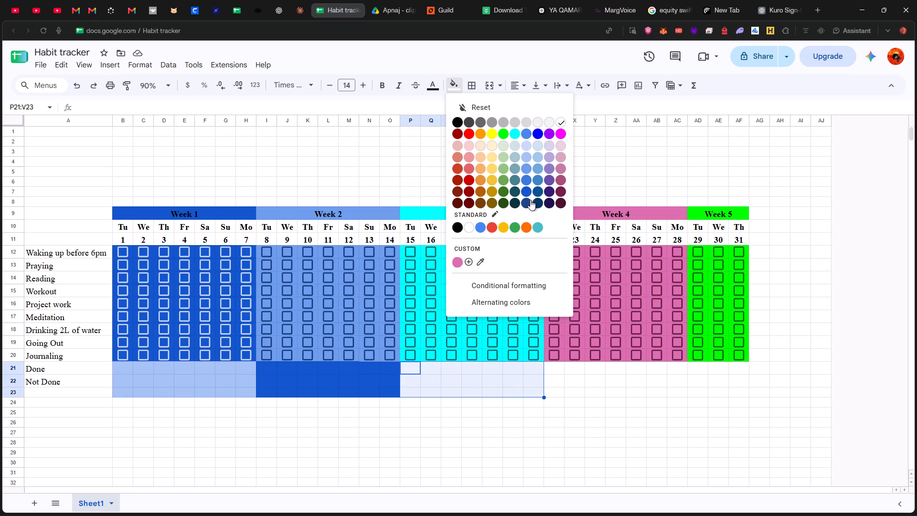
left_click(517, 148)
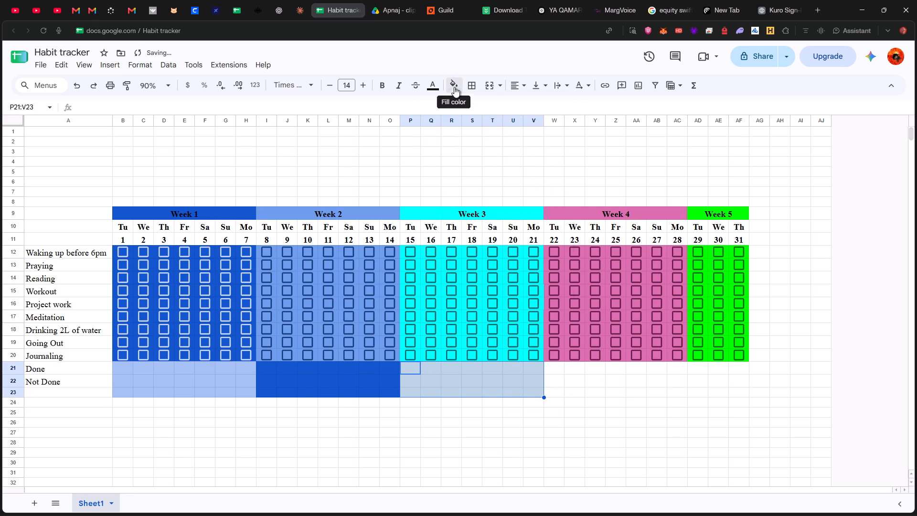
left_click(454, 87)
left_click(514, 157)
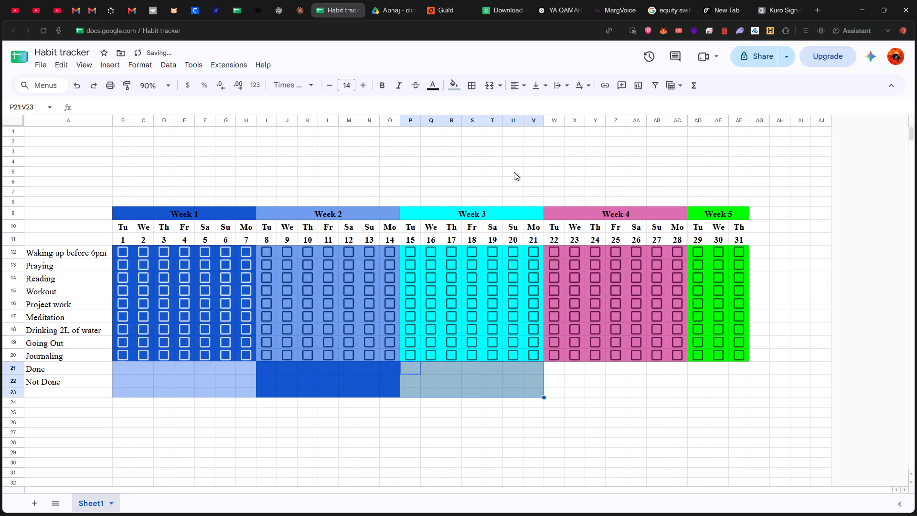
left_click(454, 82)
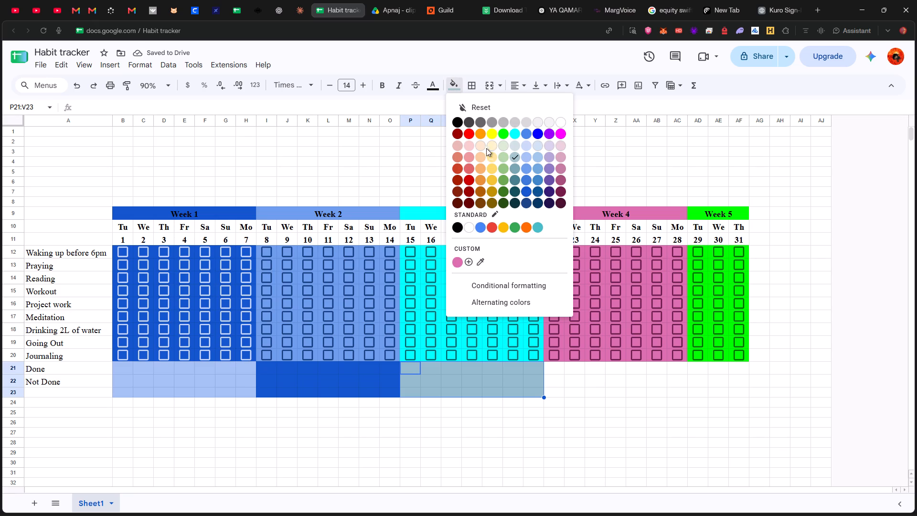
left_click(533, 157)
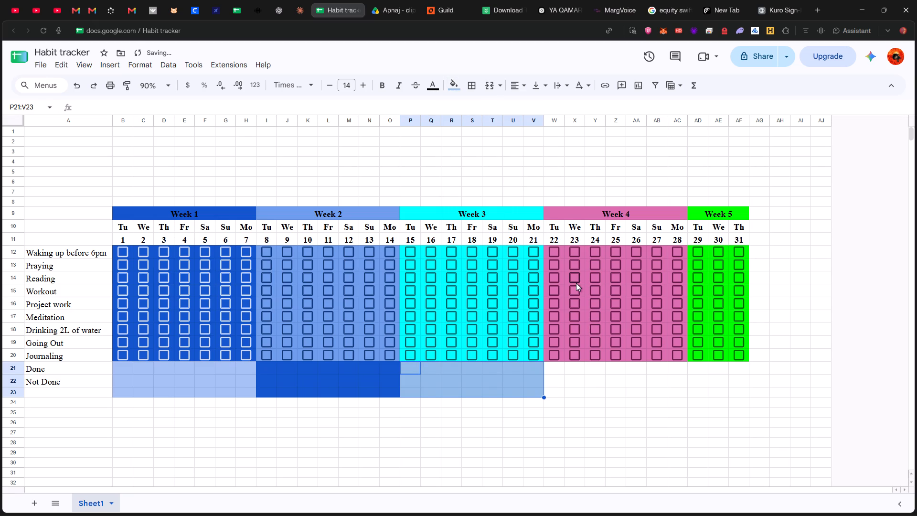
left_click(576, 341)
left_click(577, 344)
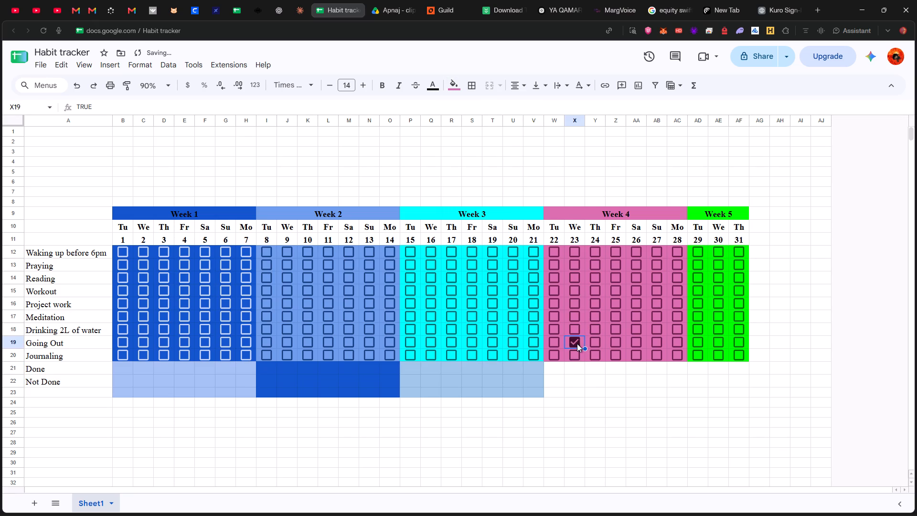
Fill the Week 4 summary block W21:AC23 with a muted magenta-pink.
left_click_drag(549, 365, 565, 374)
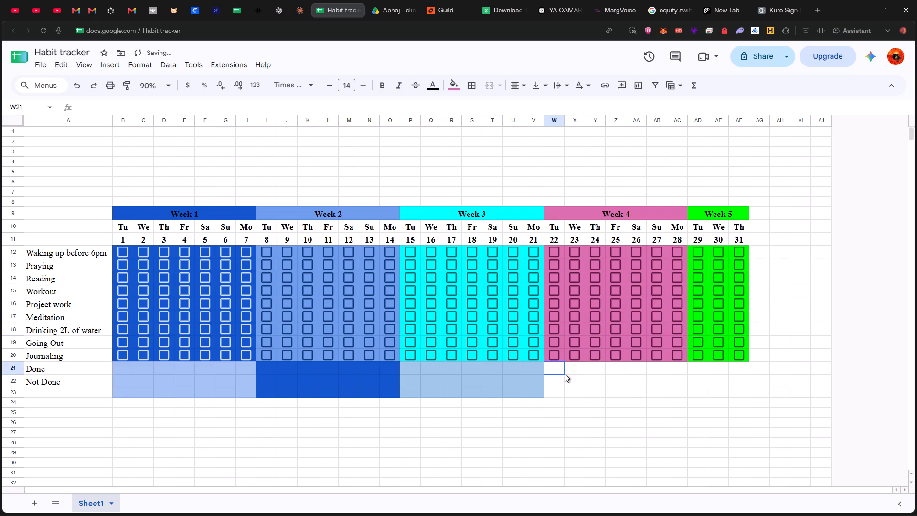
left_click_drag(565, 374, 686, 396)
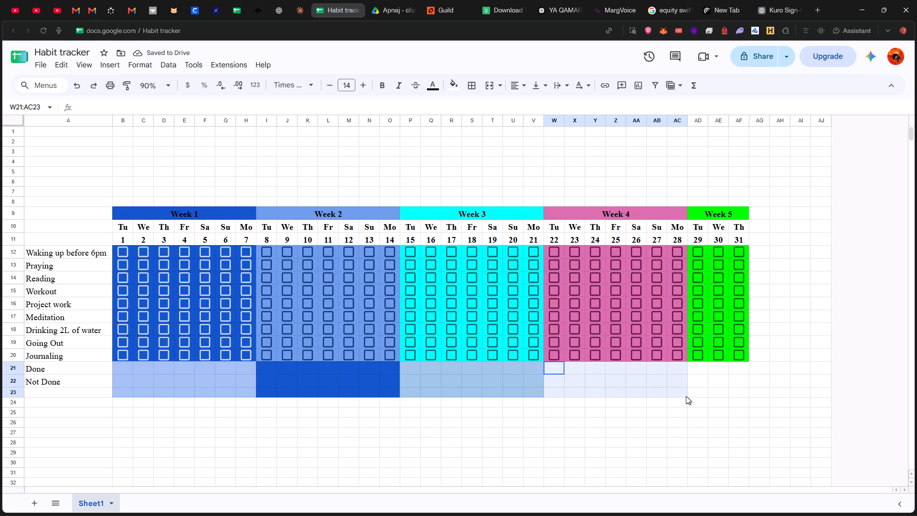
left_click_drag(686, 396, 686, 396)
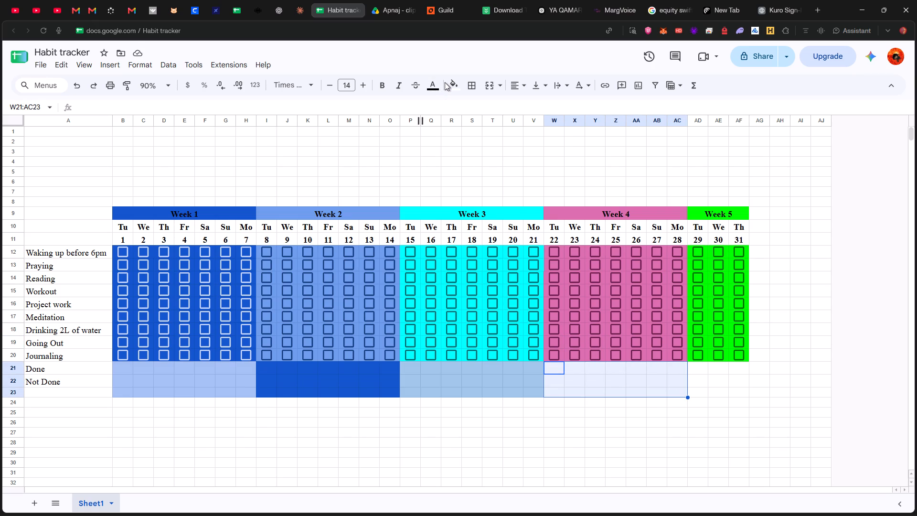
left_click(454, 84)
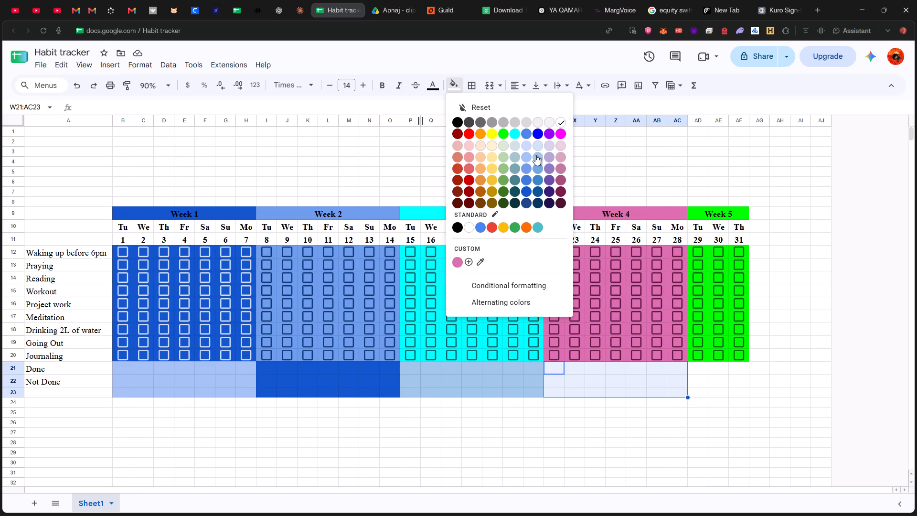
left_click(561, 169)
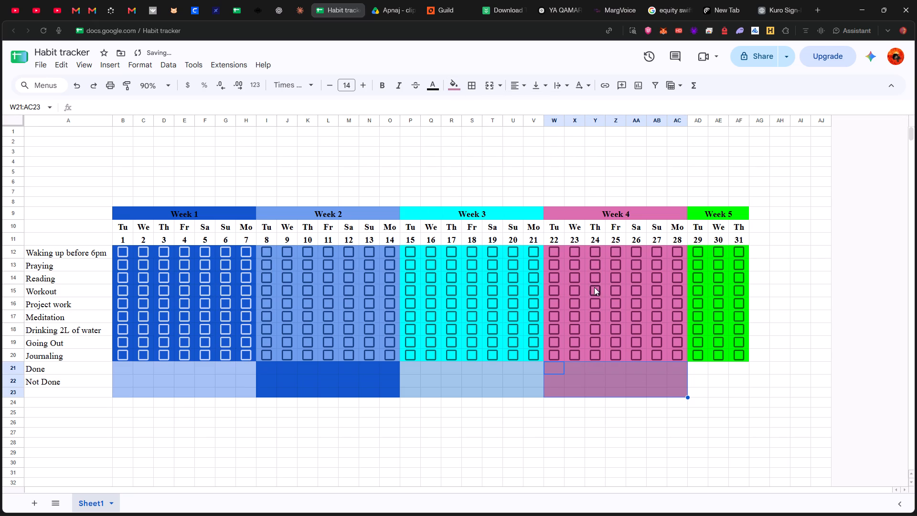
left_click(655, 395)
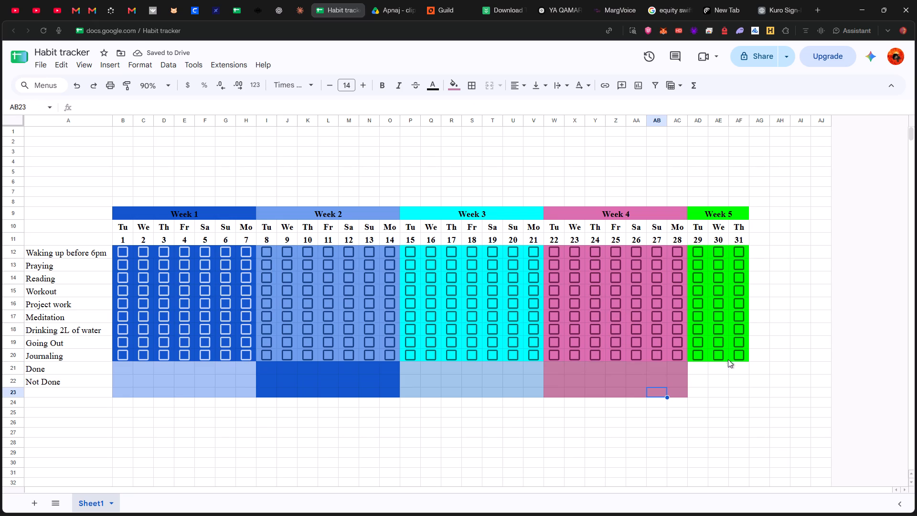
Fill the Week 5 summary block AD21:AF23 with the standard medium green.
left_click_drag(695, 365, 742, 393)
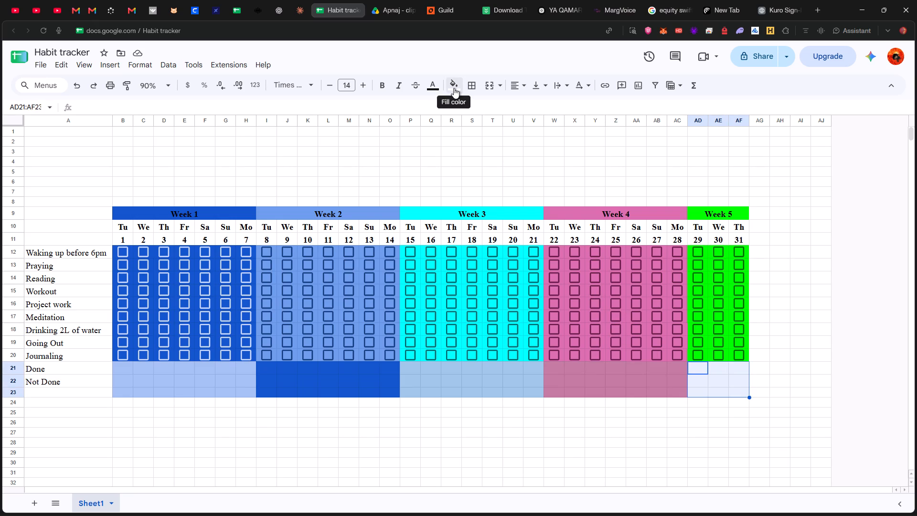
left_click(454, 88)
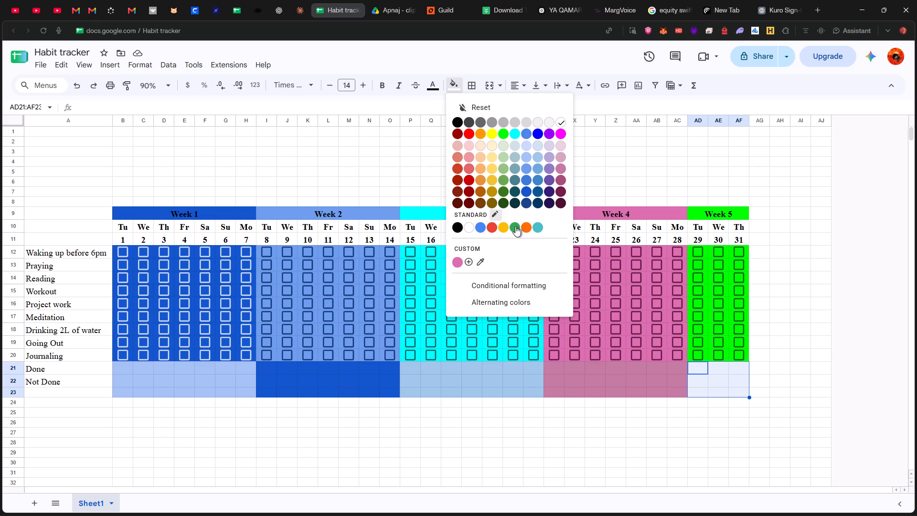
left_click(515, 226)
left_click(728, 358)
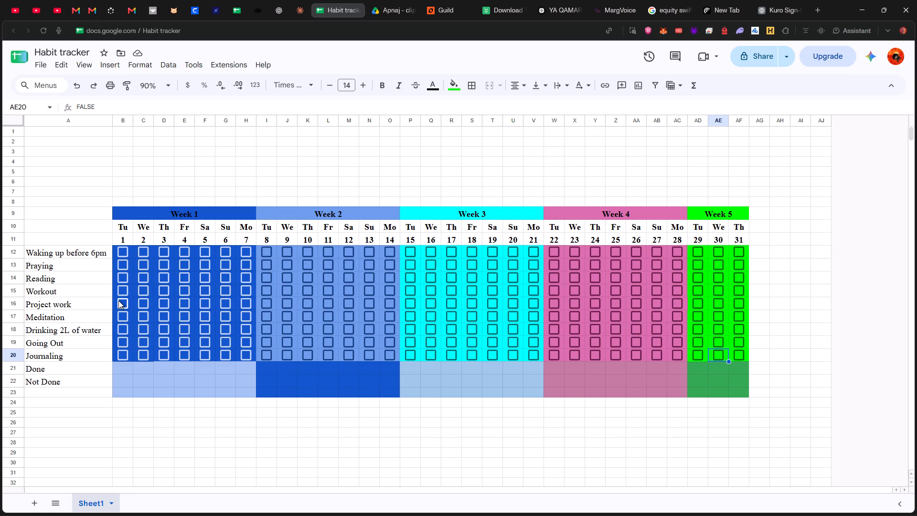
Enter the formula =COUNTIF(B12:B20,TRUE) in B21 to count the first day's completed habits in the Done row.
left_click(118, 369)
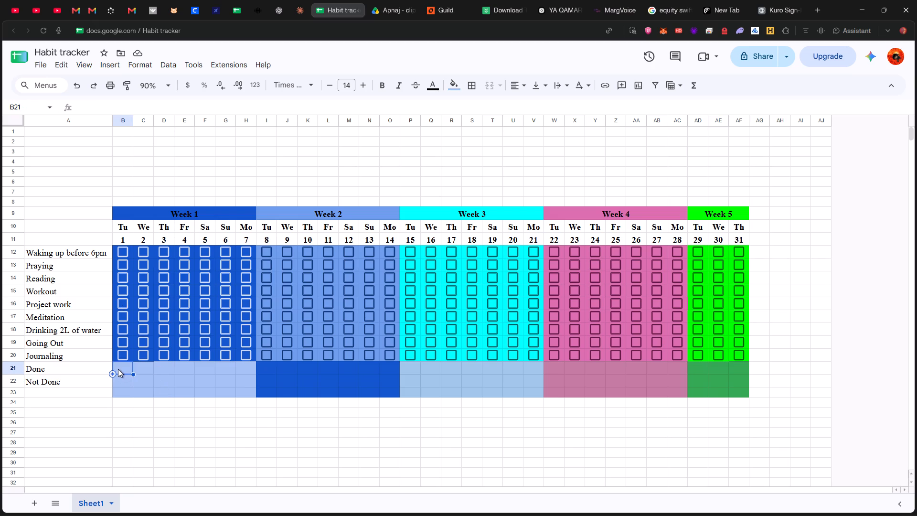
key("equal")
key("BackSpace")
key("BackSpace")
type("=COUNT")
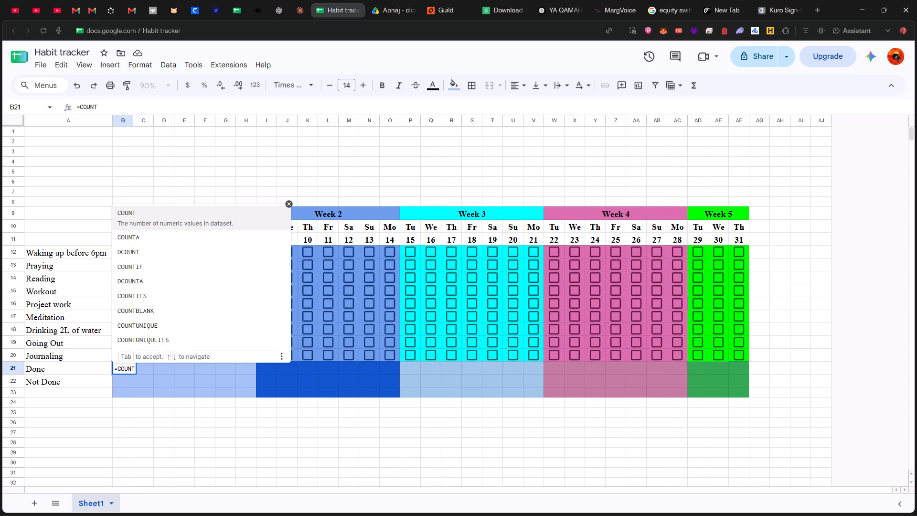
key("shift+parenleft")
key("BackSpace")
type("IF(")
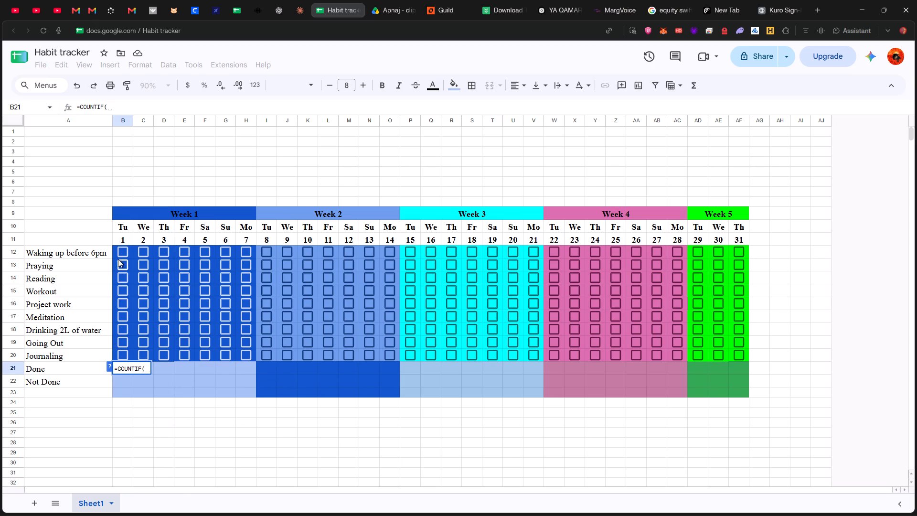
left_click_drag(114, 249, 131, 336)
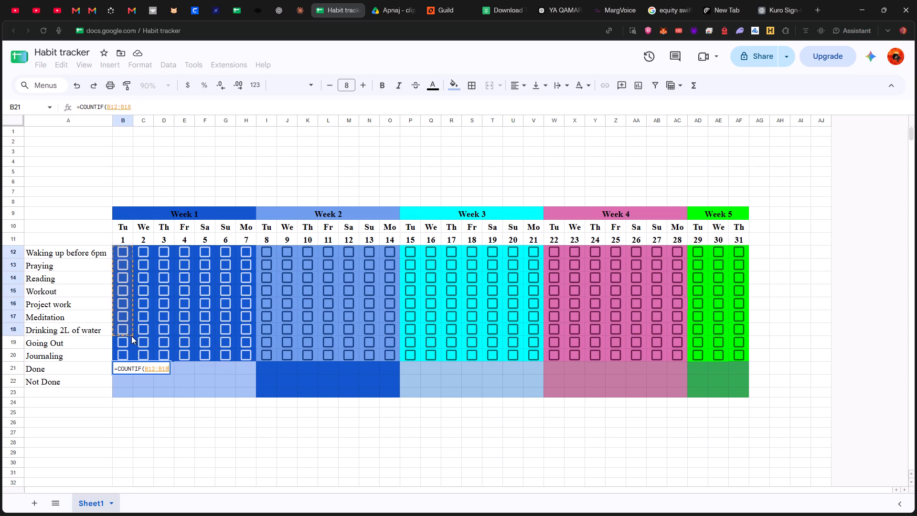
left_click_drag(131, 336, 131, 353)
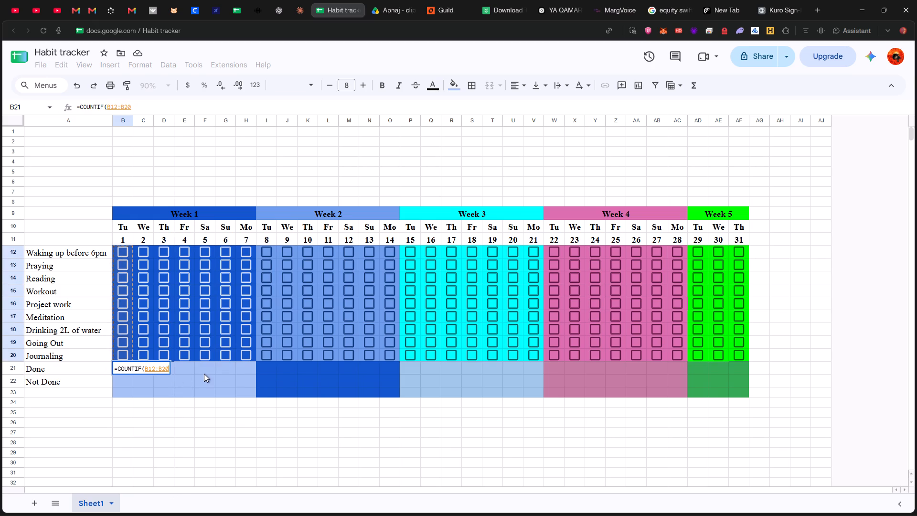
type(",TRUE")
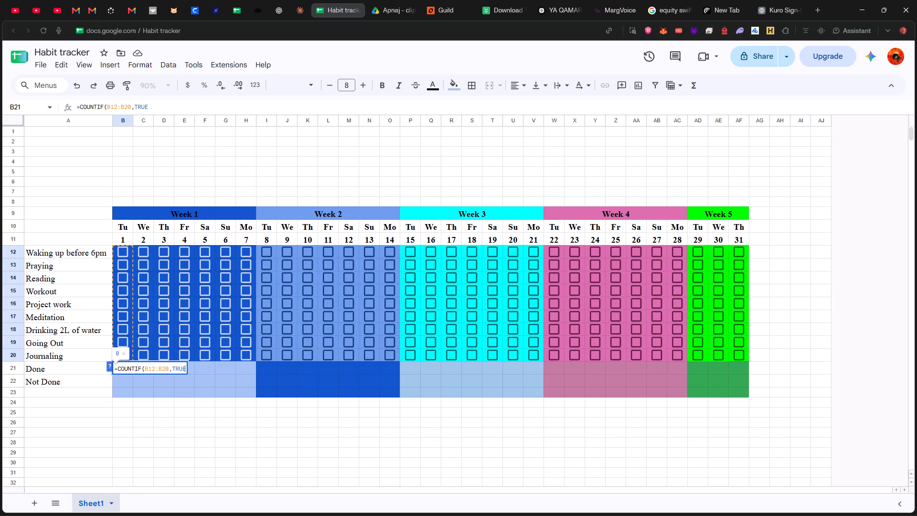
key("shift+parenright")
key("Return")
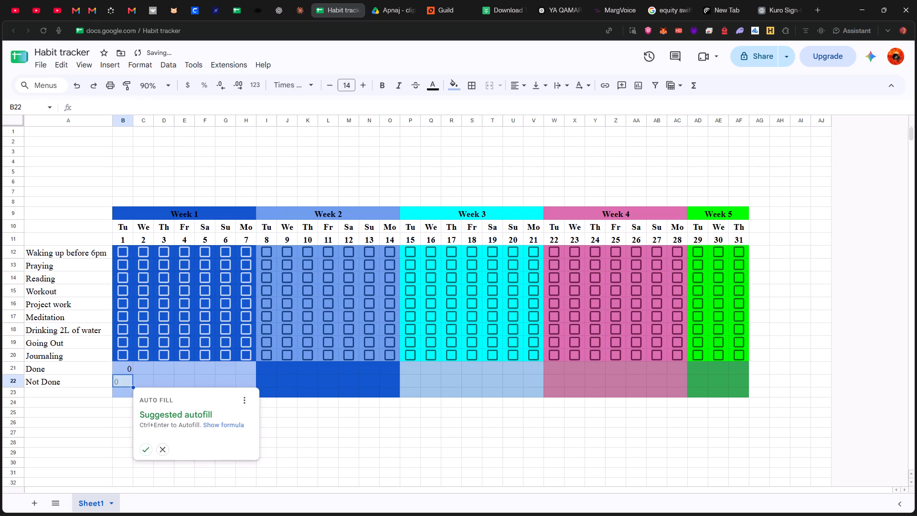
Enter the formula =COUNTIF(B12:B20,FALSE) in B22 to count the first day's missed habits in the Not Done row.
type("=COUNT")
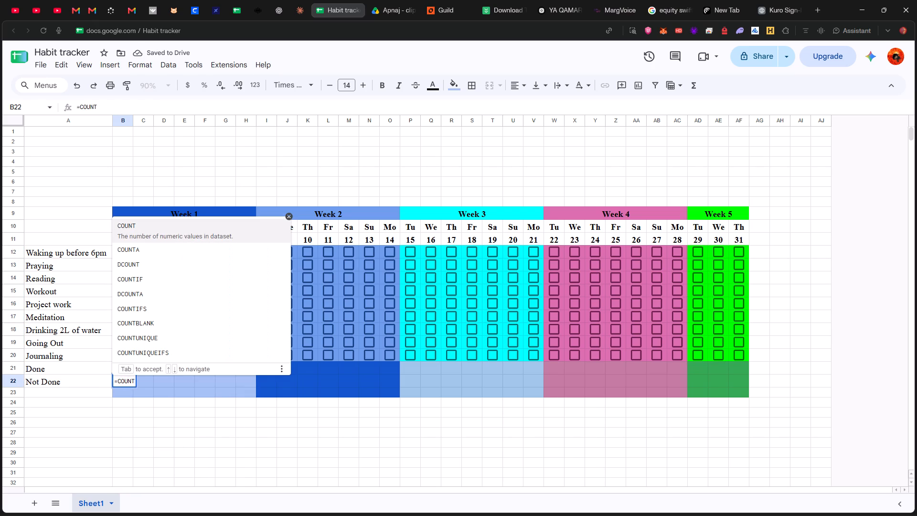
type("IF")
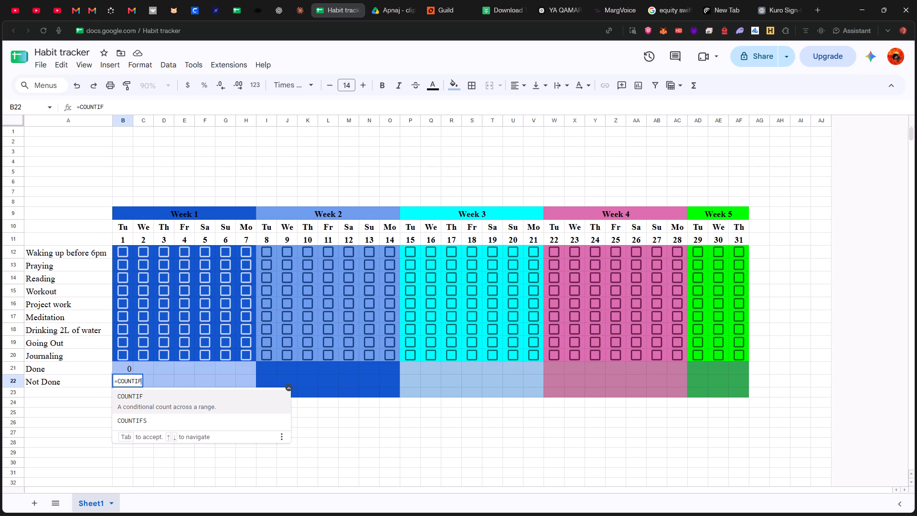
key("shift+parenleft")
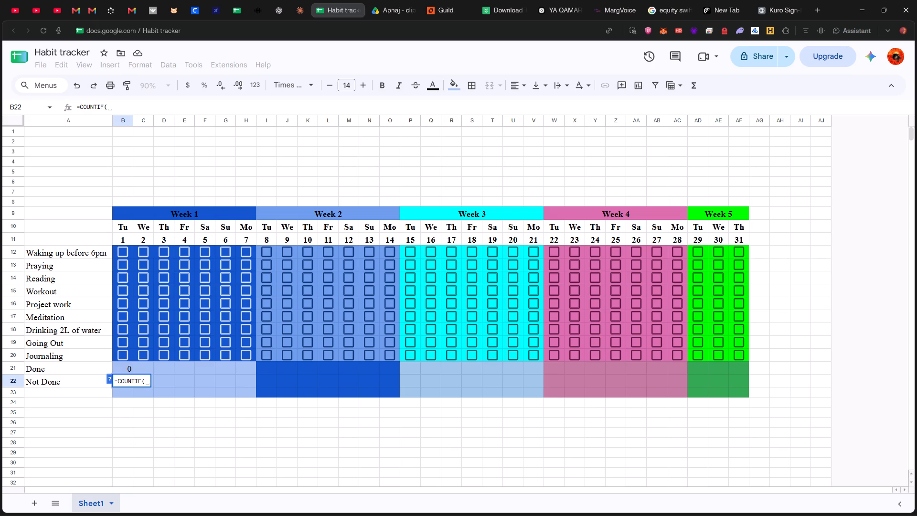
key("f")
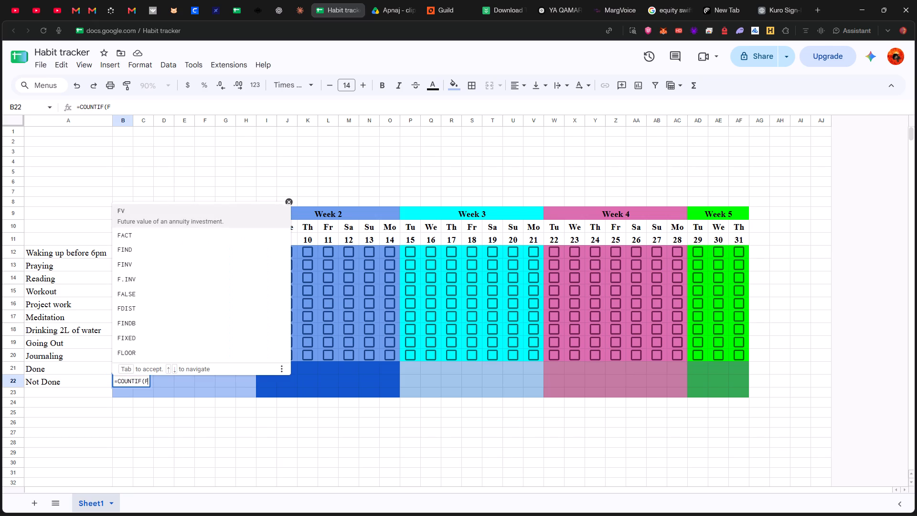
key("BackSpace")
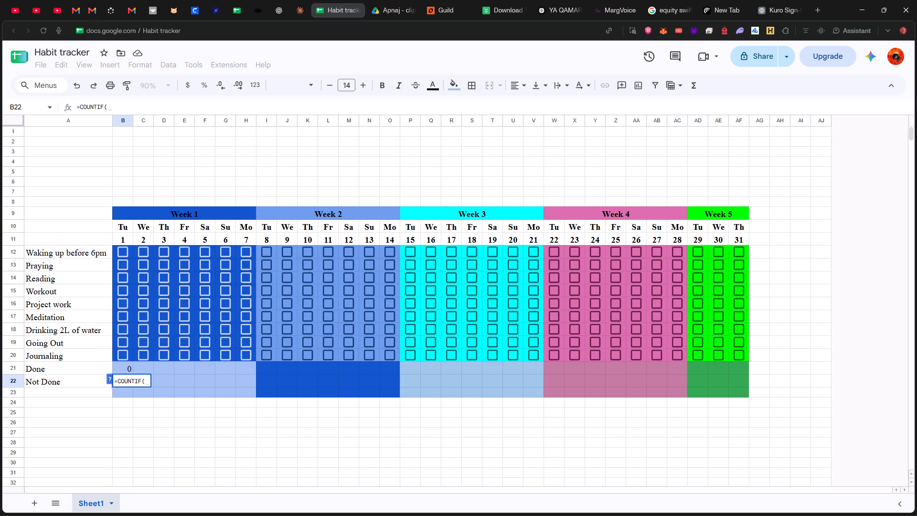
key("f")
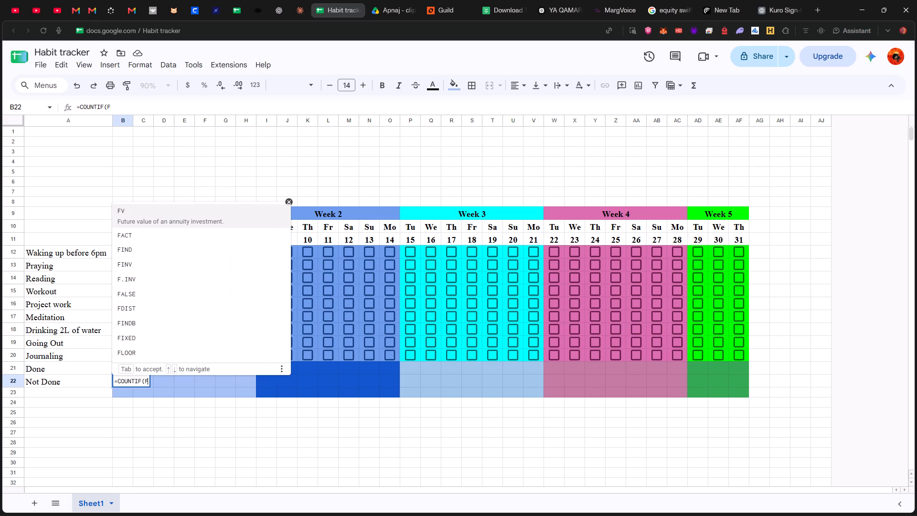
key("BackSpace")
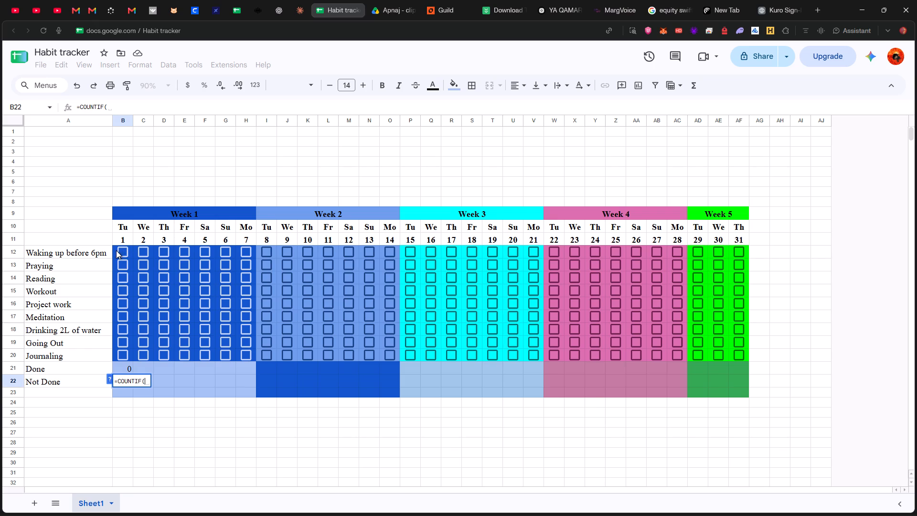
left_click_drag(124, 252, 124, 355)
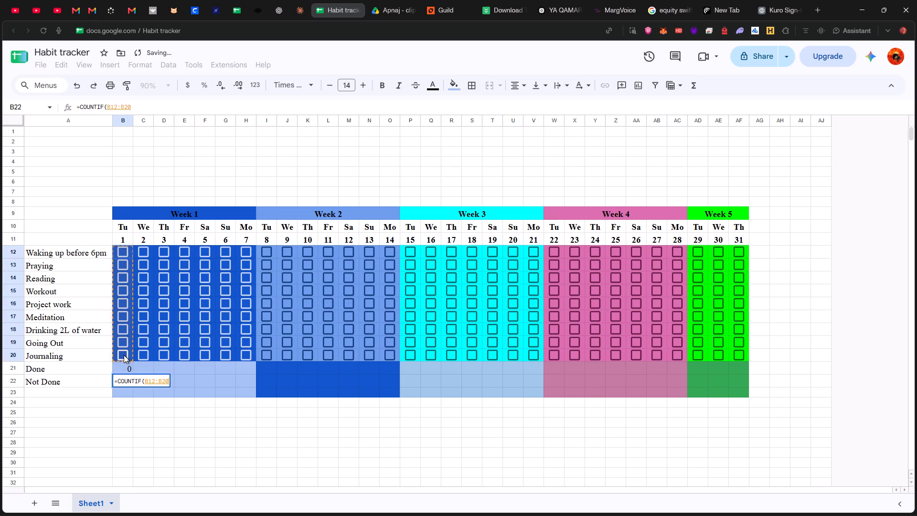
left_click_drag(124, 355, 123, 355)
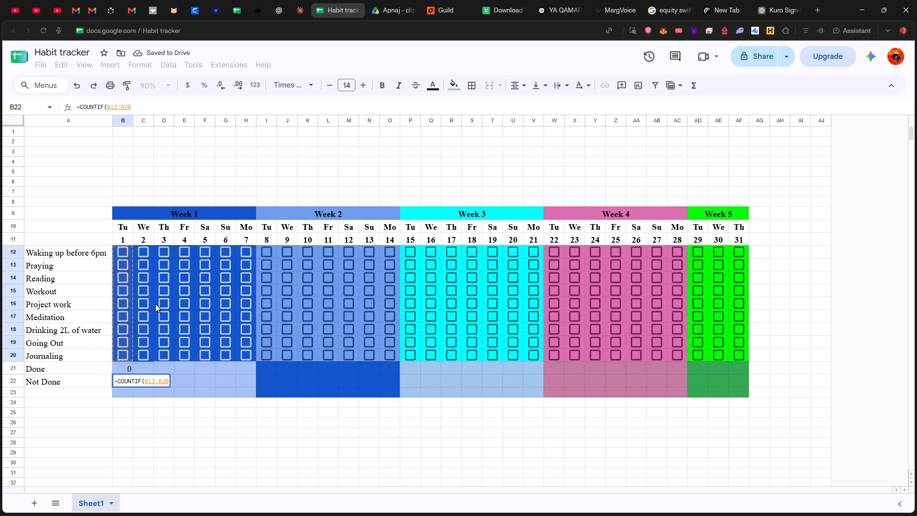
type(",FLA")
key("BackSpace")
key("BackSpace")
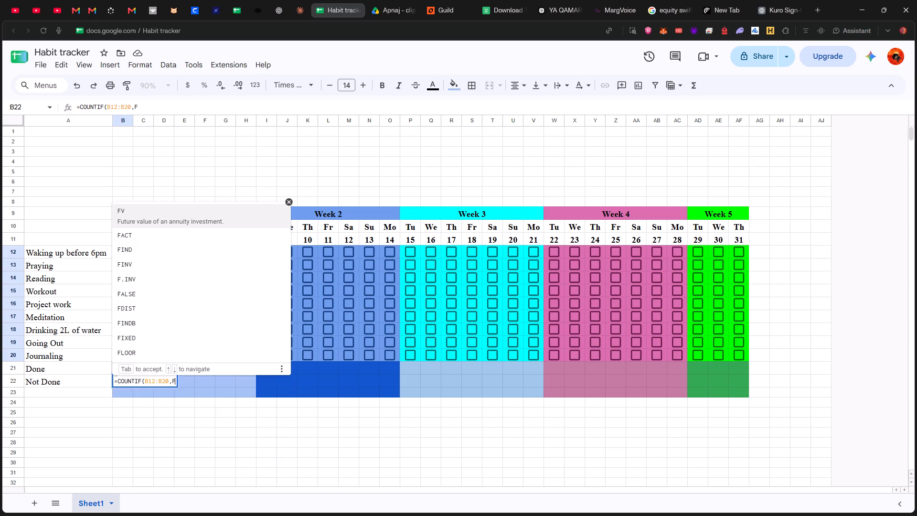
type("ALSE")
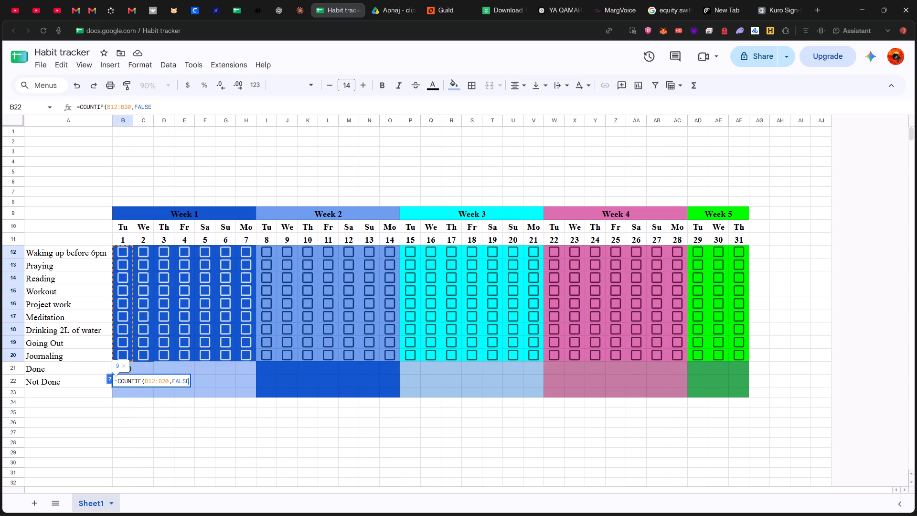
key("shift+parenright")
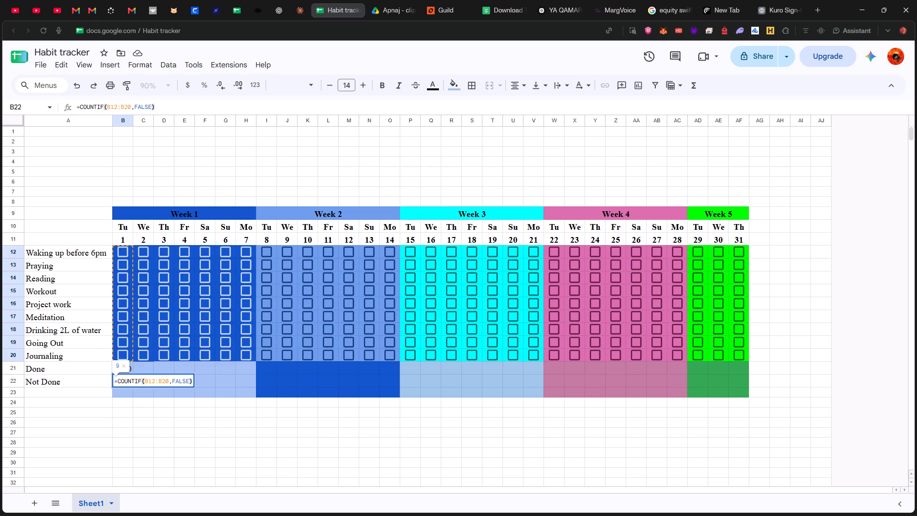
key("Return")
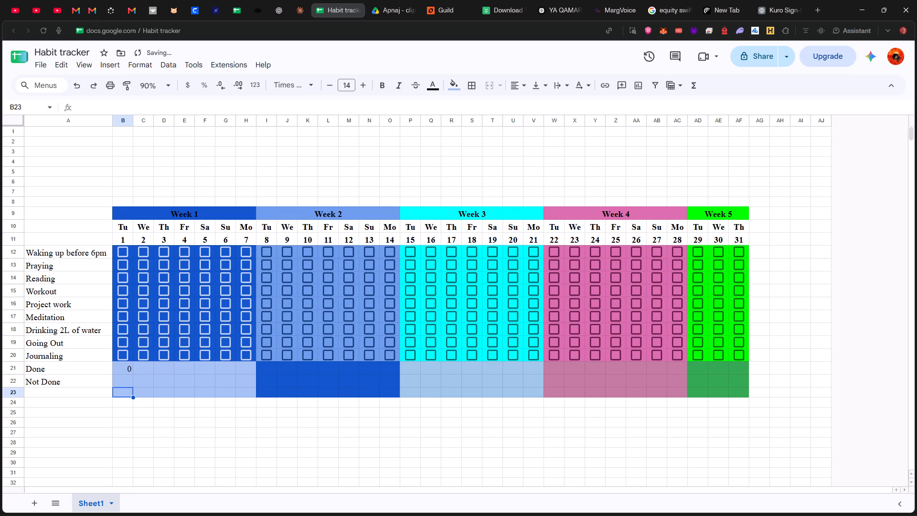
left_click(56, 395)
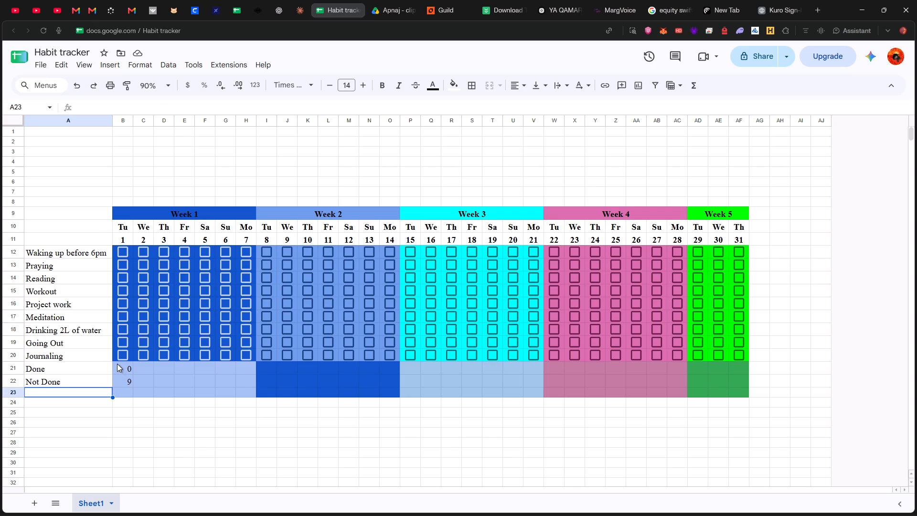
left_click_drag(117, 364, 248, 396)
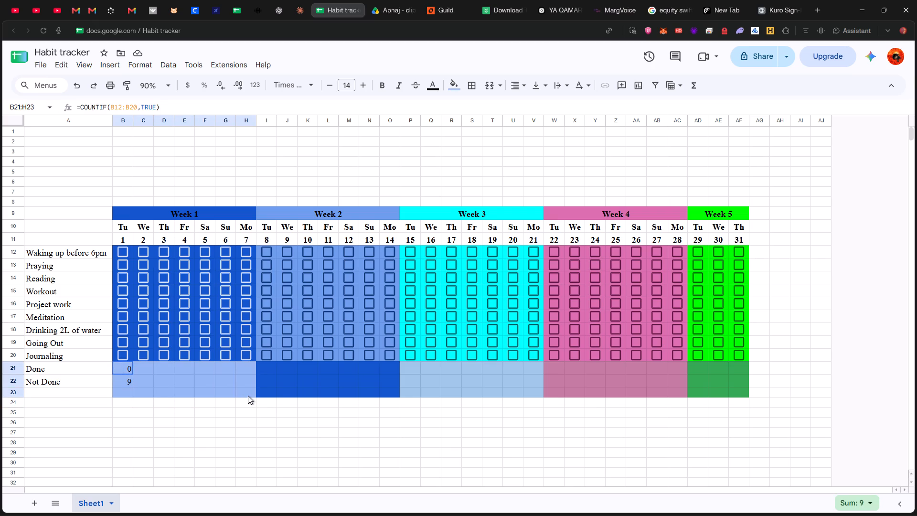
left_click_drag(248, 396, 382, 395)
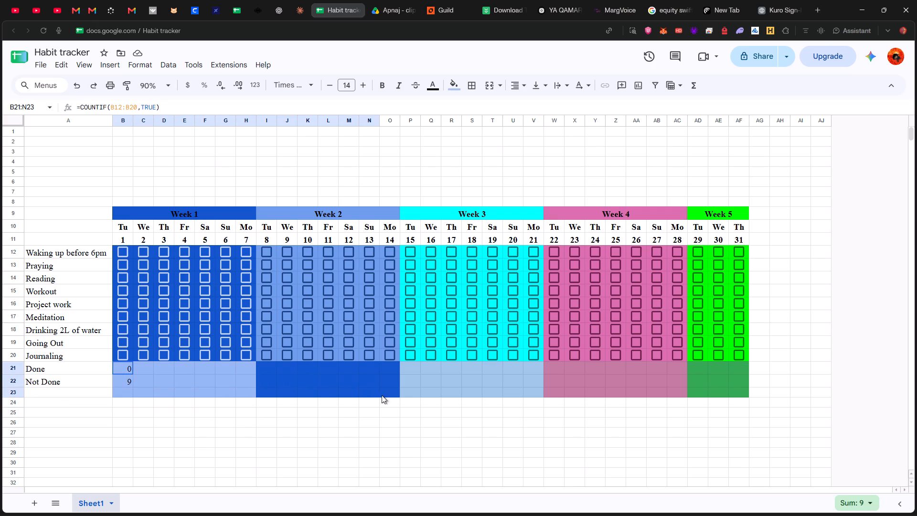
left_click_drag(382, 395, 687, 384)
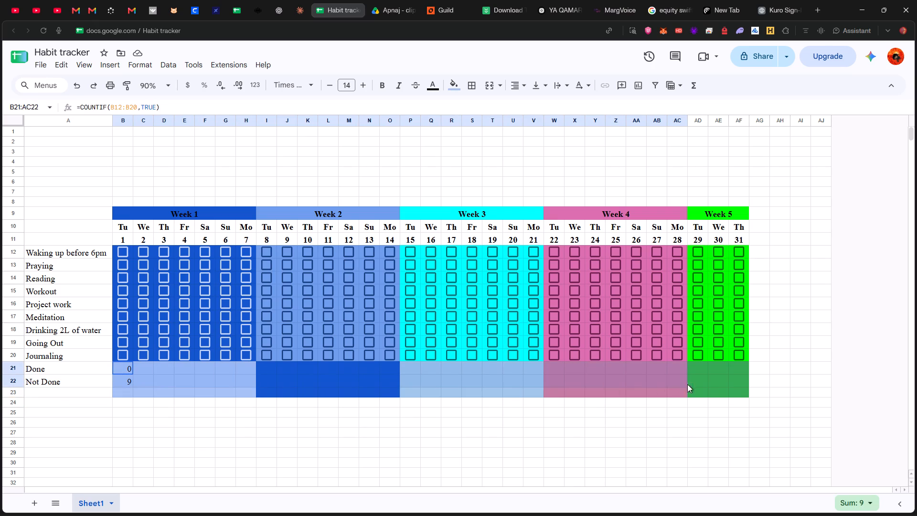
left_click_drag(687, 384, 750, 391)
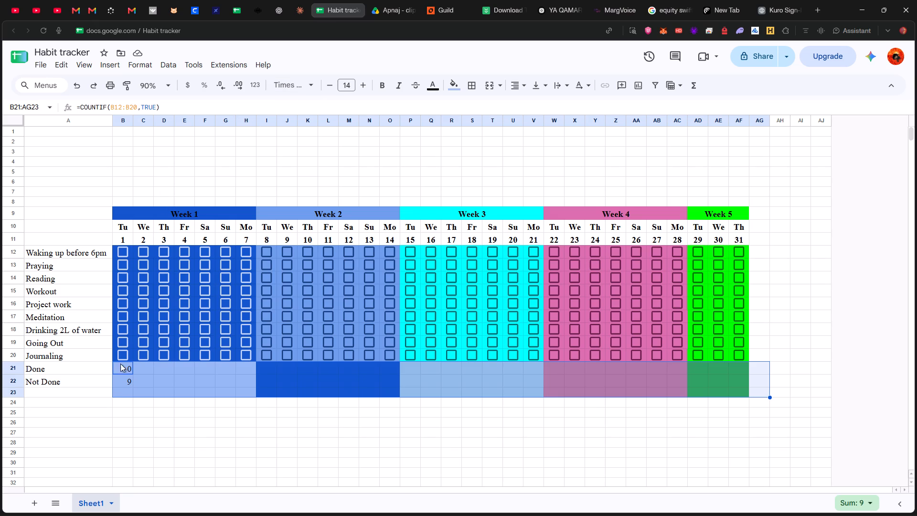
Begin the first day's completion-rate formula in B23 with the numerator =COUNTIF(B12:B20,TRUE).
left_click(121, 393)
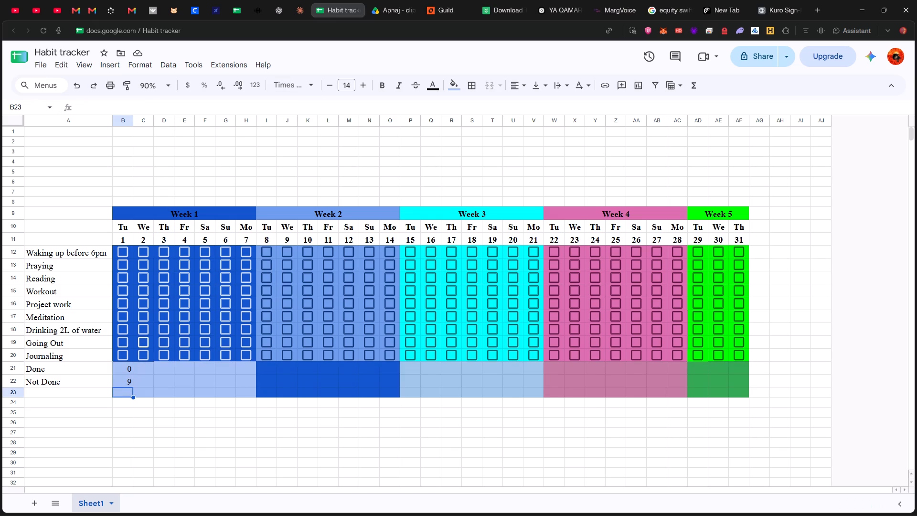
key("equal")
type("COUNT")
key("shift+parenleft")
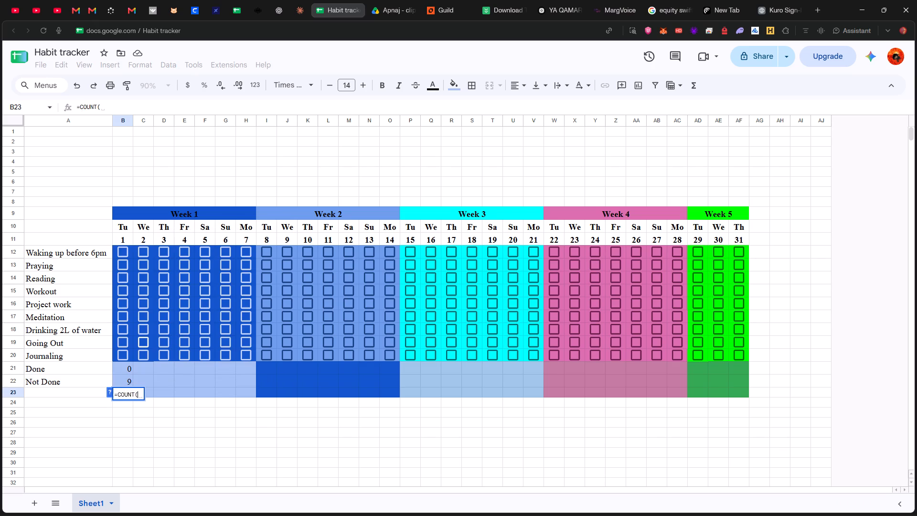
key("BackSpace")
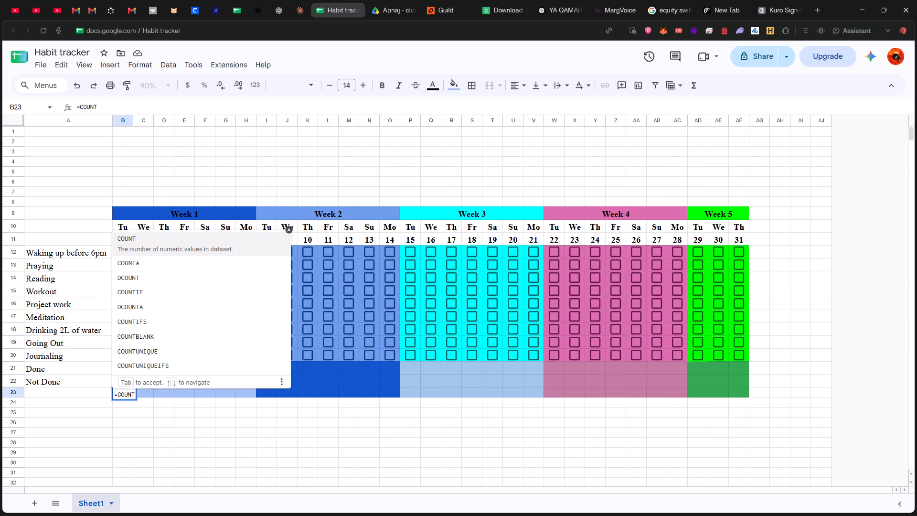
type("IF")
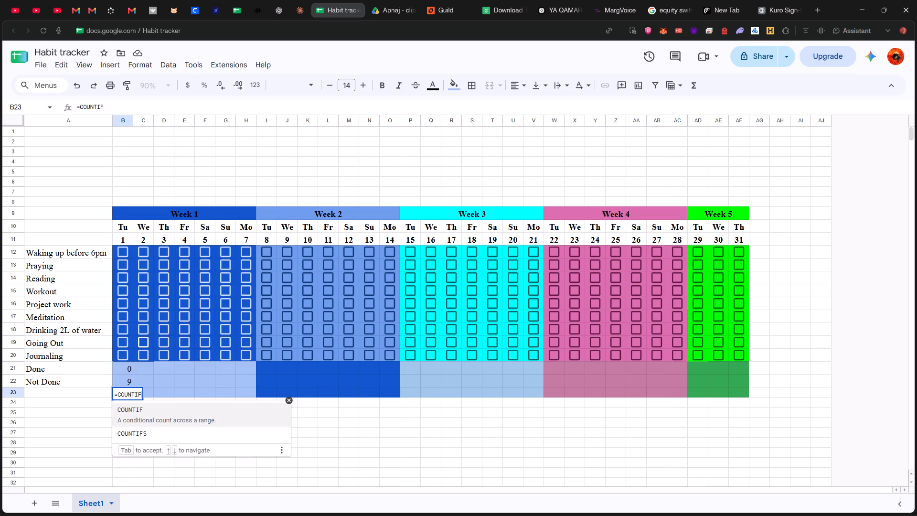
key("shift+parenleft")
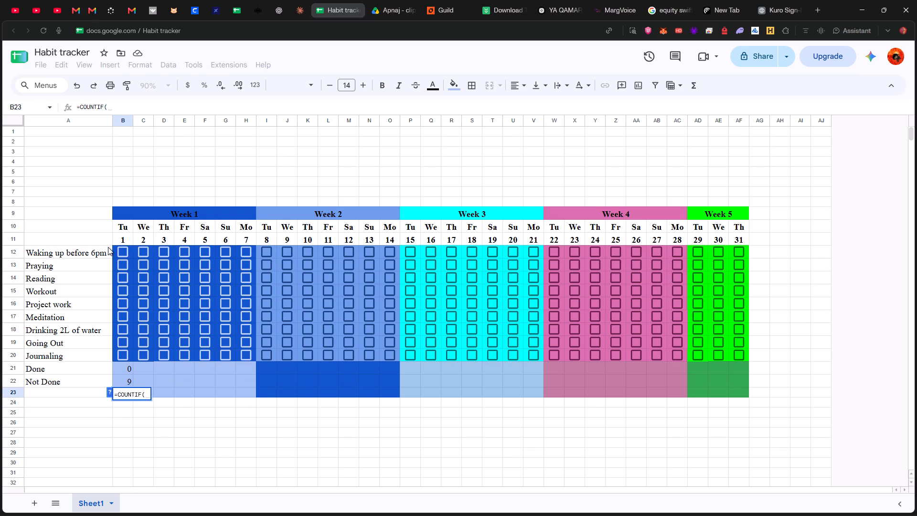
left_click_drag(113, 249, 125, 268)
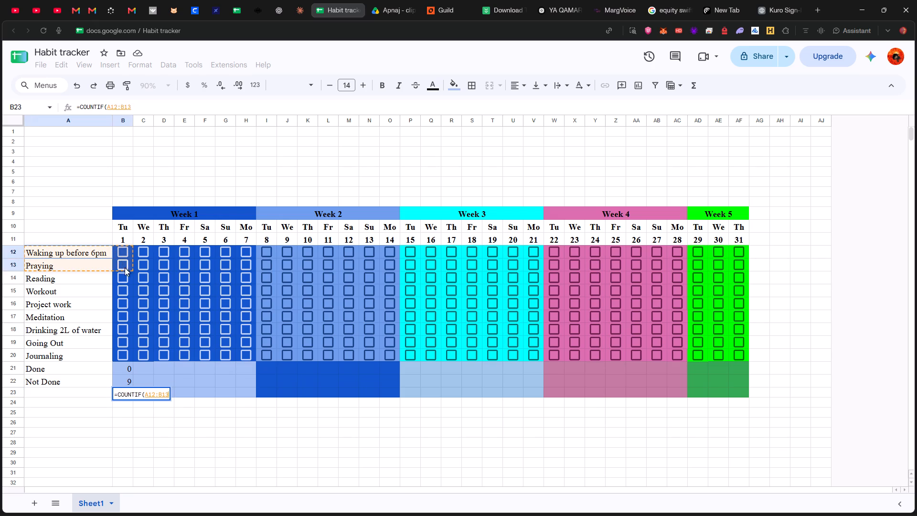
left_click_drag(125, 268, 129, 282)
left_click_drag(116, 246, 120, 255)
left_click_drag(114, 251, 117, 257)
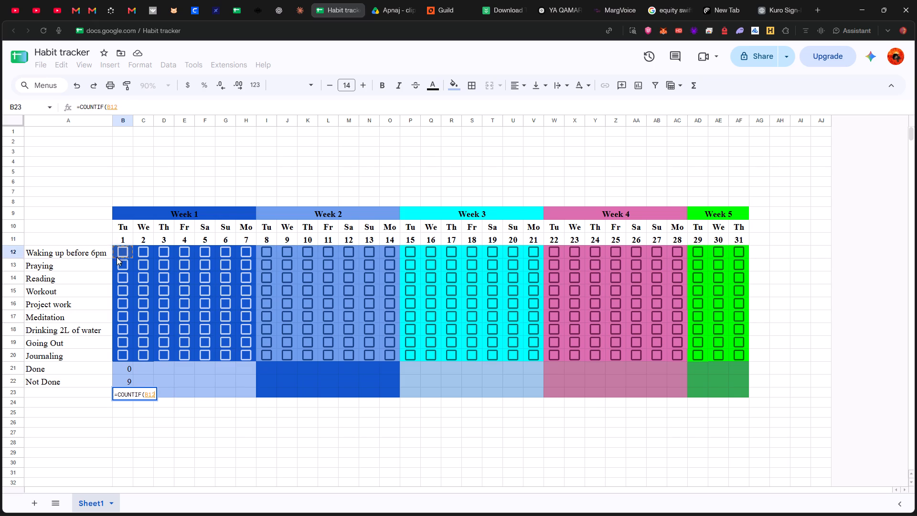
left_click_drag(117, 257, 126, 355)
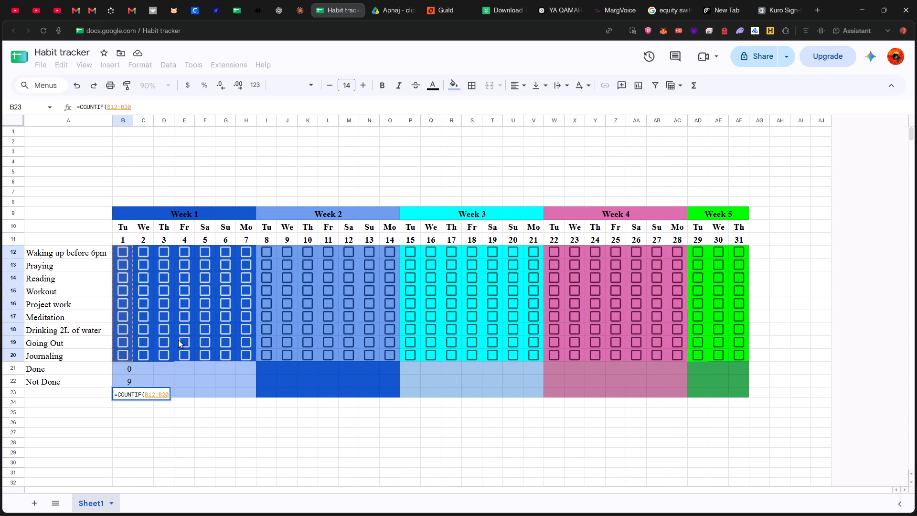
key("comma")
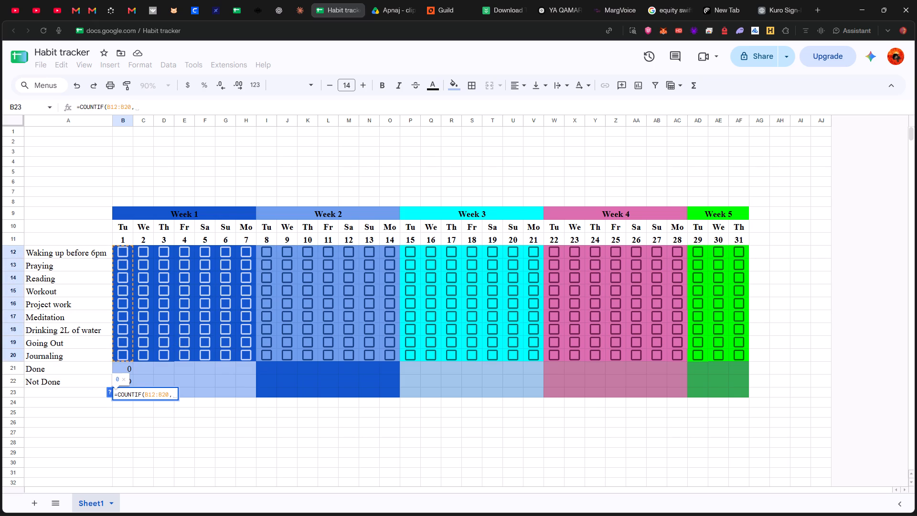
key("t")
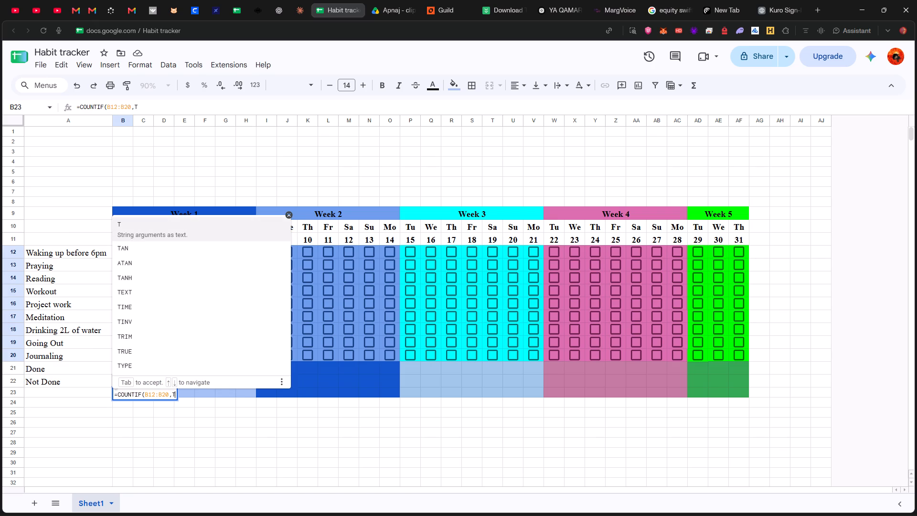
type("RUE")
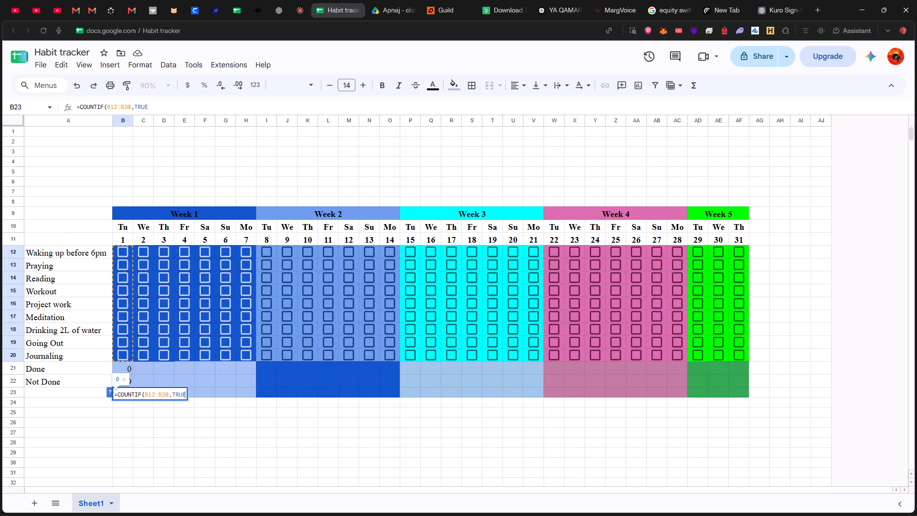
key("shift+parenright")
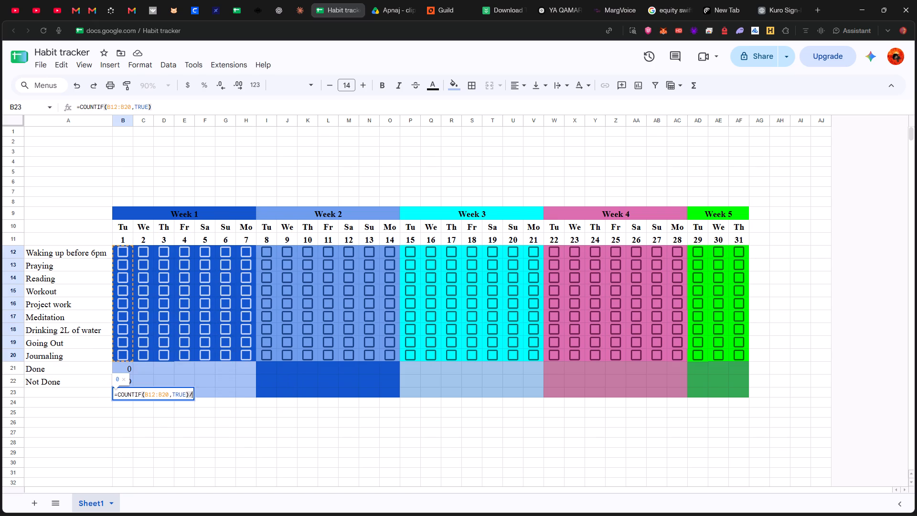
Append a division by COUNTA over the first day's checkboxes to the completion-rate formula in B23.
key("slash")
type("COUNT")
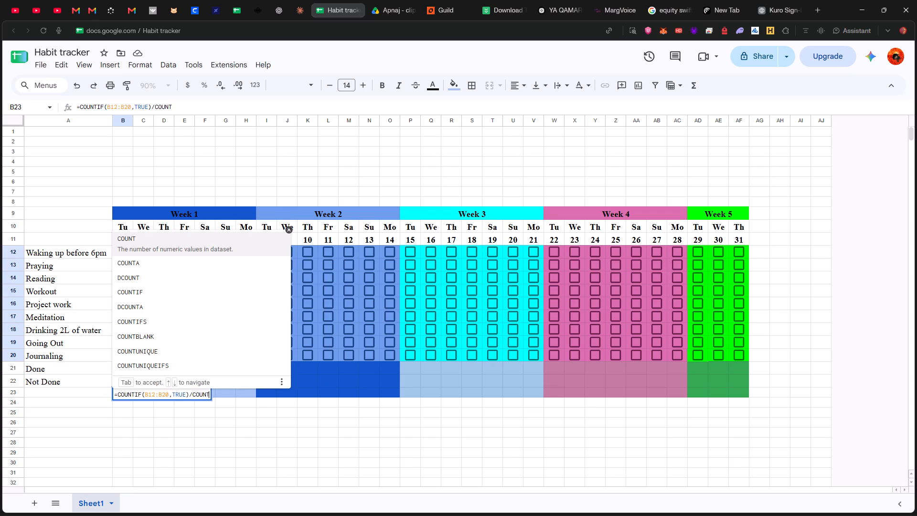
key("a")
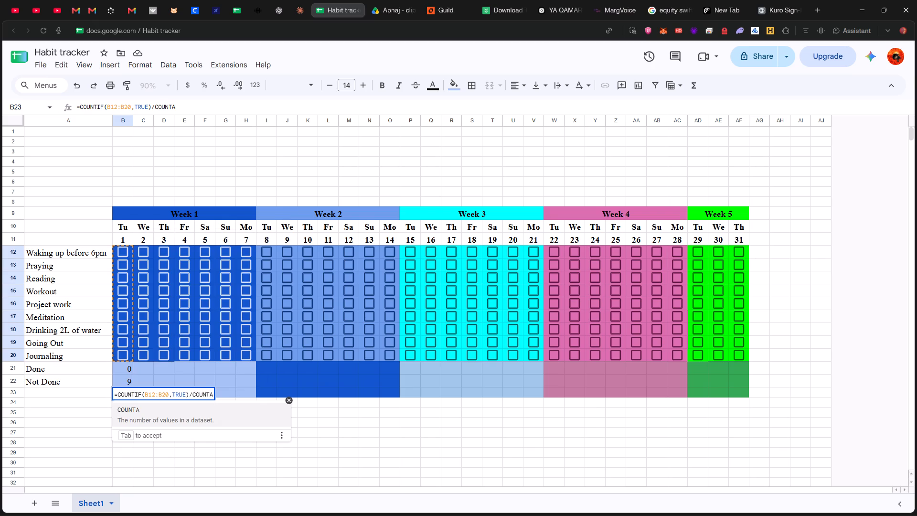
key("shift+parenleft")
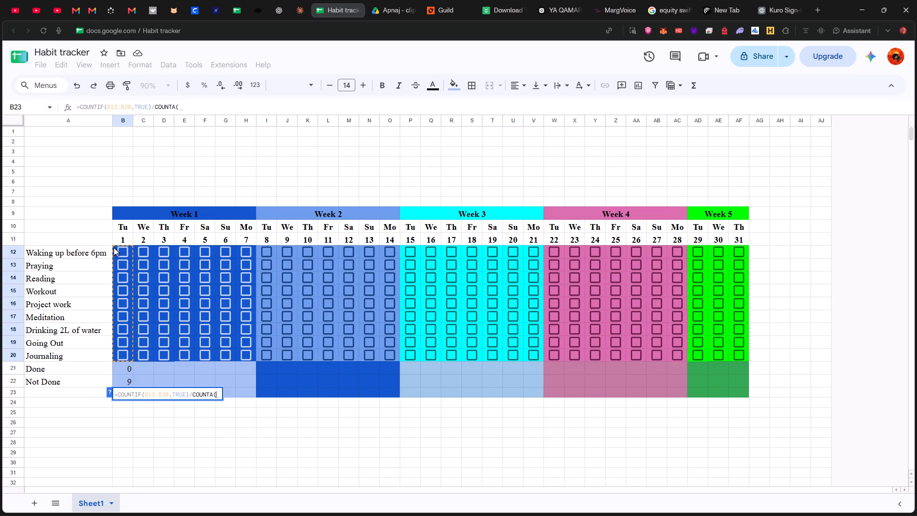
left_click_drag(114, 249, 122, 279)
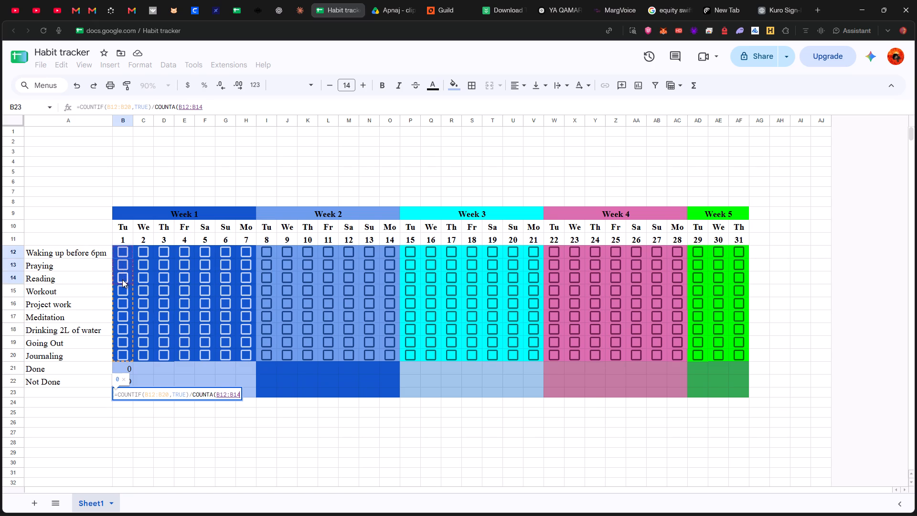
left_click_drag(122, 279, 127, 335)
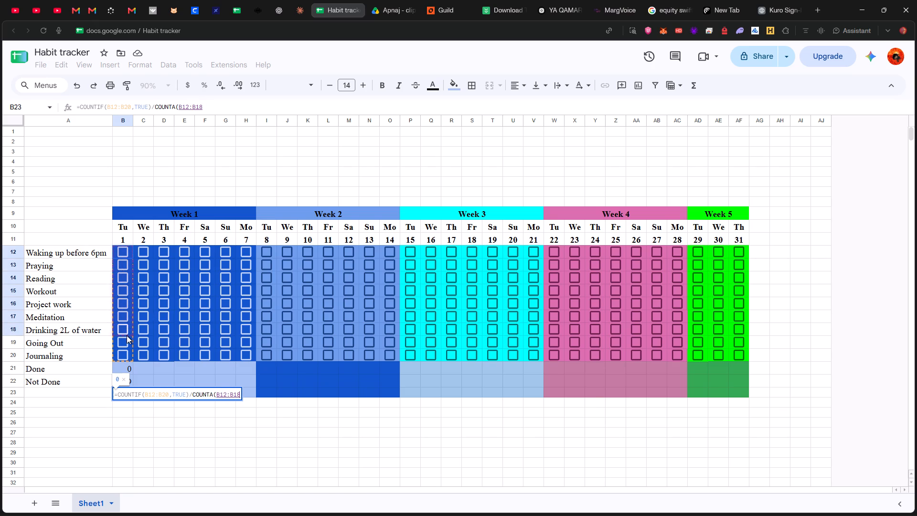
left_click_drag(127, 335, 127, 355)
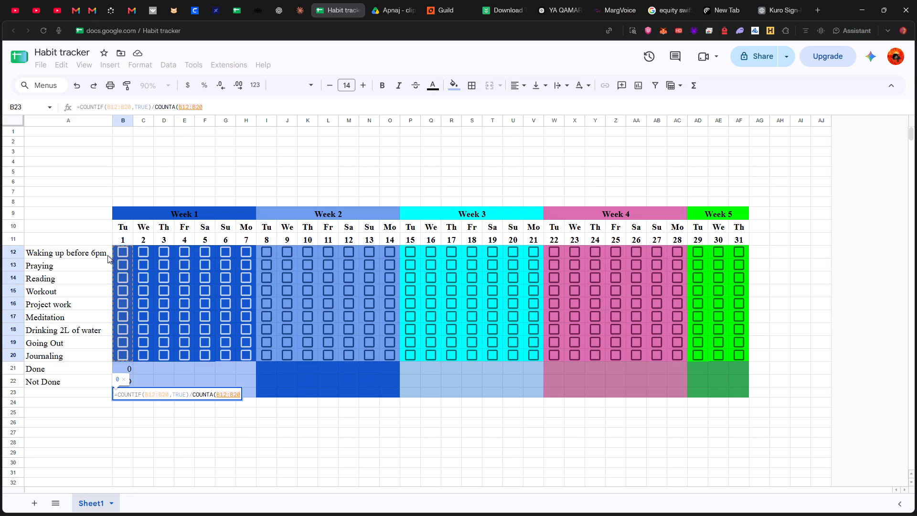
right_click(8, 354)
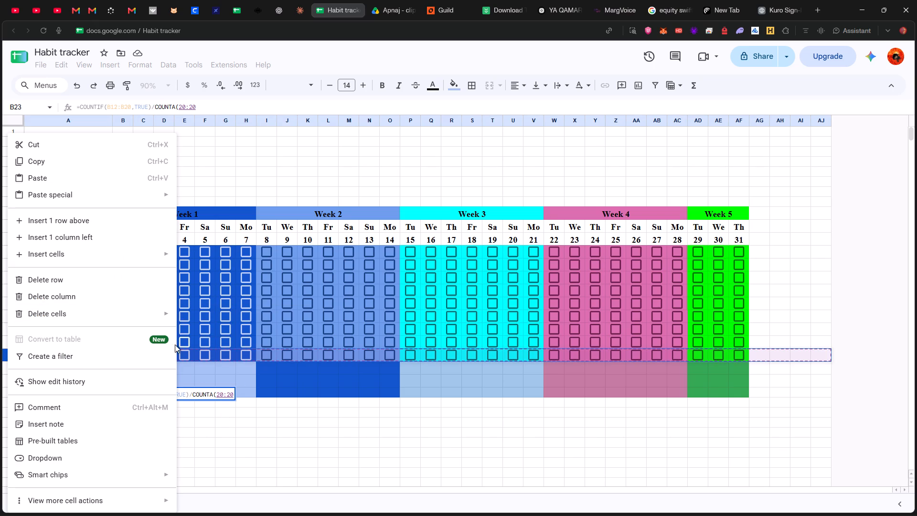
left_click(211, 391)
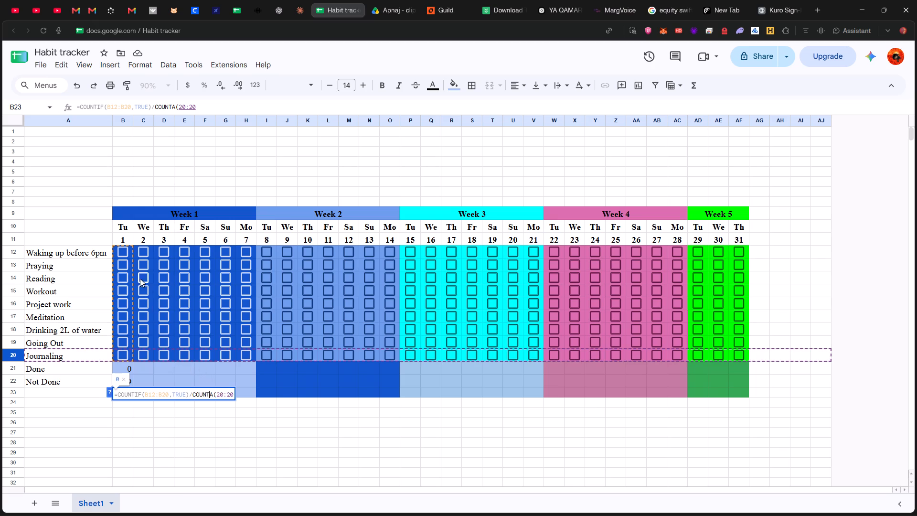
left_click_drag(124, 249, 118, 302)
left_click(126, 253)
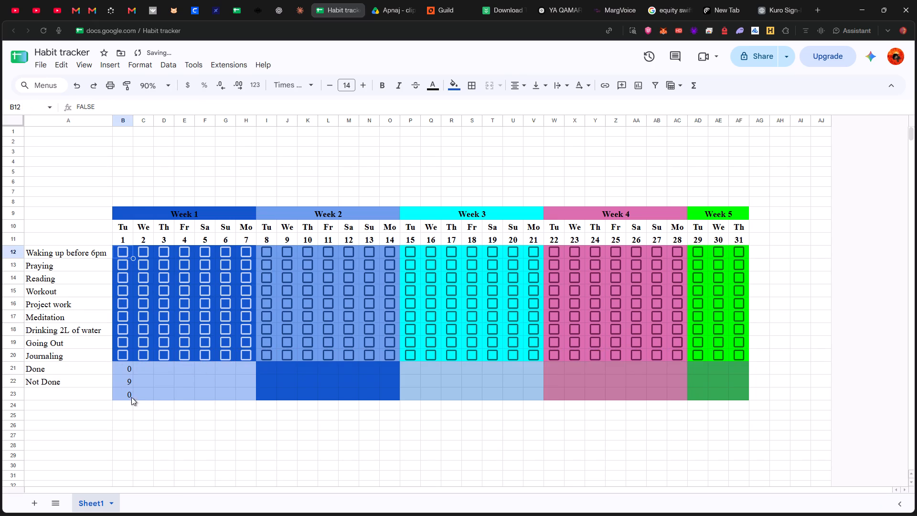
Replace the COUNTA range in B23's completion-rate formula with B12:B21.
left_click(133, 388)
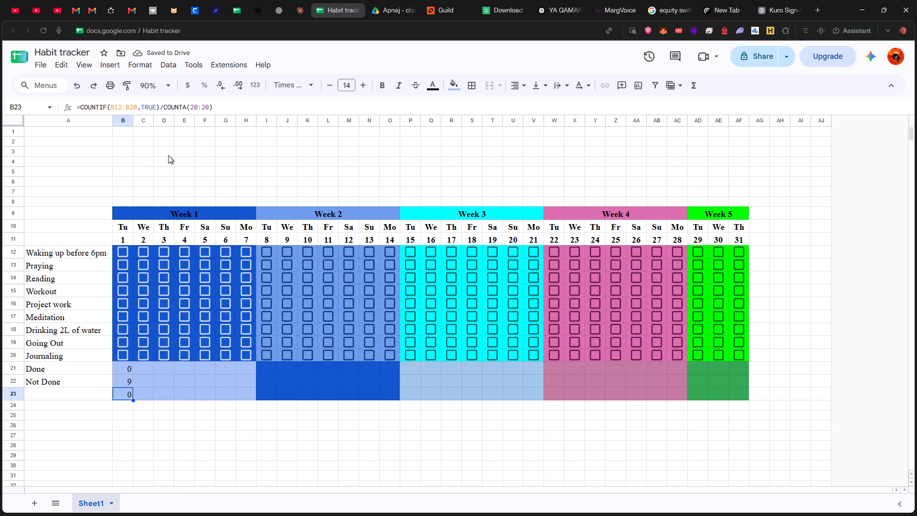
left_click(208, 106)
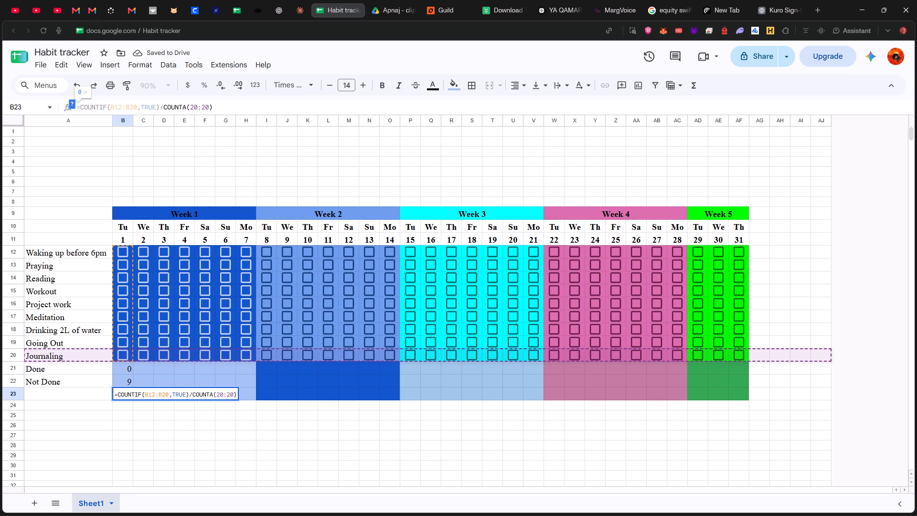
left_click(212, 107)
left_click(208, 107)
key("BackSpace")
key("BackSpace")
key("BackSpace")
key("BackSpace")
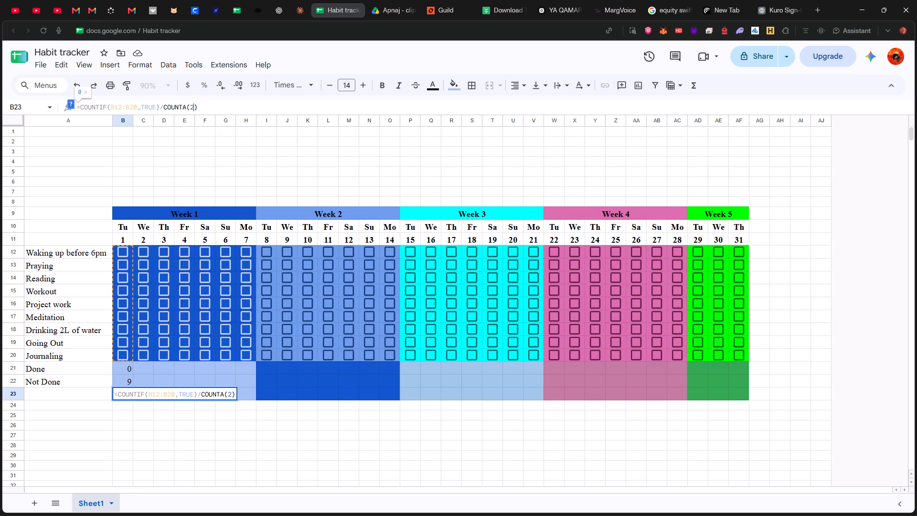
key("BackSpace")
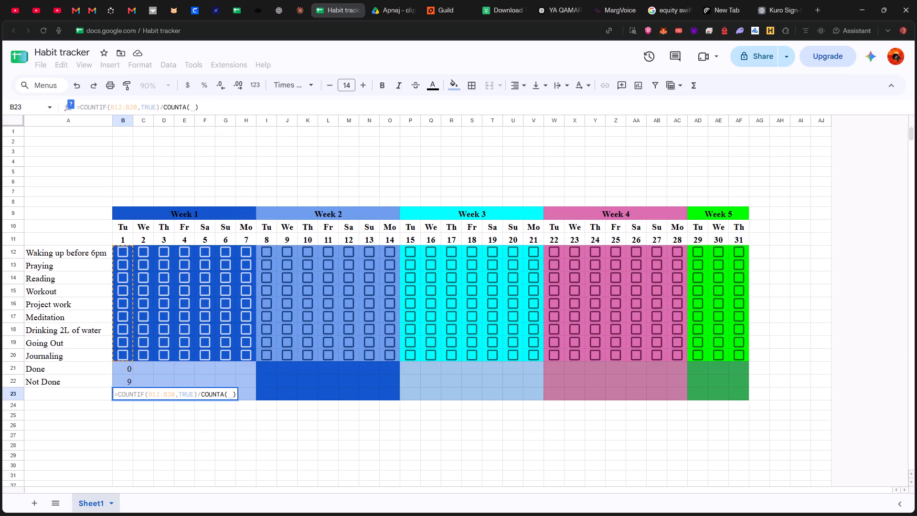
type("B12")
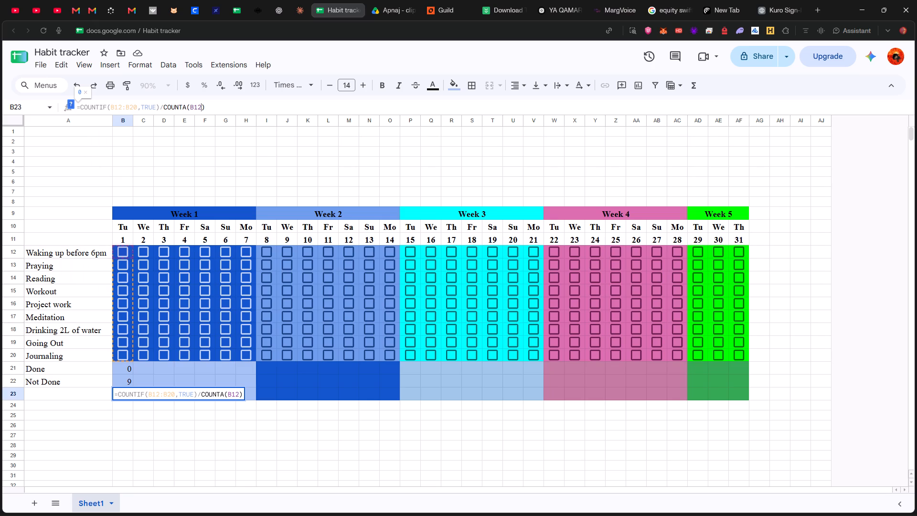
key("shift+colon")
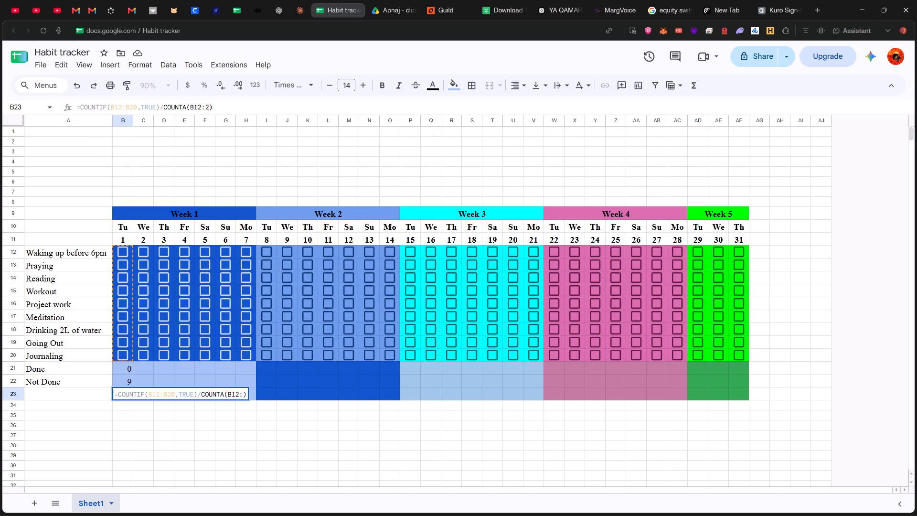
key("2")
key("1")
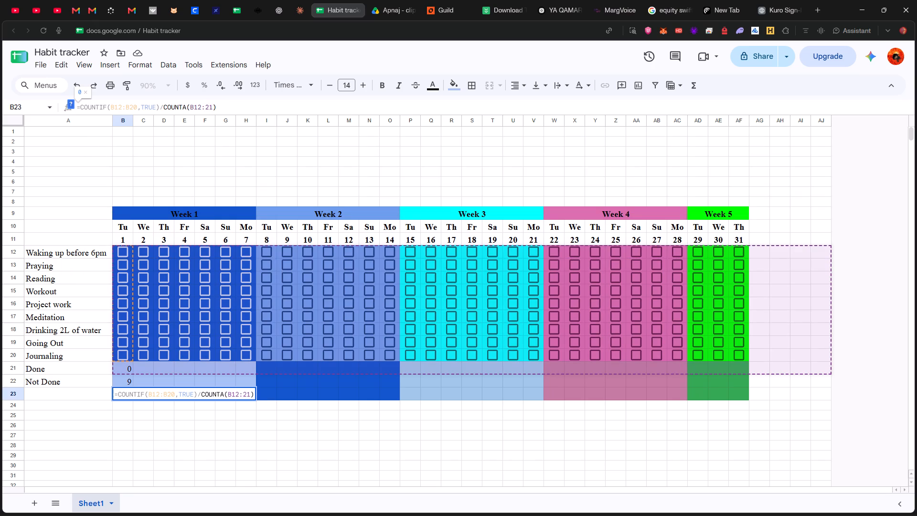
key("BackSpace")
key("BackSpace")
type("B21")
key("Return")
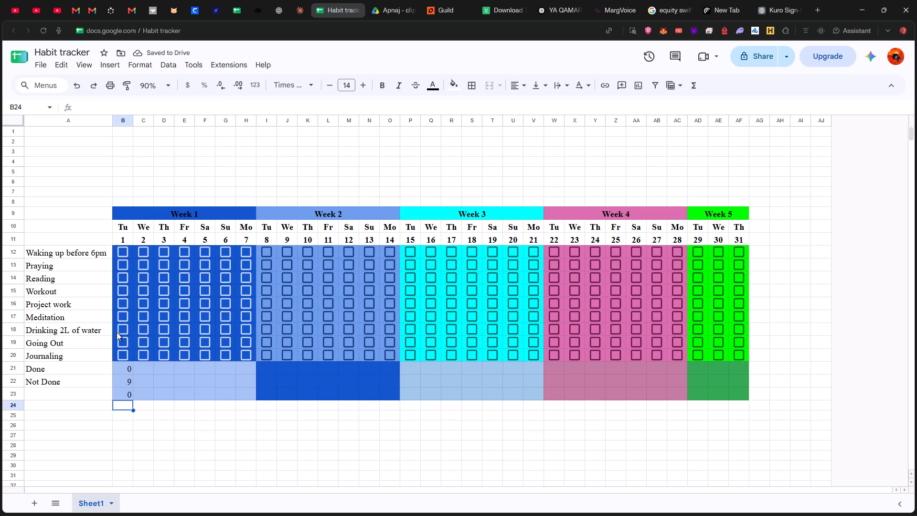
Insert one row below the Journaling row for an additional habit.
left_click(120, 370)
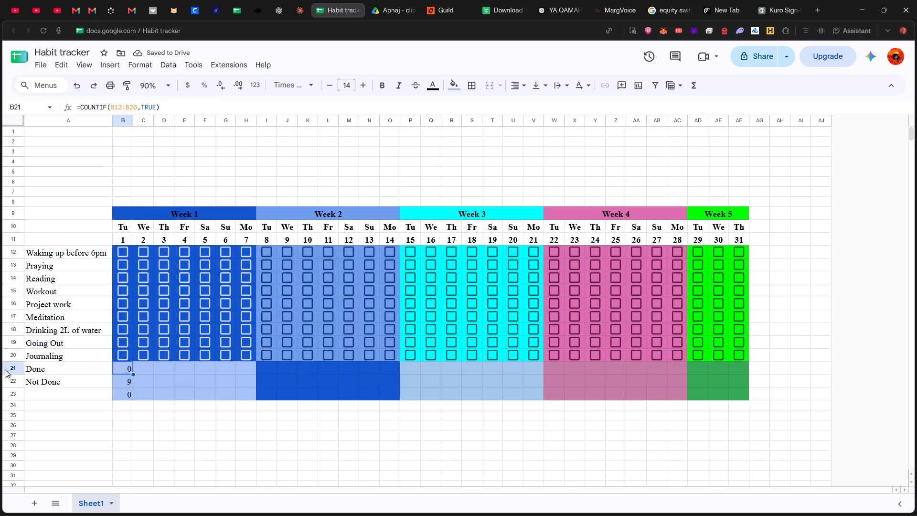
right_click(5, 365)
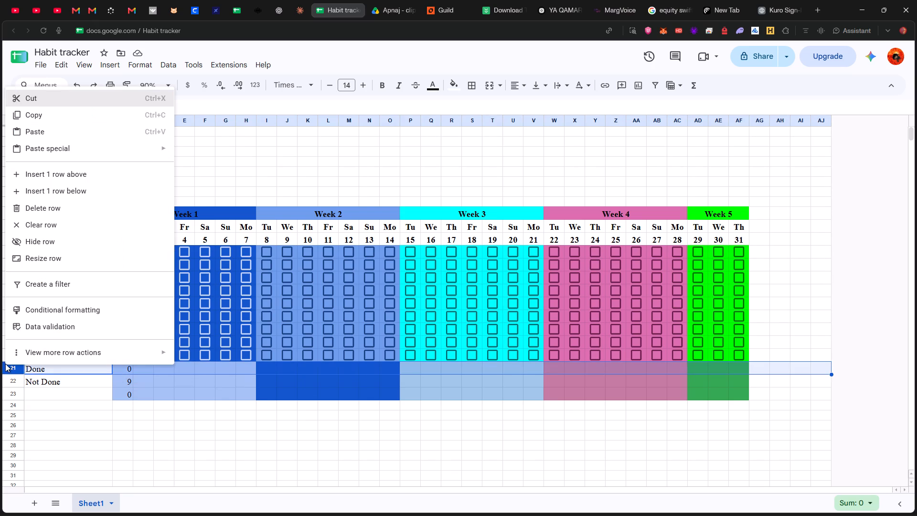
left_click(36, 398)
right_click(10, 355)
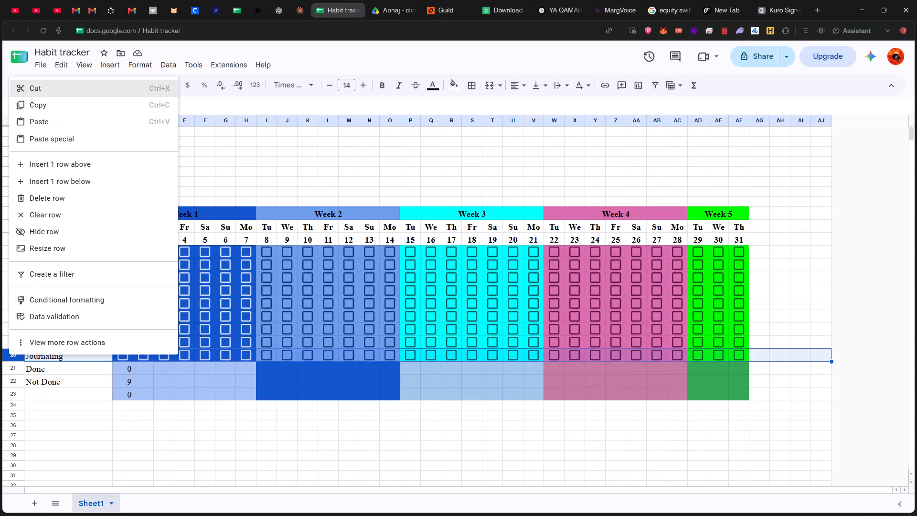
left_click(52, 176)
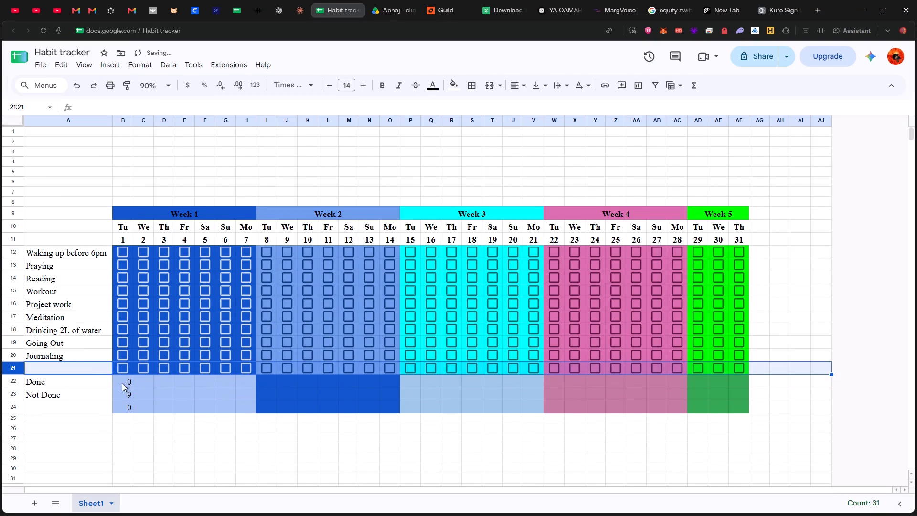
Extend the first day's Not Done formula in B23 to =COUNTIF(B12:B21,FALSE).
left_click(125, 390)
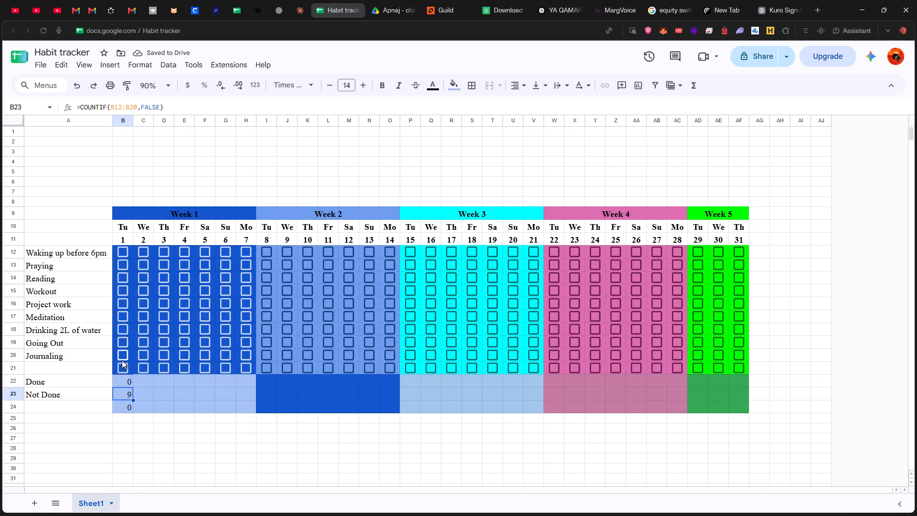
left_click(138, 108)
key("BackSpace")
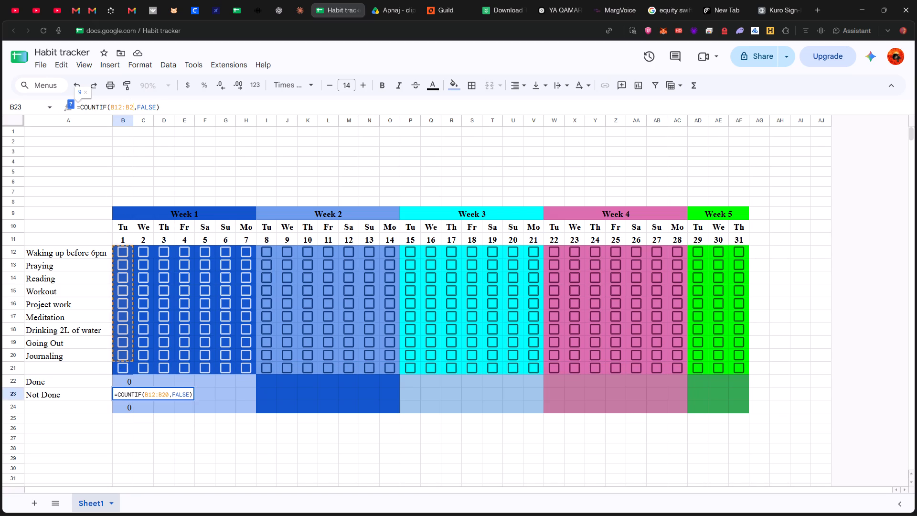
key("1")
key("Return")
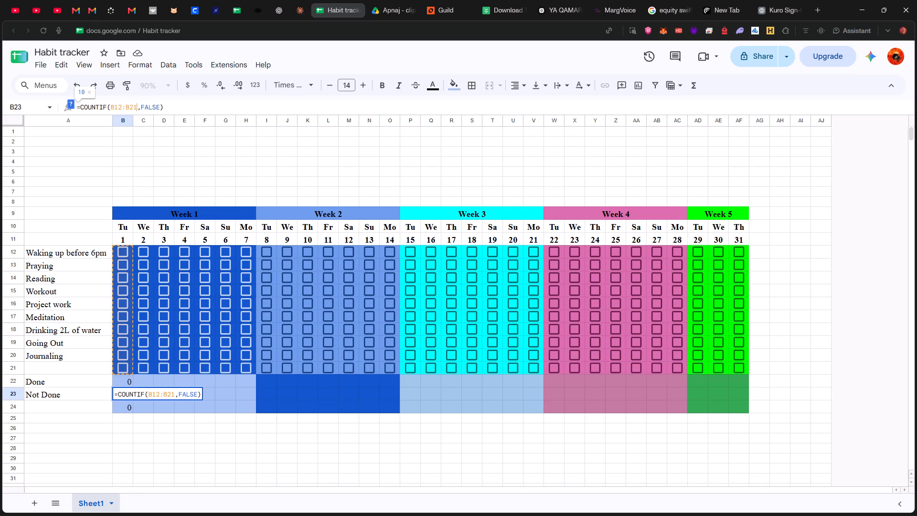
Extend the first day's Done formula in B22 to =COUNTIF(B12:B21,TRUE).
left_click(124, 379)
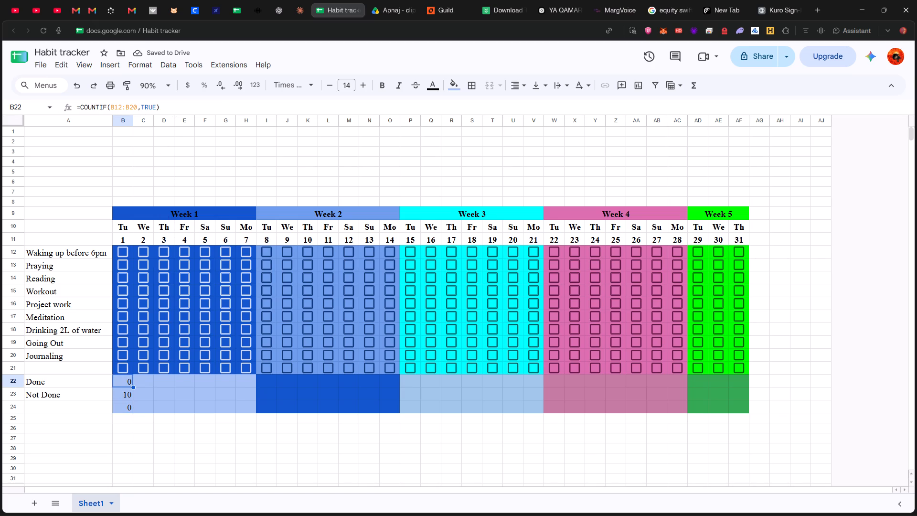
left_click(137, 106)
key("BackSpace")
key("1")
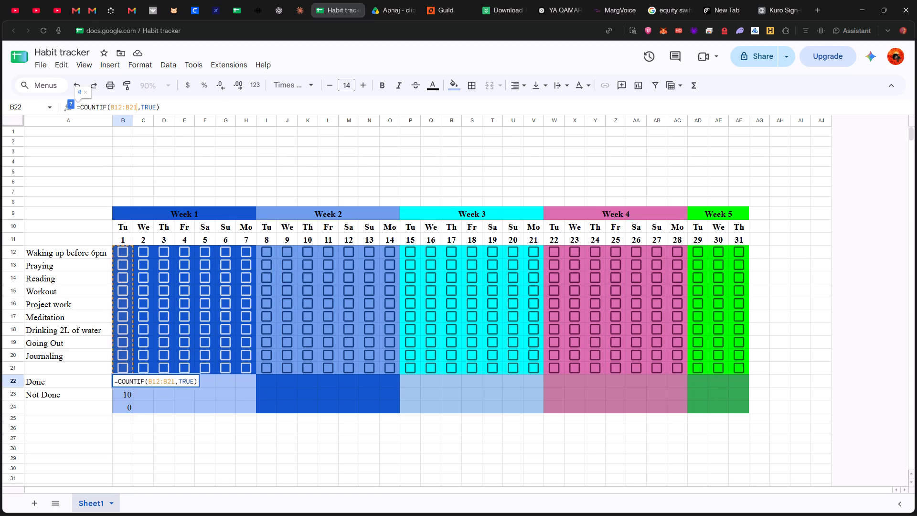
key("Return")
Update the completion-rate formula in B24 to =COUNTIF(B12:B21,TRUE)/COUNTA(B12:B21).
key("Down")
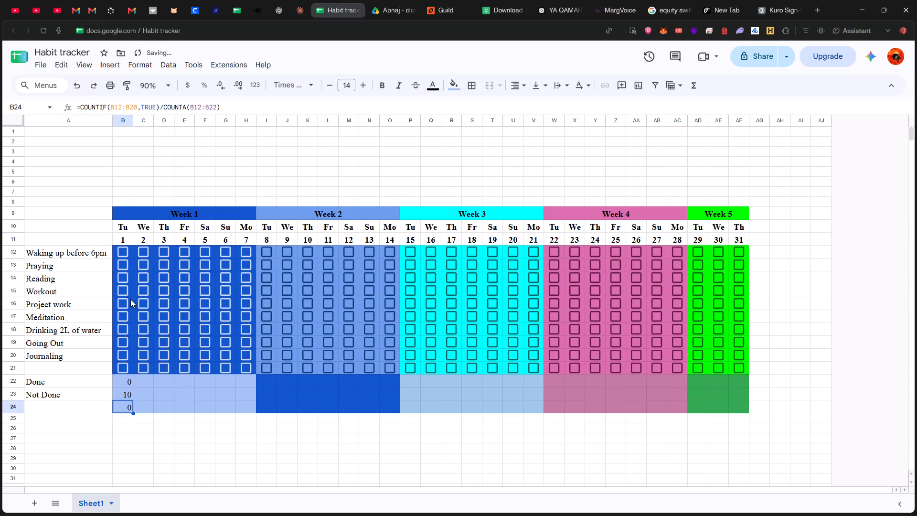
left_click(136, 106)
key("BackSpace")
key("1")
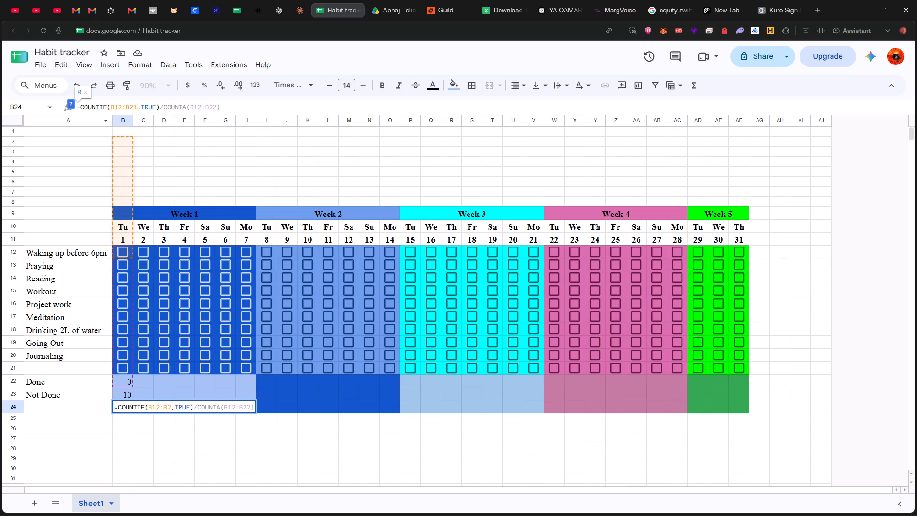
left_click(214, 107)
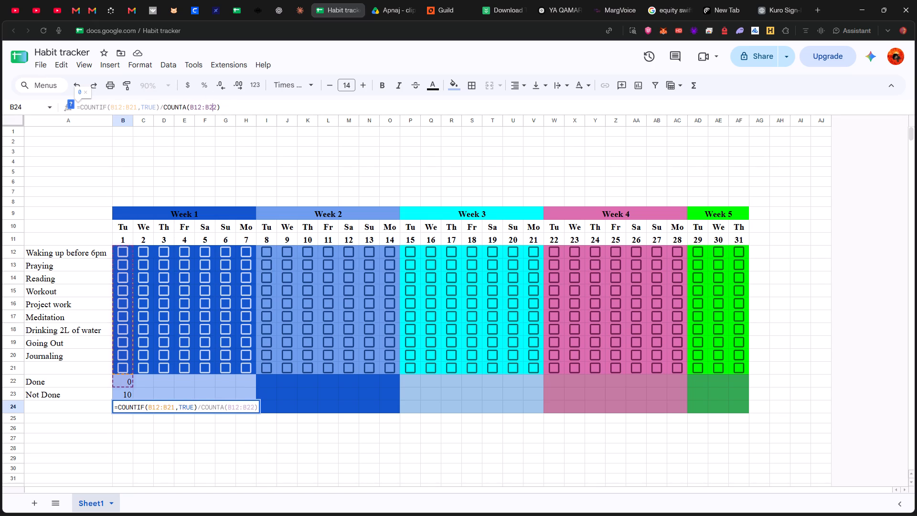
left_click(216, 106)
key("BackSpace")
key("1")
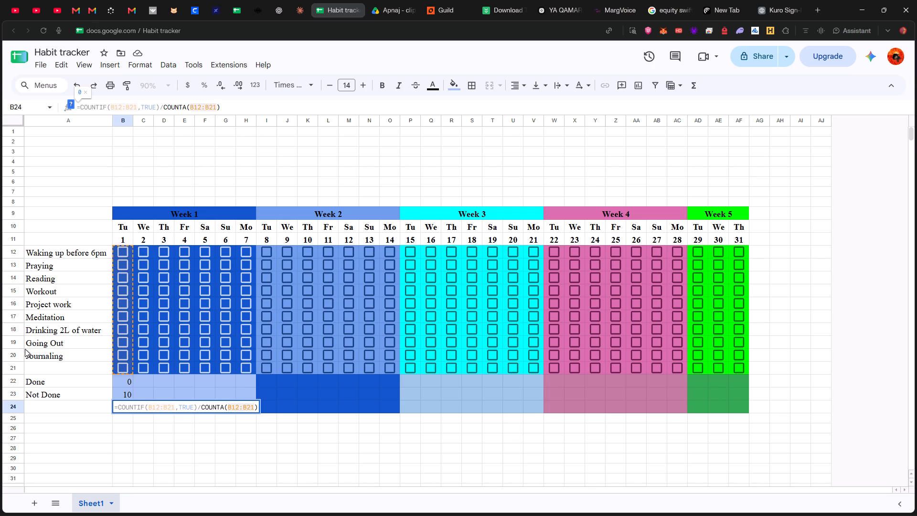
left_click(45, 368)
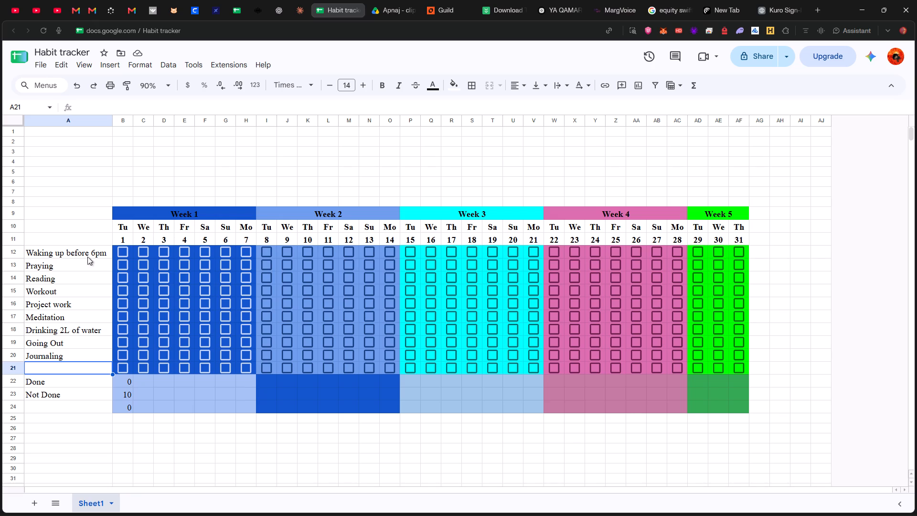
Switch to the HABIT TRACKER 1.0 spreadsheet and check its January habit list for the missing habit.
left_click(236, 8)
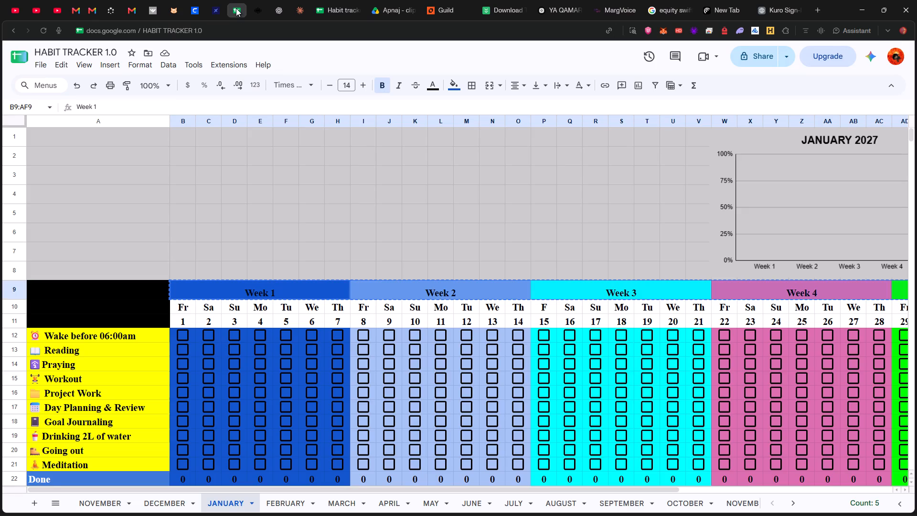
left_click(236, 8)
left_click(236, 8)
Switch back to the Habit tracker spreadsheet and move the Meditation habit from A17 to the empty cell A21.
left_click(332, 0)
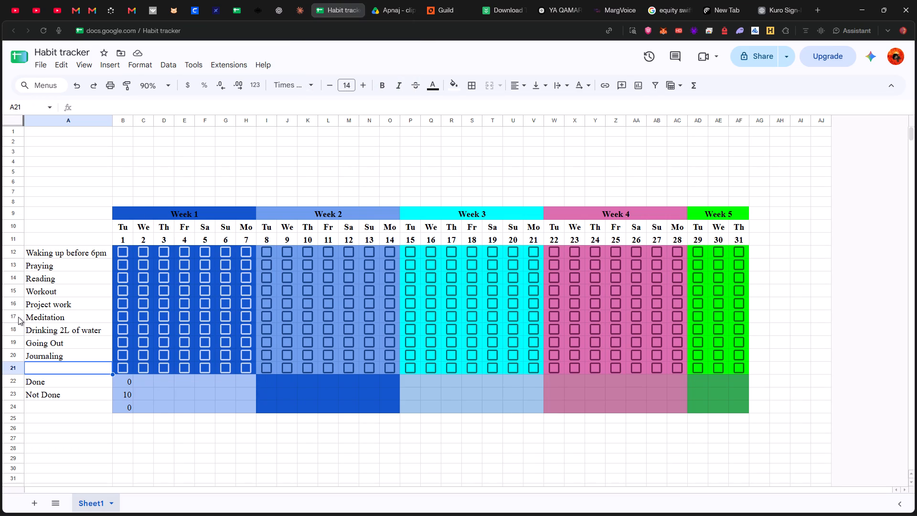
left_click_drag(30, 314, 50, 317)
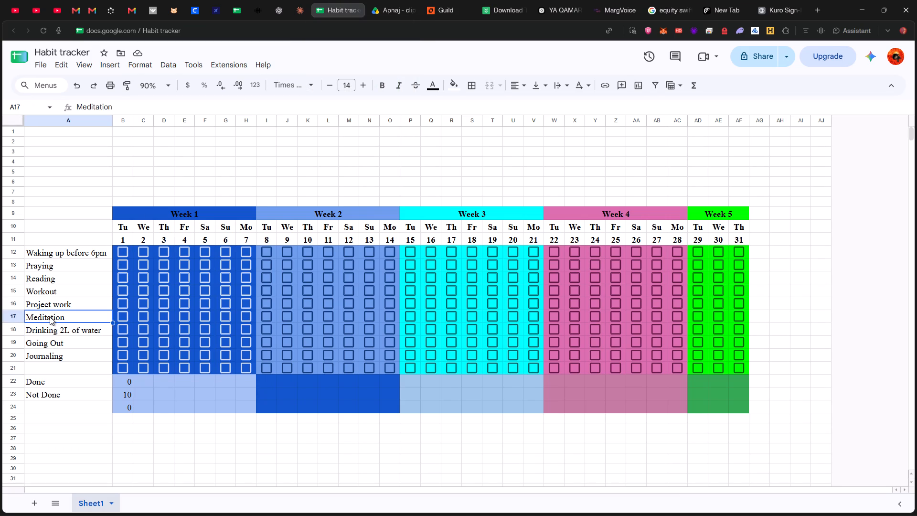
key("ctrl+x")
left_click(56, 367)
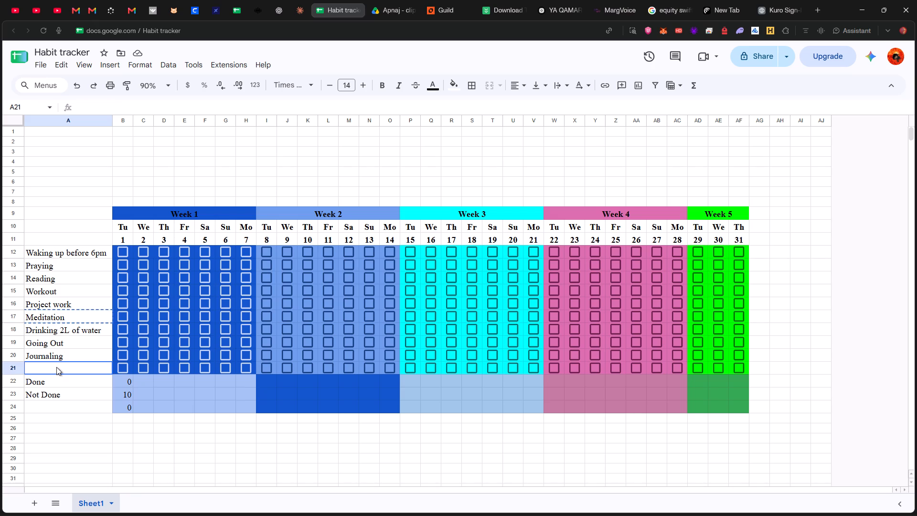
key("ctrl+v")
Enter DAY PLANNING AND REVIEW as the habit name in cell A17.
left_click(56, 314)
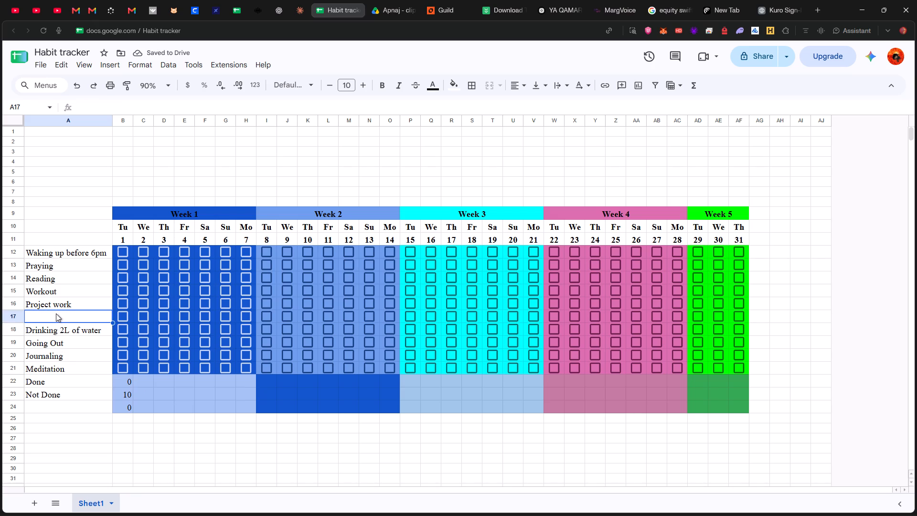
type("dA")
key("BackSpace")
key("BackSpace")
key("BackSpace")
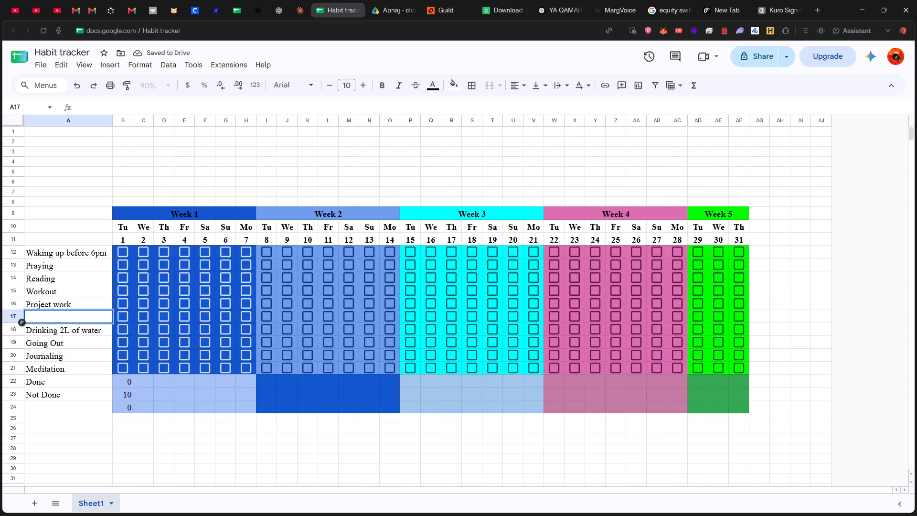
type("DA")
type("Y")
key("space")
type("PLANNIN")
key("BackSpace")
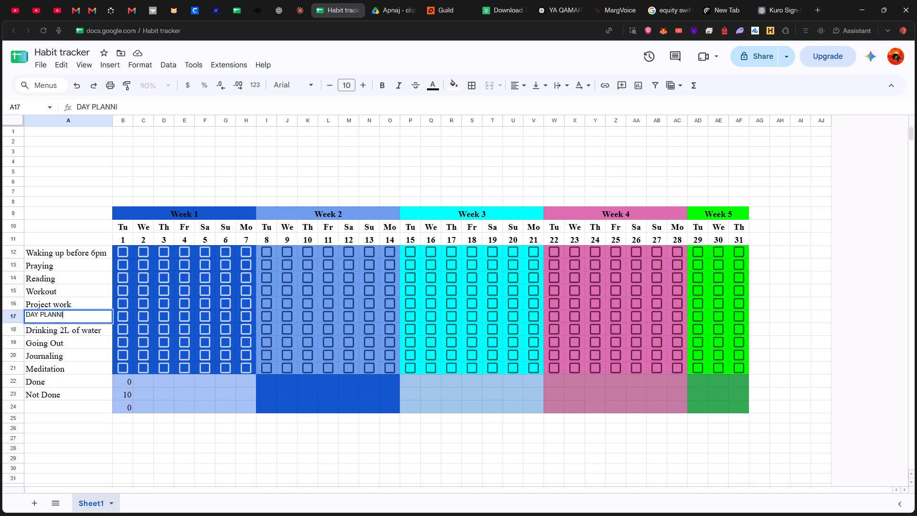
key("BackSpace")
type("ING")
key("space")
key("BackSpace")
key("space")
type("AND")
key("space")
type("RE")
type("VIEW")
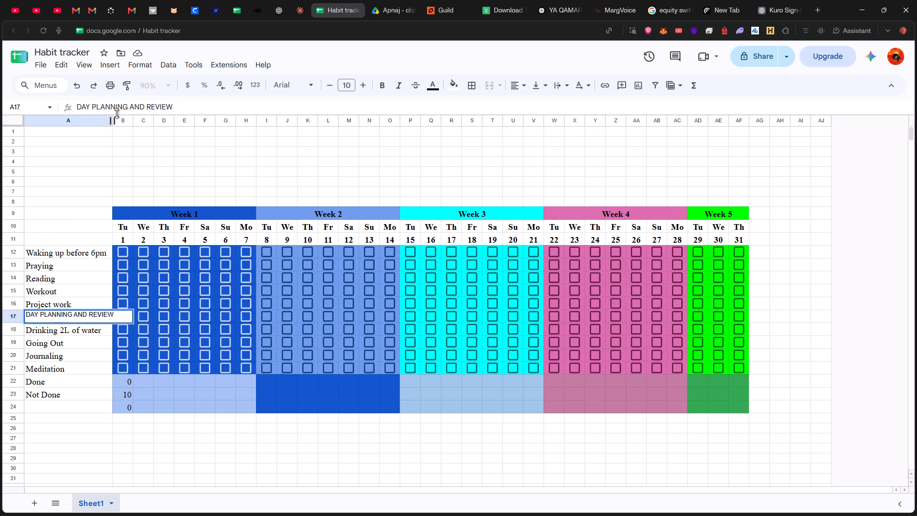
Widen column A slightly to fit the DAY PLANNING AND REVIEW label.
left_click_drag(114, 118, 124, 120)
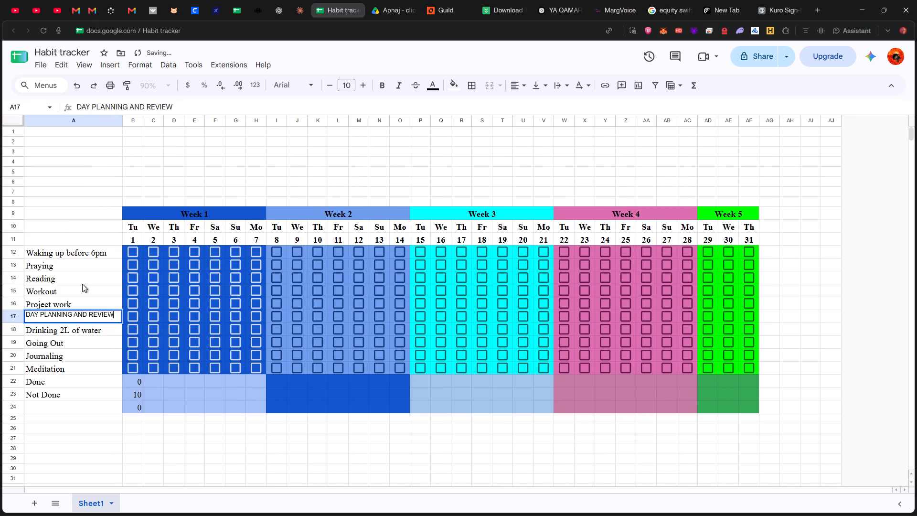
Format the whole sheet in Times New Roman, bold, at font size 13.
key("ctrl+a")
left_click(64, 346)
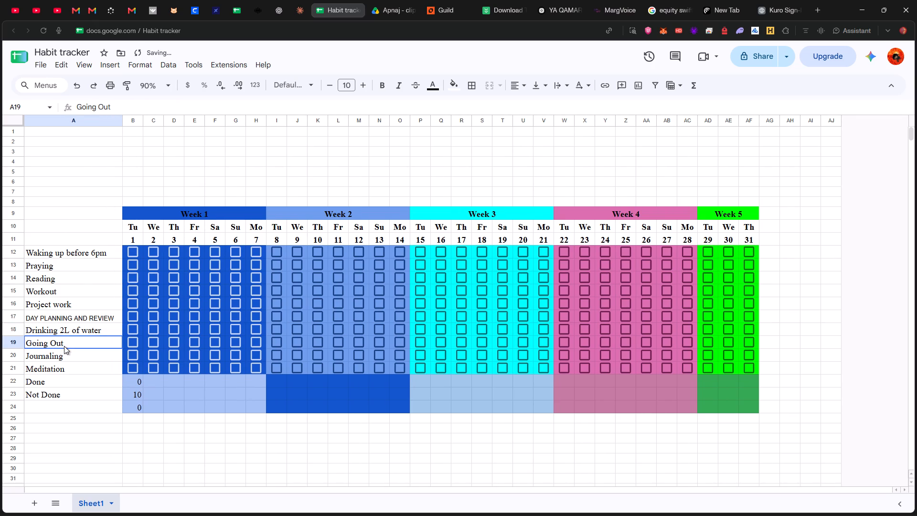
key("ctrl+a")
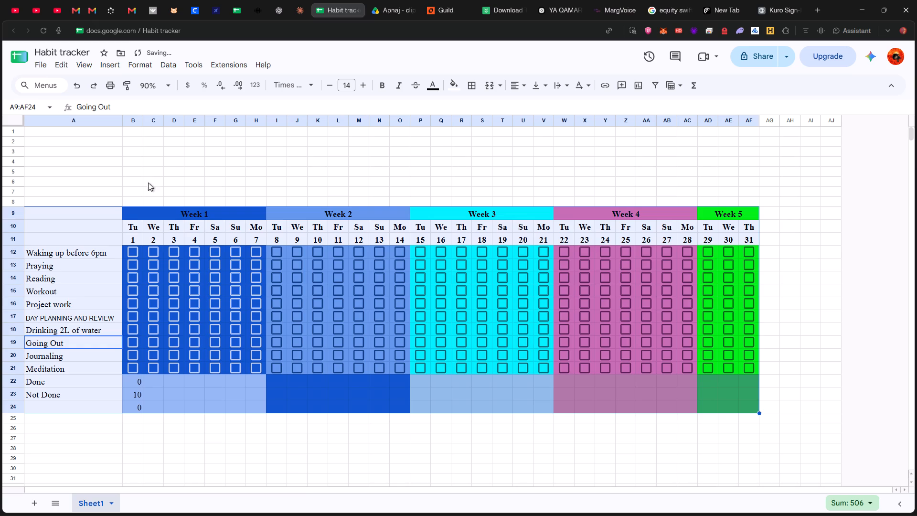
key("ctrl+a")
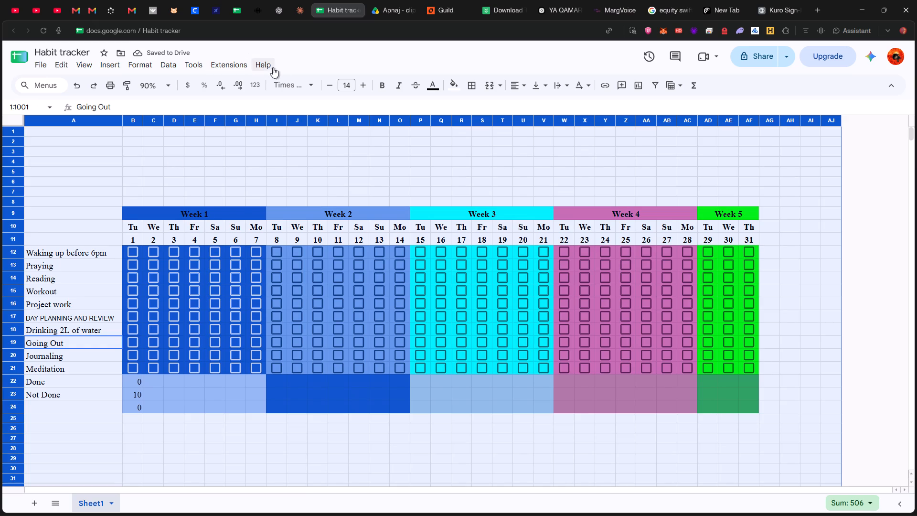
left_click(305, 86)
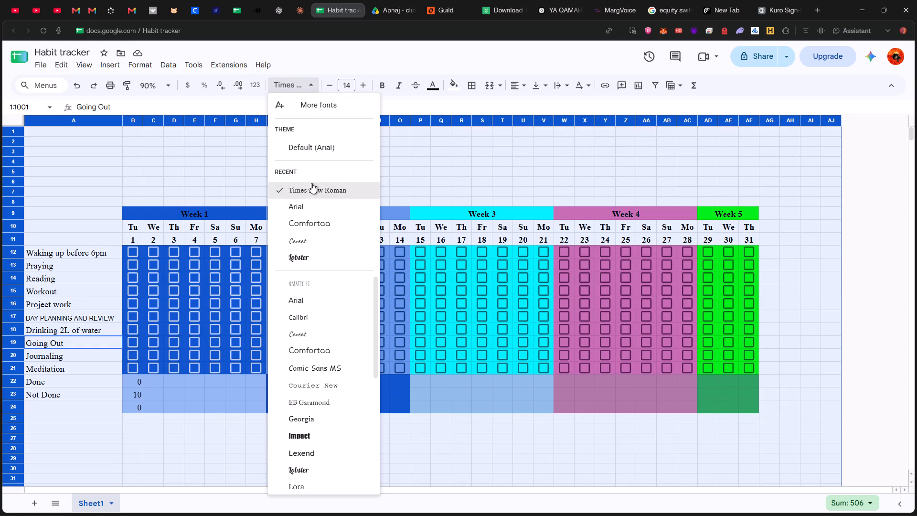
left_click(312, 187)
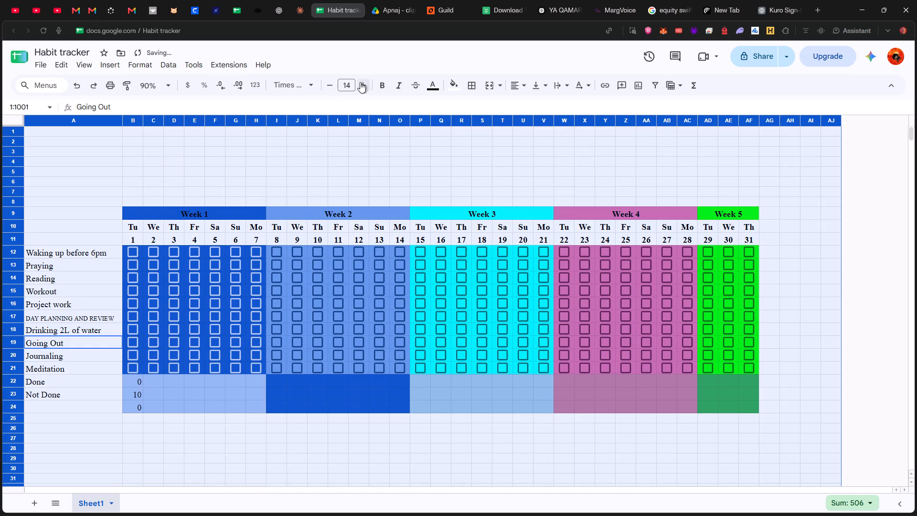
left_click(377, 84)
left_click(363, 85)
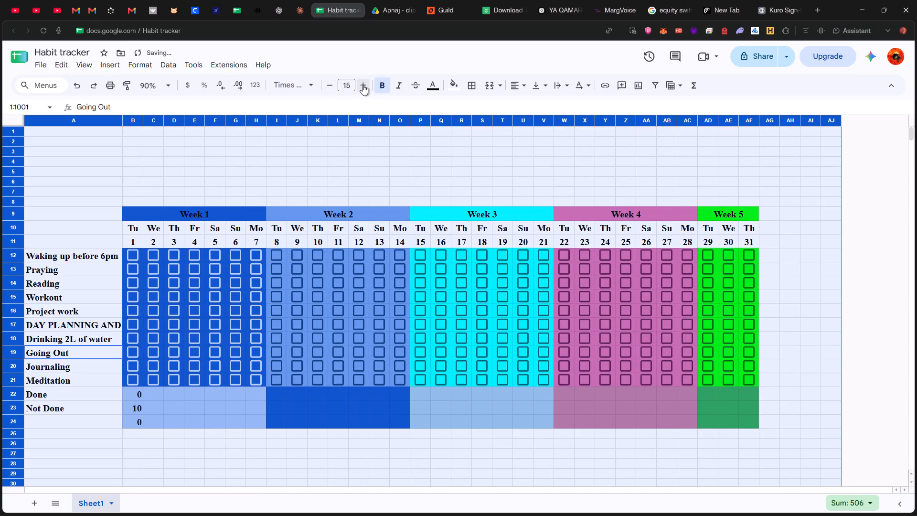
left_click(332, 83)
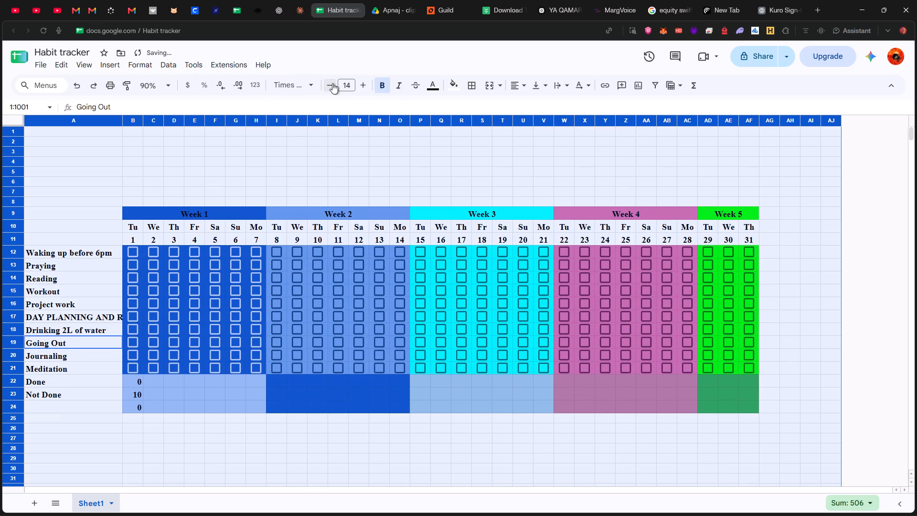
left_click(332, 83)
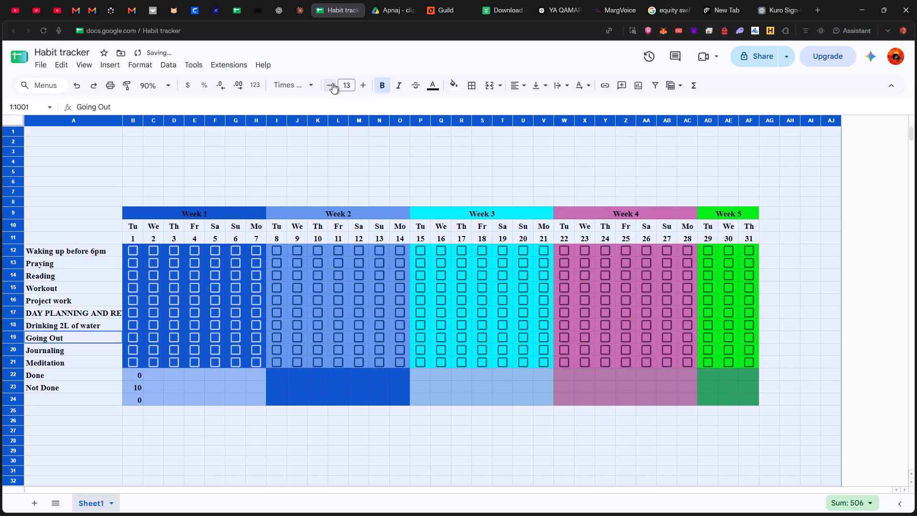
left_click(332, 83)
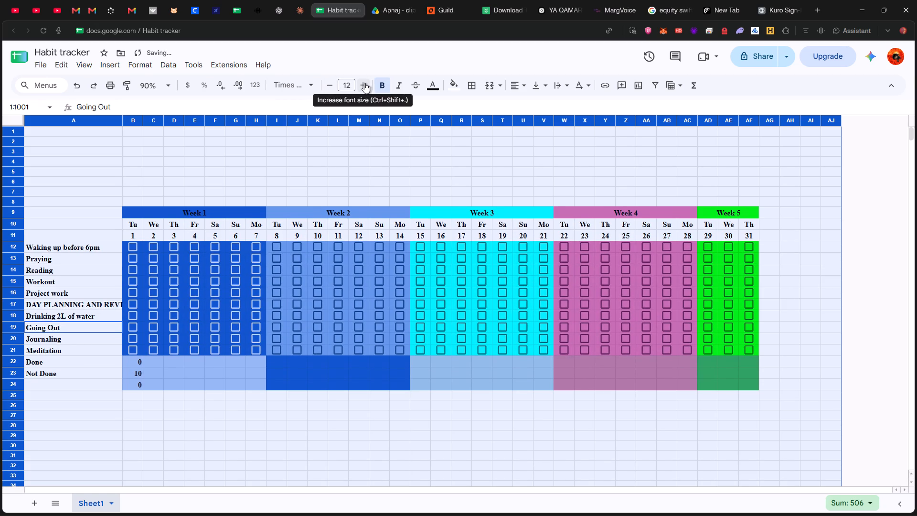
left_click(365, 83)
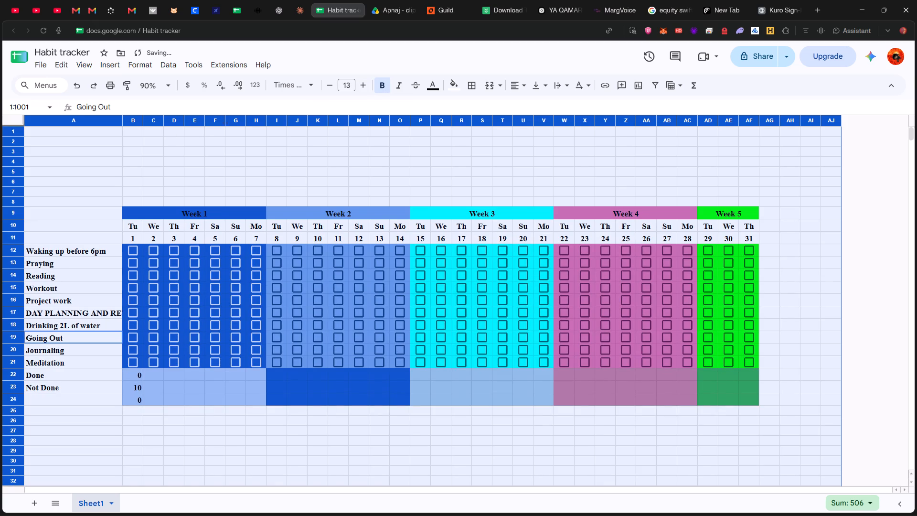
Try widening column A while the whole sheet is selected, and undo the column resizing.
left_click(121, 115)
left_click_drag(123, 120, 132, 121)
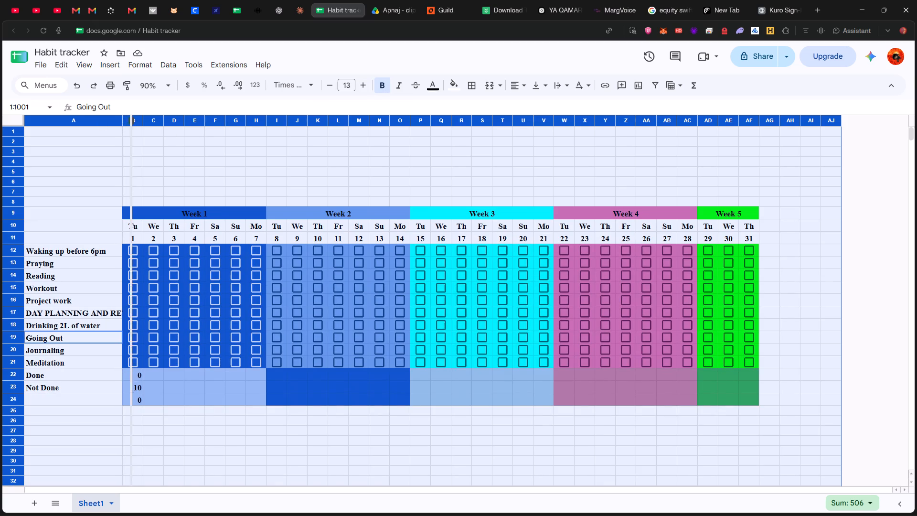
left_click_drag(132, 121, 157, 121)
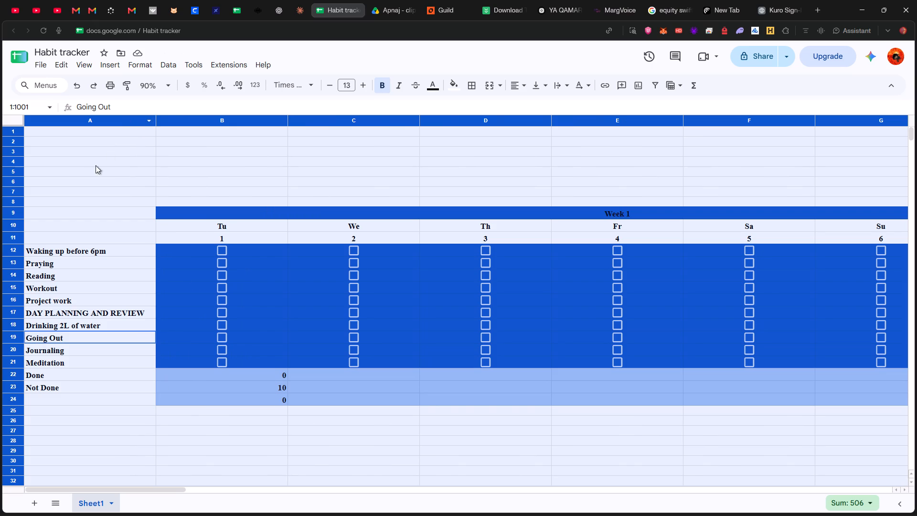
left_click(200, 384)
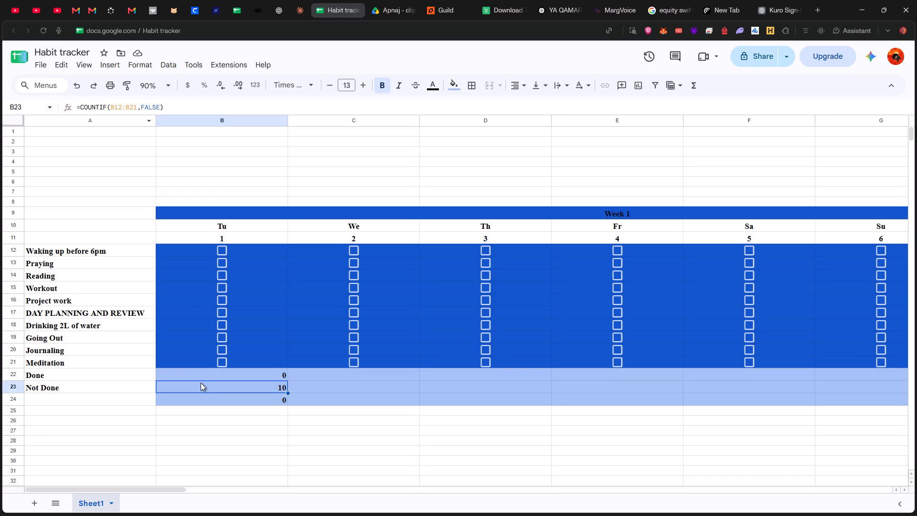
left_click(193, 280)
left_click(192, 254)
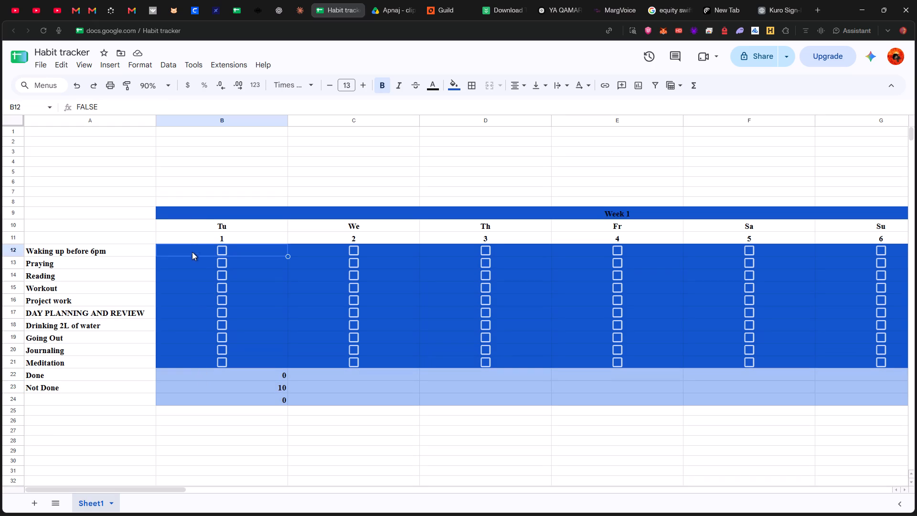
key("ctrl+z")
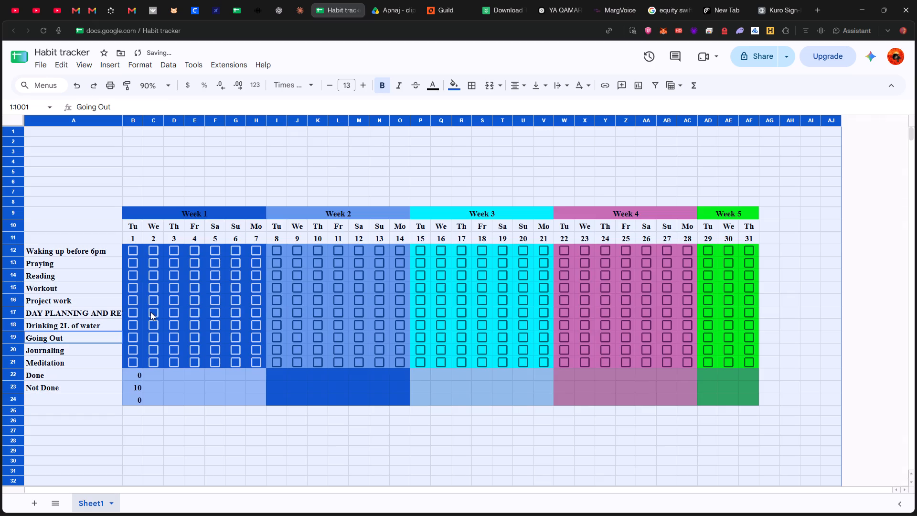
Format the first day's completion rate in B24 as a percentage with no decimal places.
left_click(142, 377)
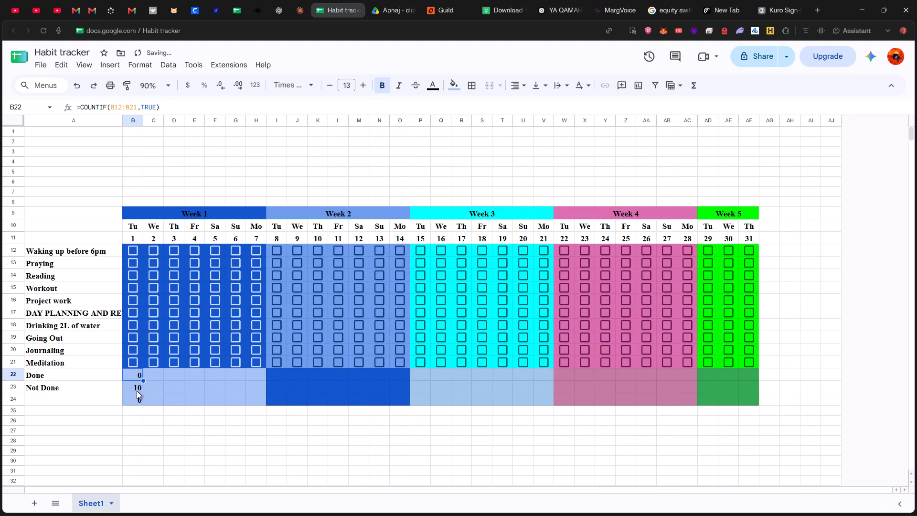
left_click(138, 400)
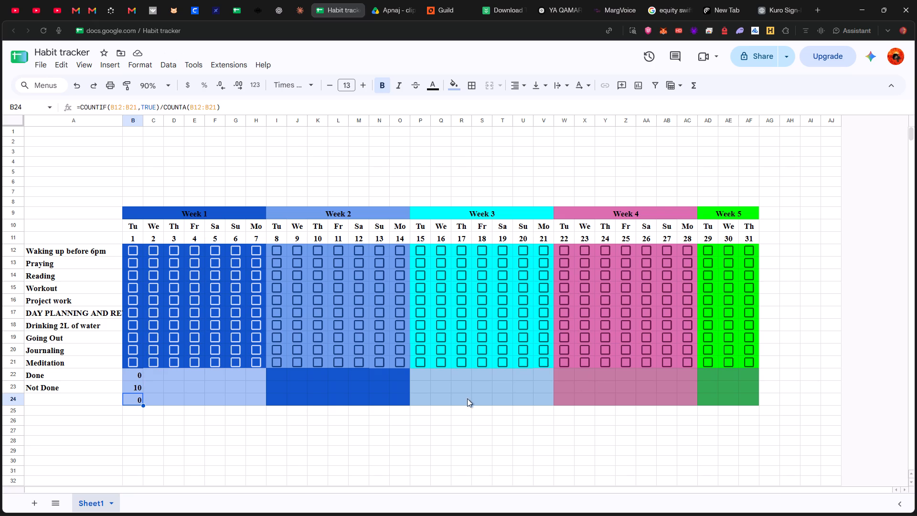
left_click(135, 376)
left_click(133, 395)
left_click(202, 79)
left_click(222, 89)
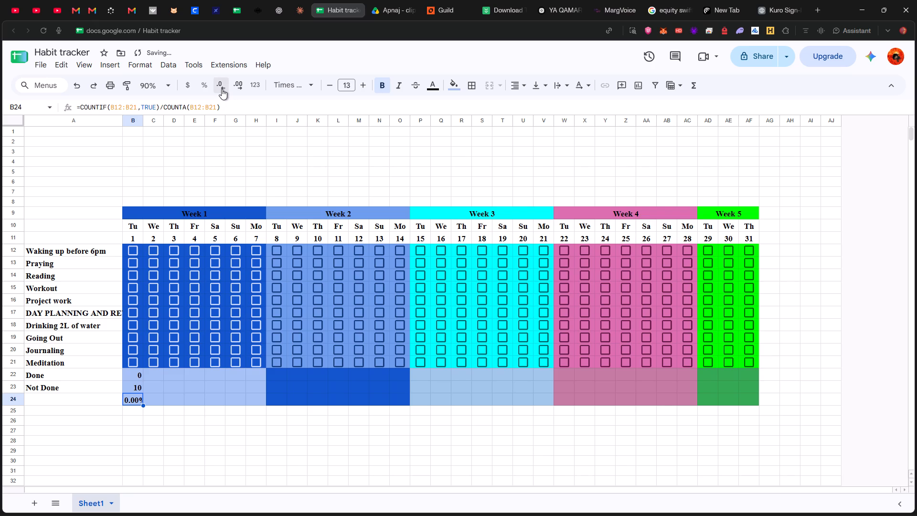
left_click(222, 89)
Fill the Done, Not Done and completion-rate formulas from B22:B24 across the rest of Week 1, through column H.
left_click_drag(135, 372, 133, 387)
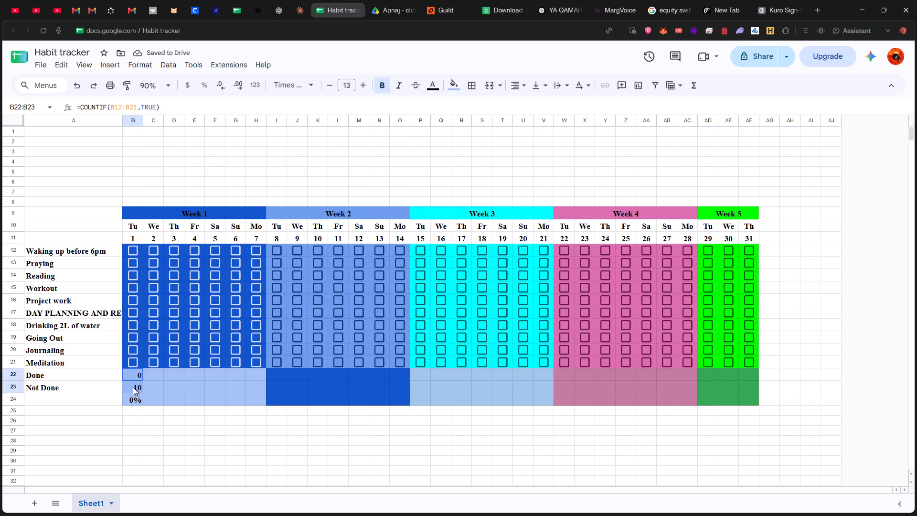
left_click_drag(133, 387, 135, 402)
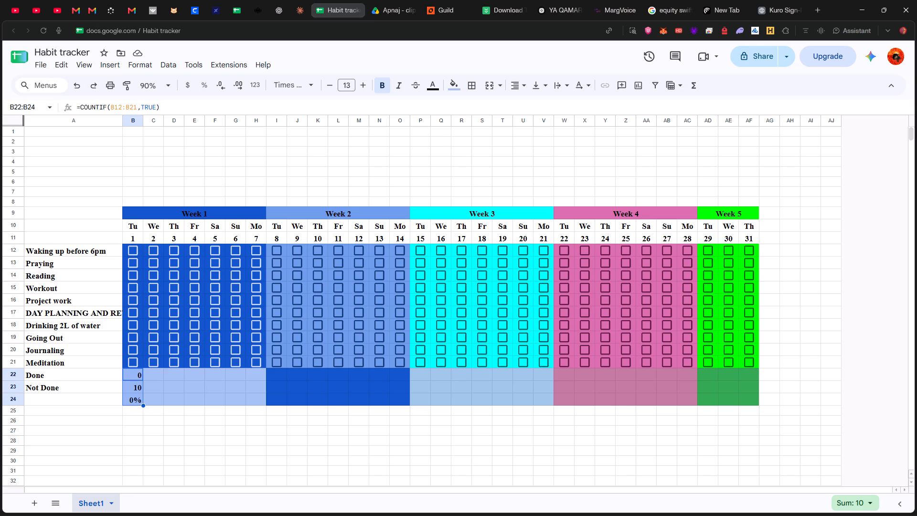
left_click_drag(144, 405, 262, 407)
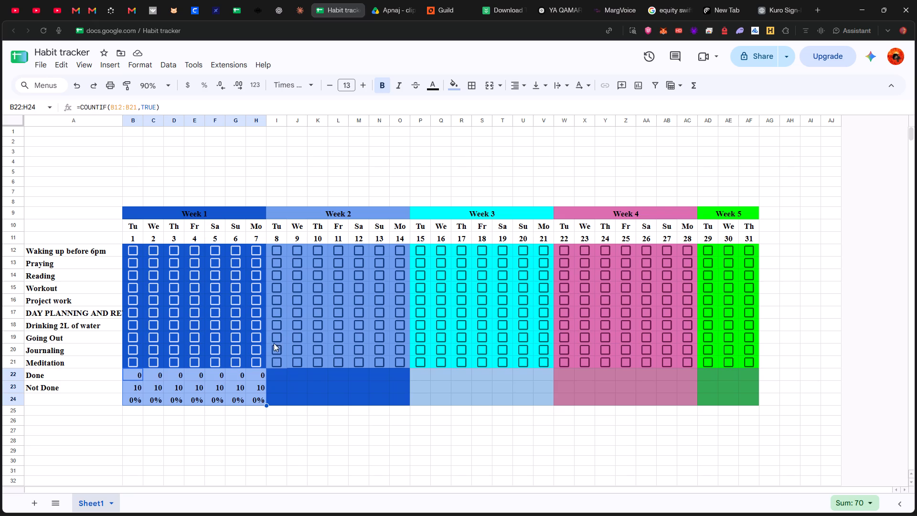
Enter =COUNTIF(I12:I21,TRUE) in I22 as the Done count for day 8.
left_click(277, 373)
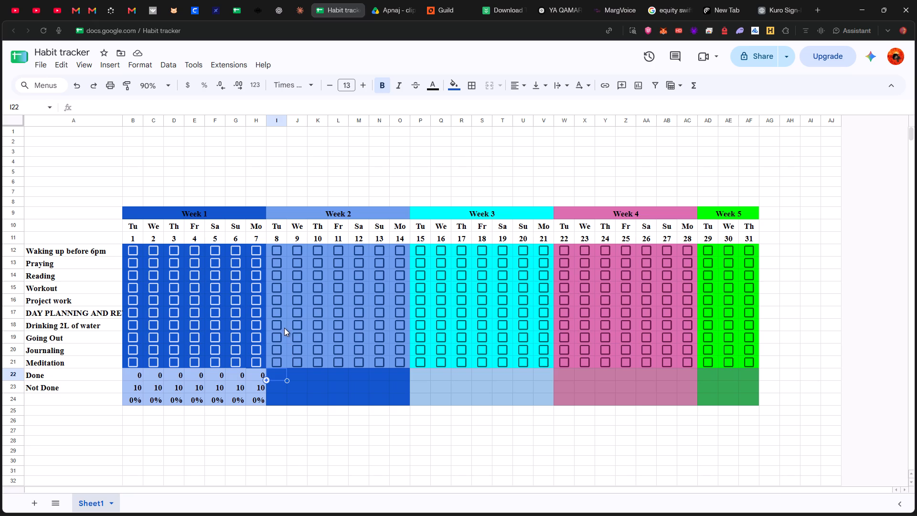
key("equal")
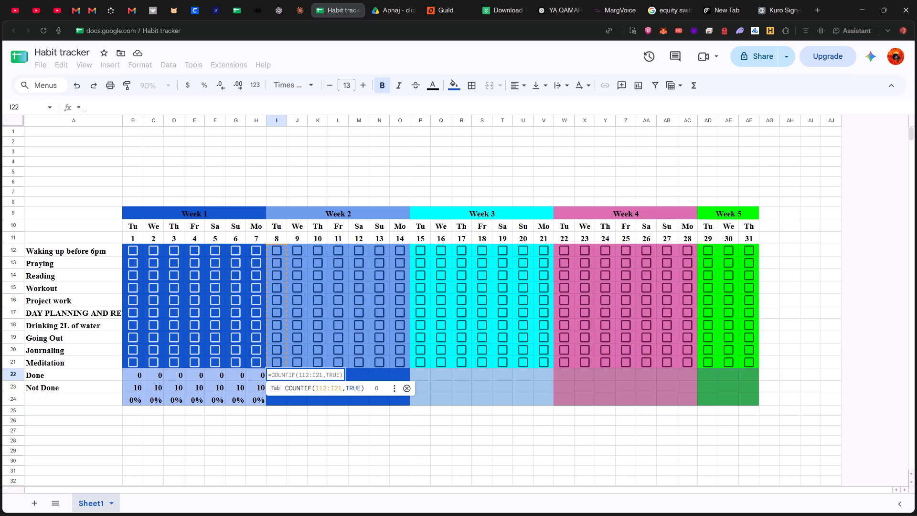
type("COUNTIF")
key("shift+parenleft")
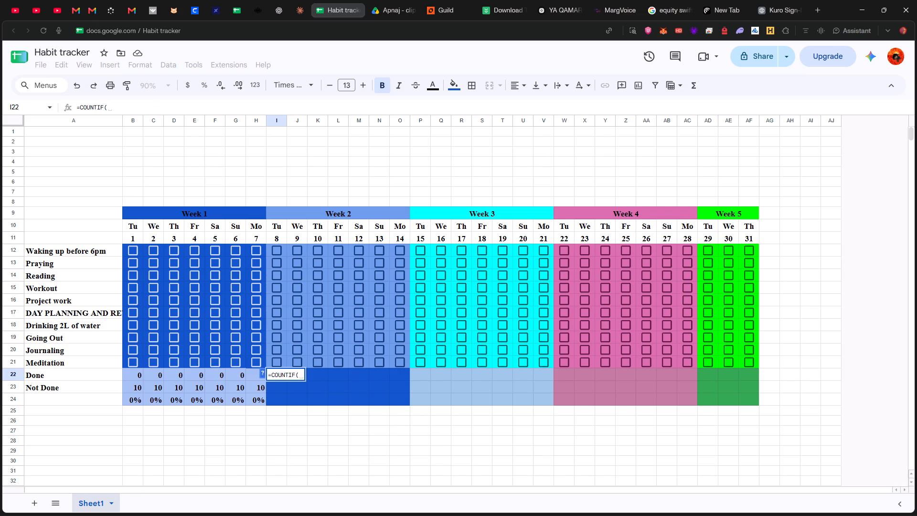
left_click(267, 249)
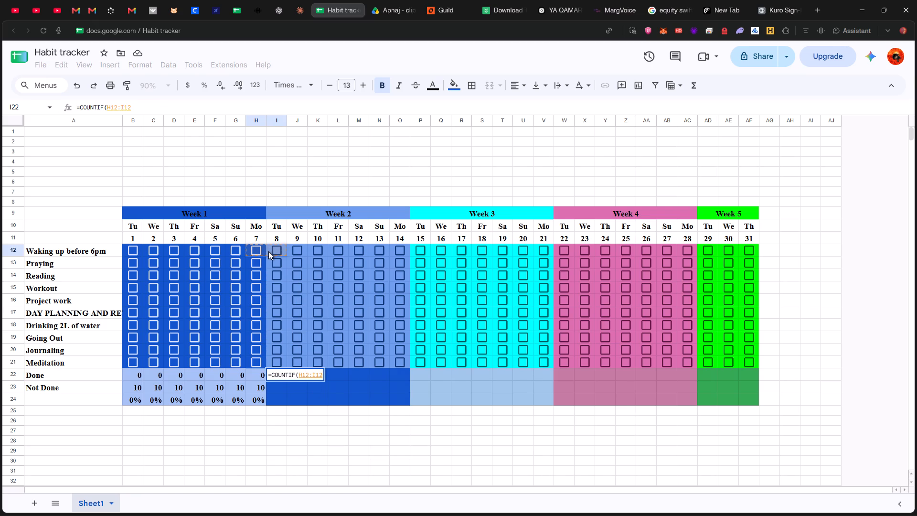
left_click_drag(269, 249, 277, 337)
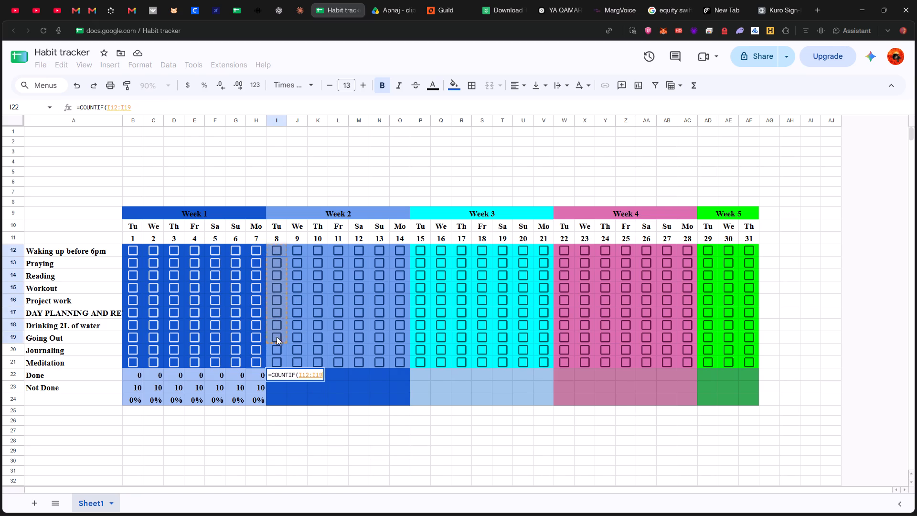
left_click_drag(277, 337, 279, 361)
key("comma")
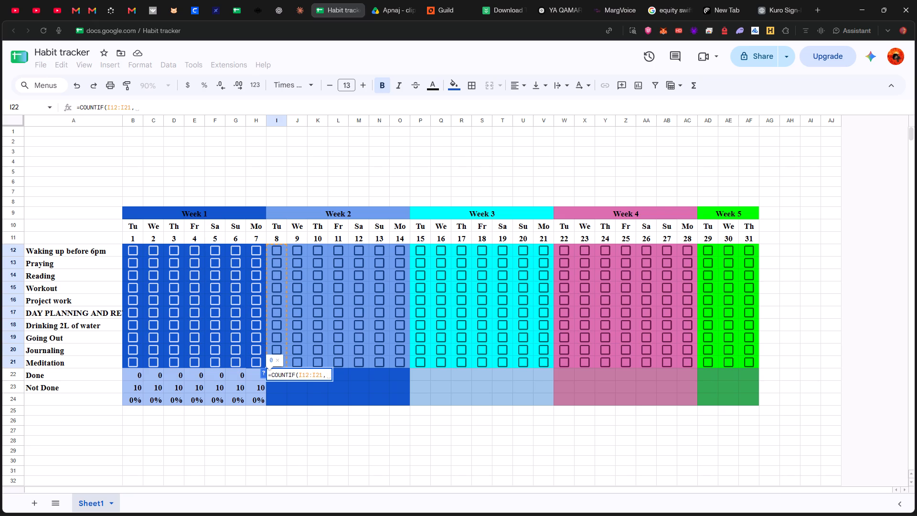
type("TRU")
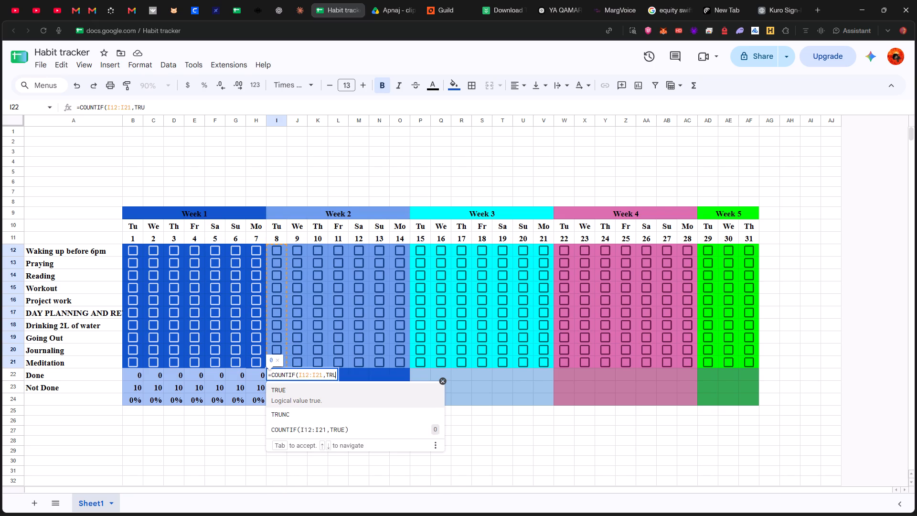
type("E)")
key("Return")
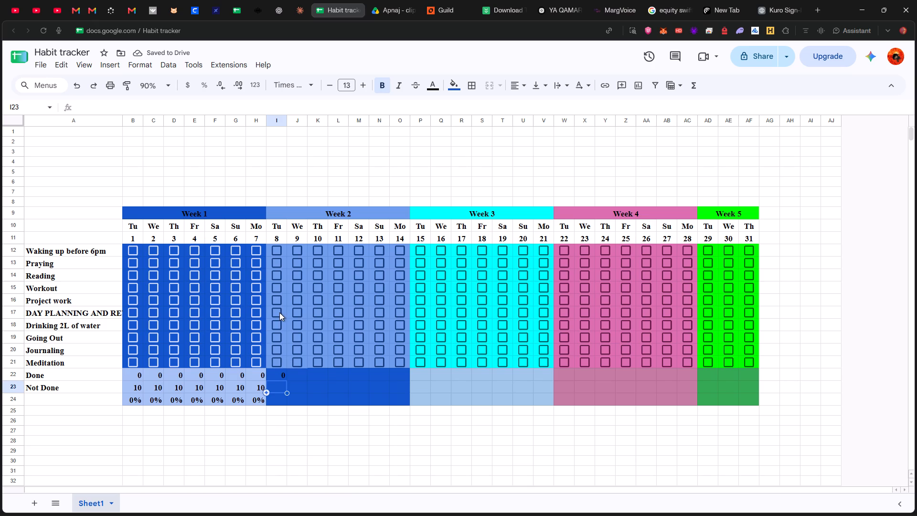
Enter =COUNTIF(I12:I21.FALSE) in I23 as the Not Done count for day 8.
type("=COUNTIF(")
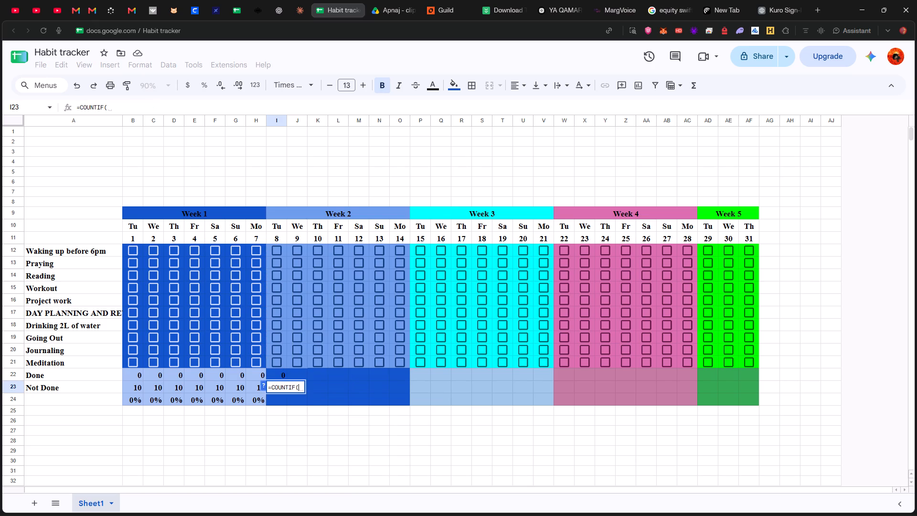
left_click_drag(272, 249, 279, 361)
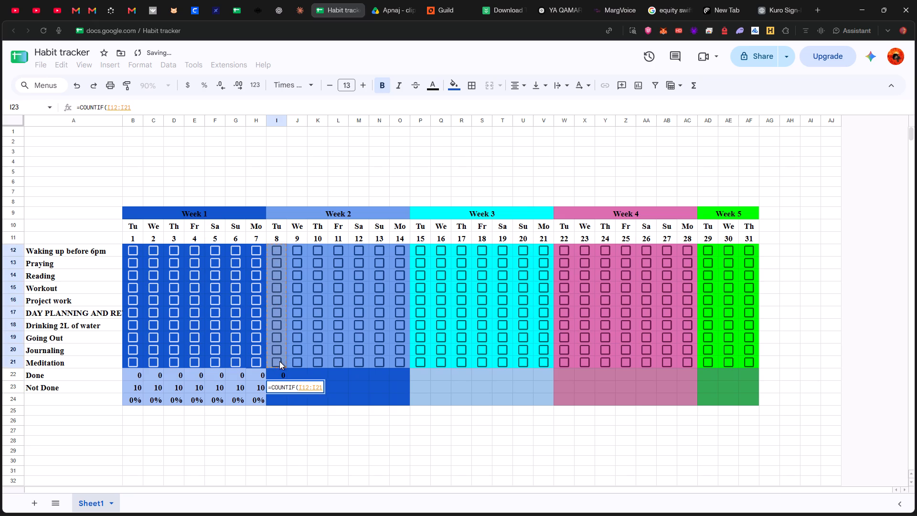
key("period")
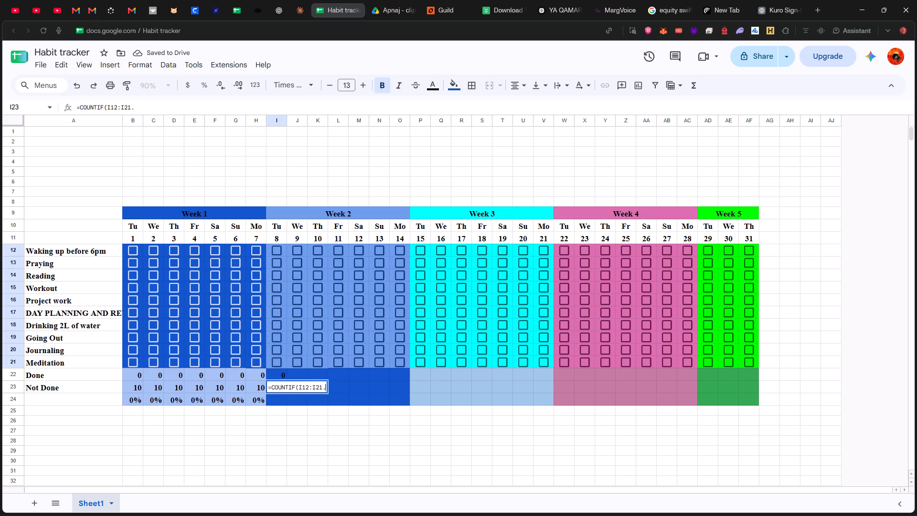
type("FALSE")
key("shift+parenright")
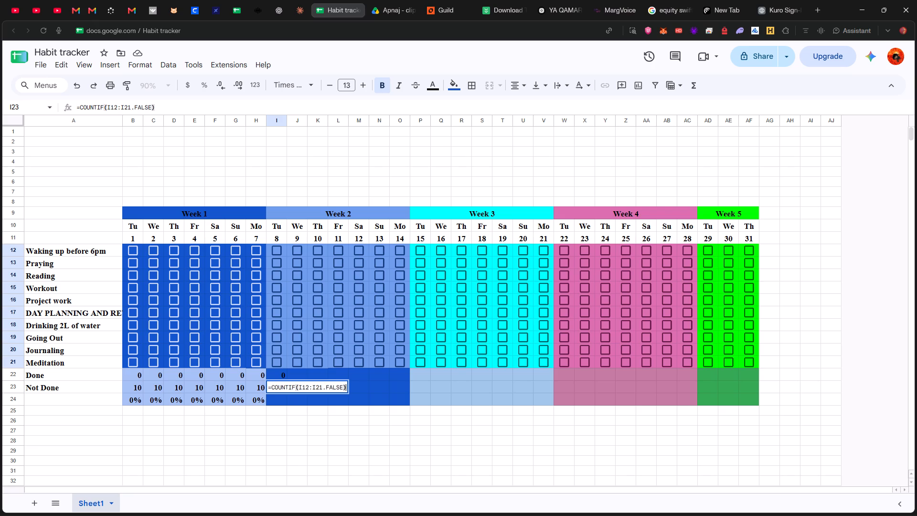
key("Return")
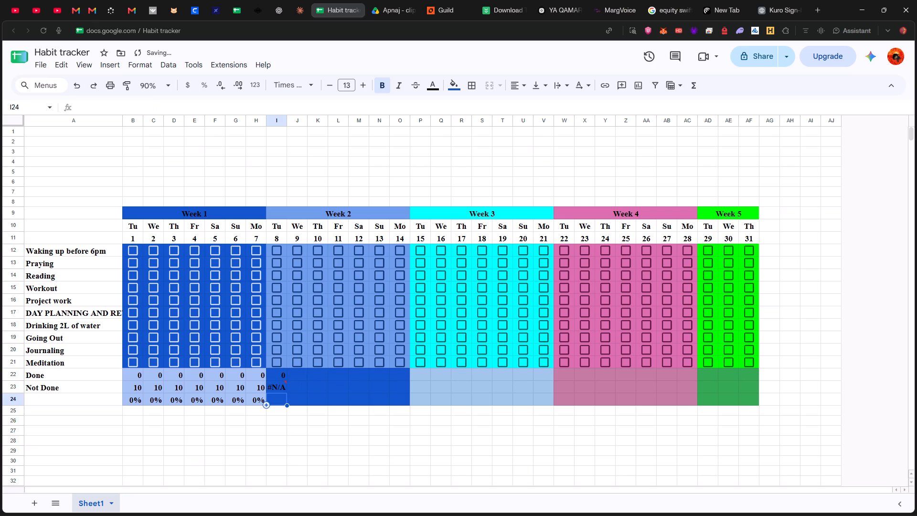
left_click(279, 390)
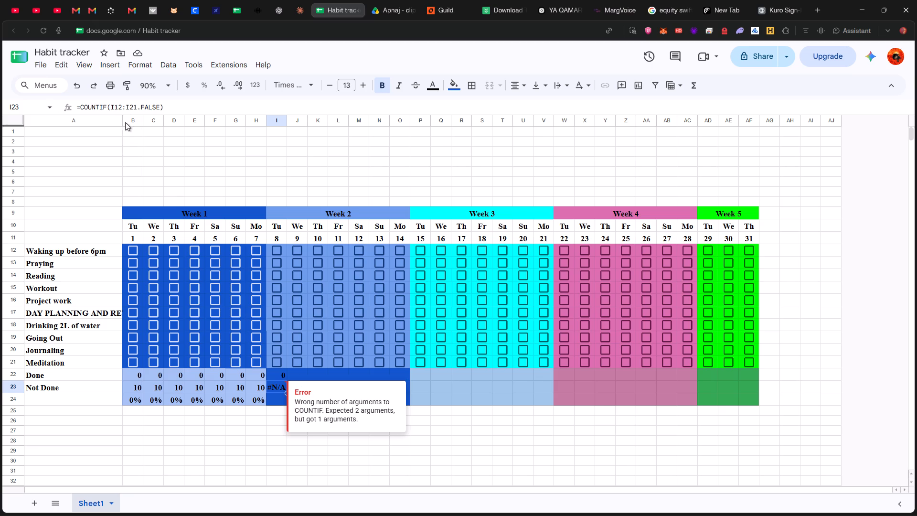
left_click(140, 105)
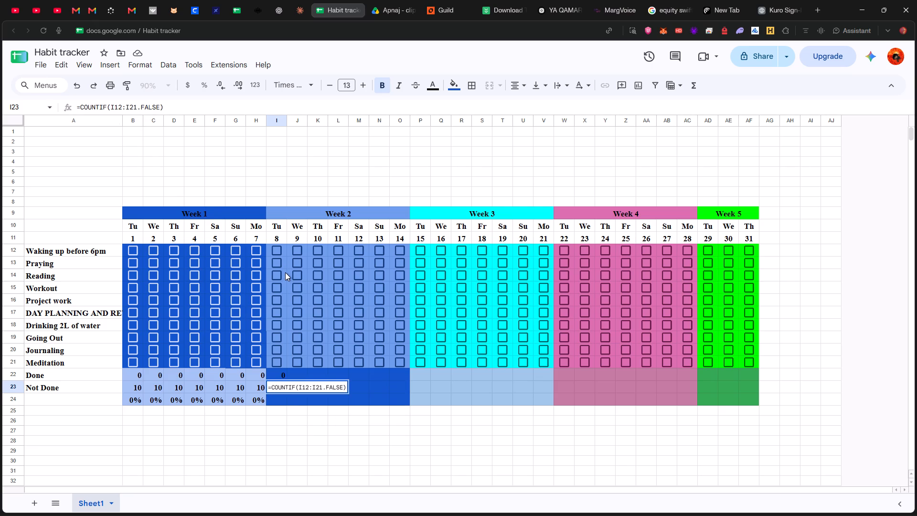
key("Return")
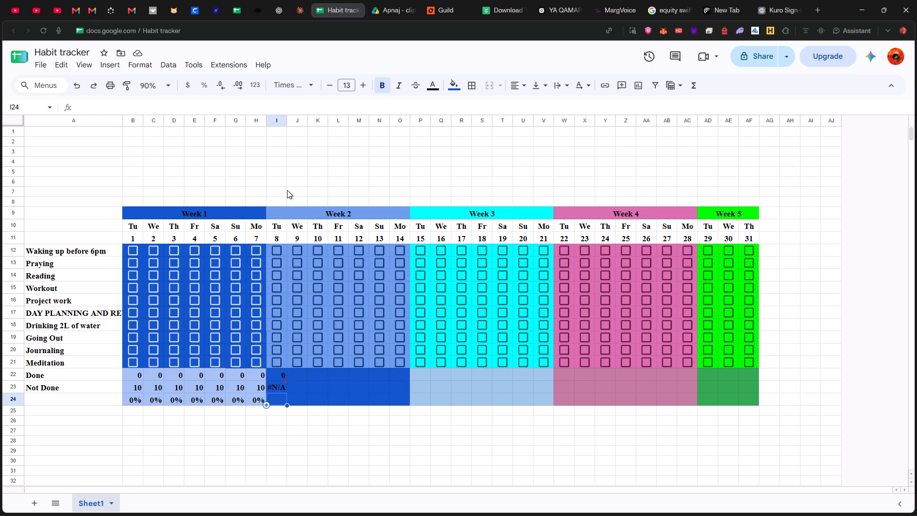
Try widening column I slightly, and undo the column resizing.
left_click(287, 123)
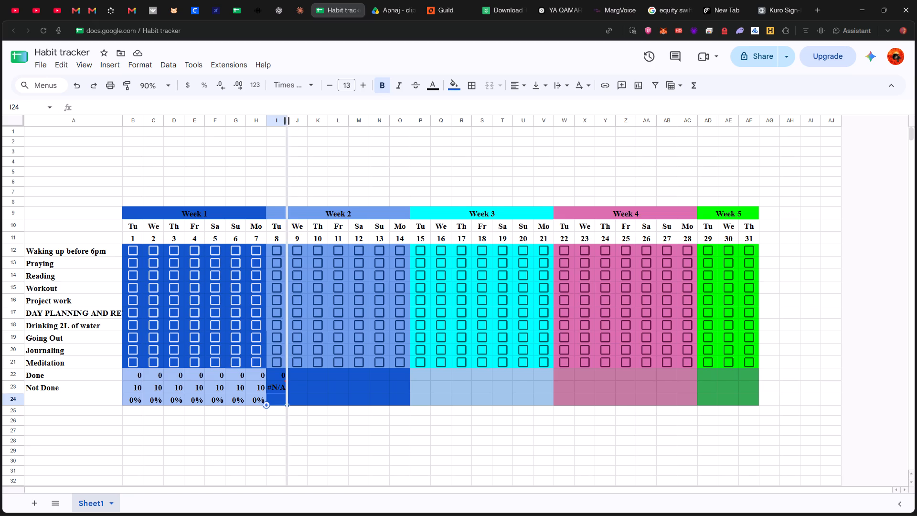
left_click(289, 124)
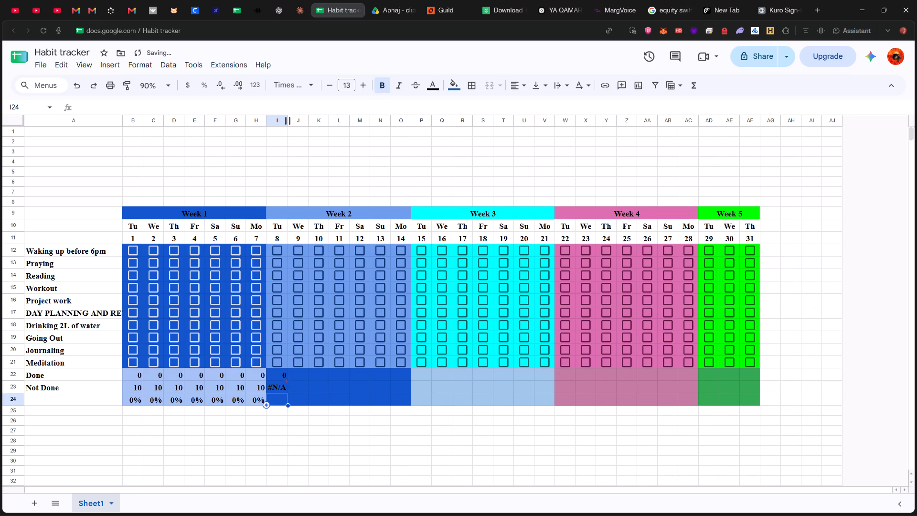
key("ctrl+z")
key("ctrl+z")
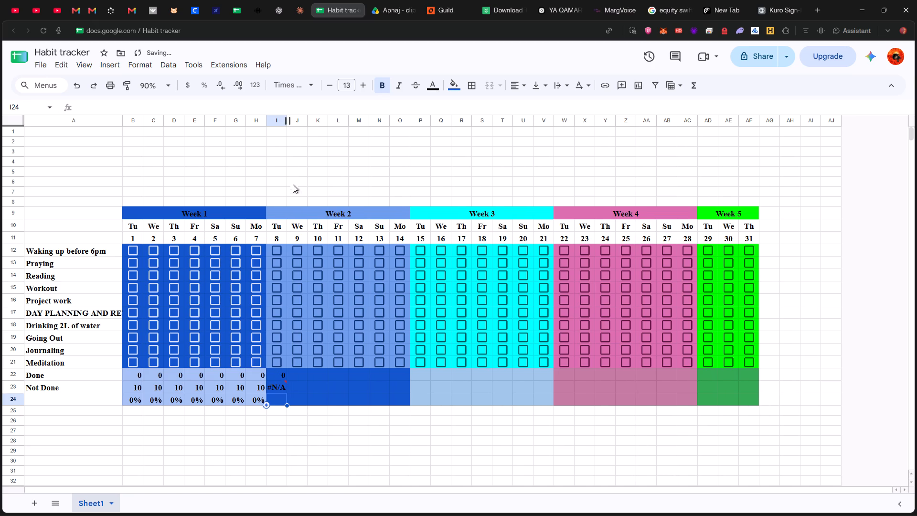
Replace the period before FALSE with a comma in the I23 formula, making it =COUNTIF(I12:I21,FALSE).
left_click(271, 387)
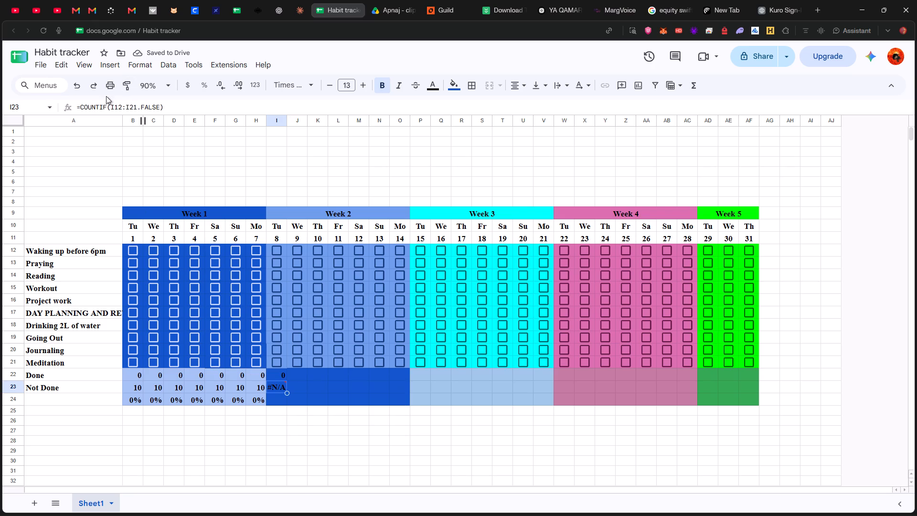
left_click(140, 106)
key("BackSpace")
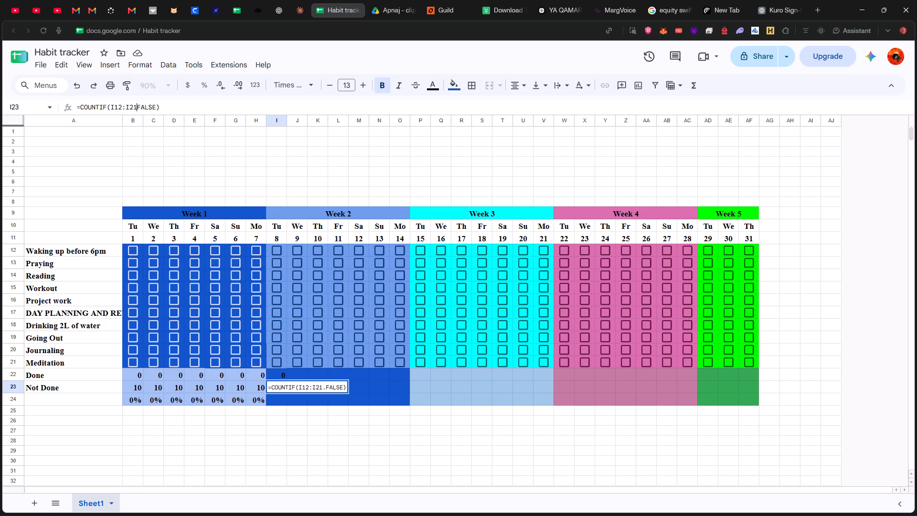
key("comma")
key("Return")
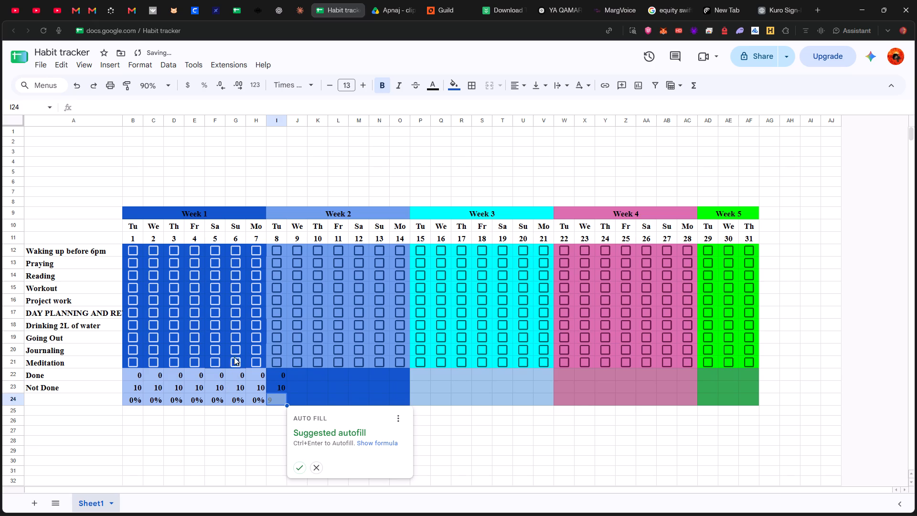
Enter =COUNTIF(I12:I21,TRUE)/COUNTA(I12:I21) in I24 as the completion rate for day 8.
key("equal")
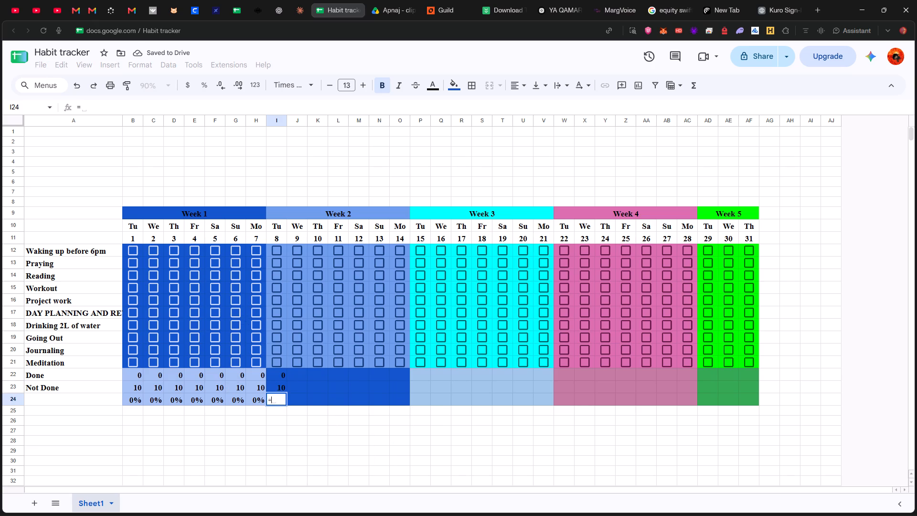
key("c")
type("OUNF")
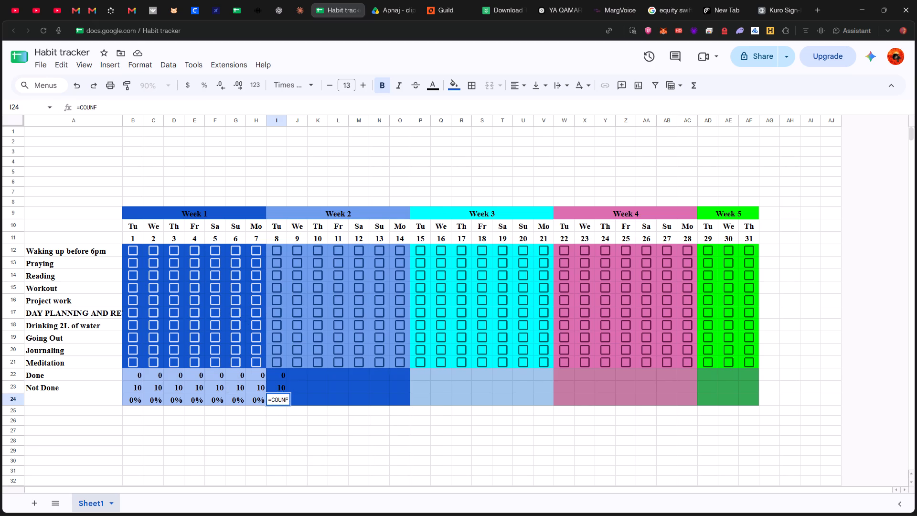
key("BackSpace")
type("TIF")
key("shift+parenleft")
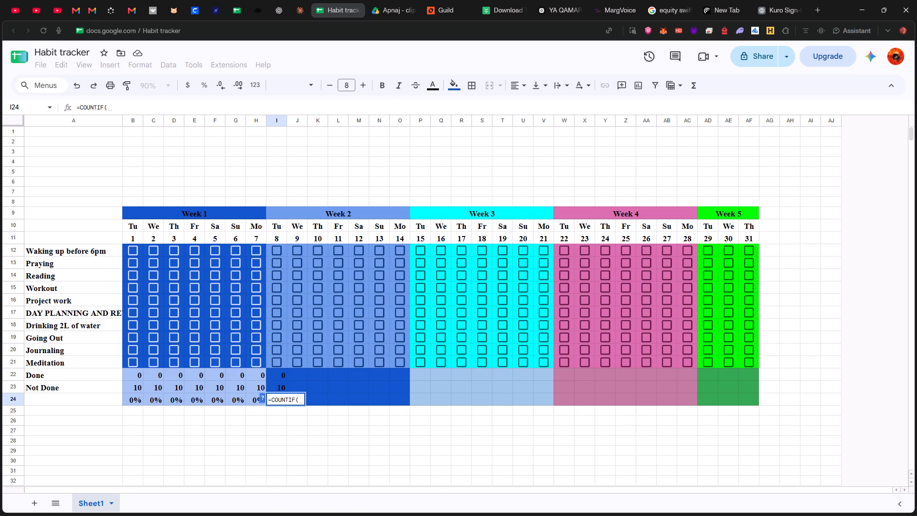
key("shift+parenright")
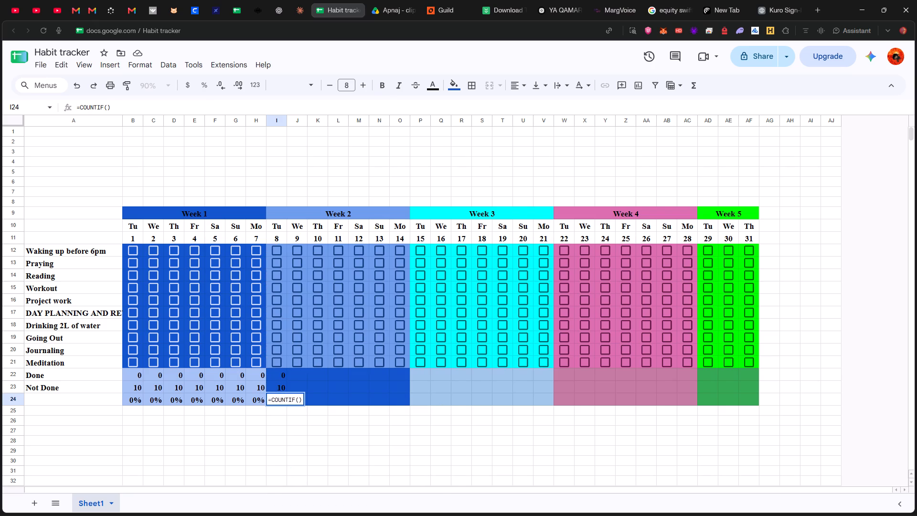
key("Left")
left_click_drag(269, 249, 288, 356)
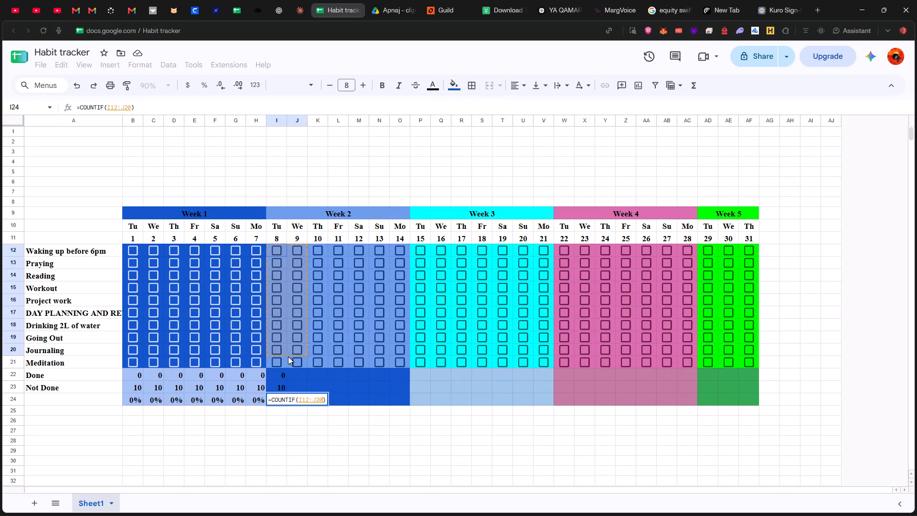
left_click_drag(288, 356, 282, 365)
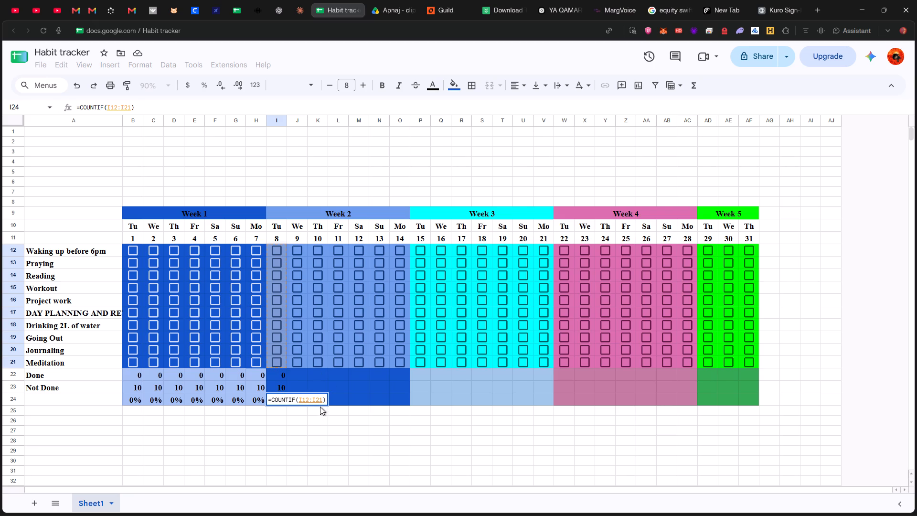
left_click(322, 400)
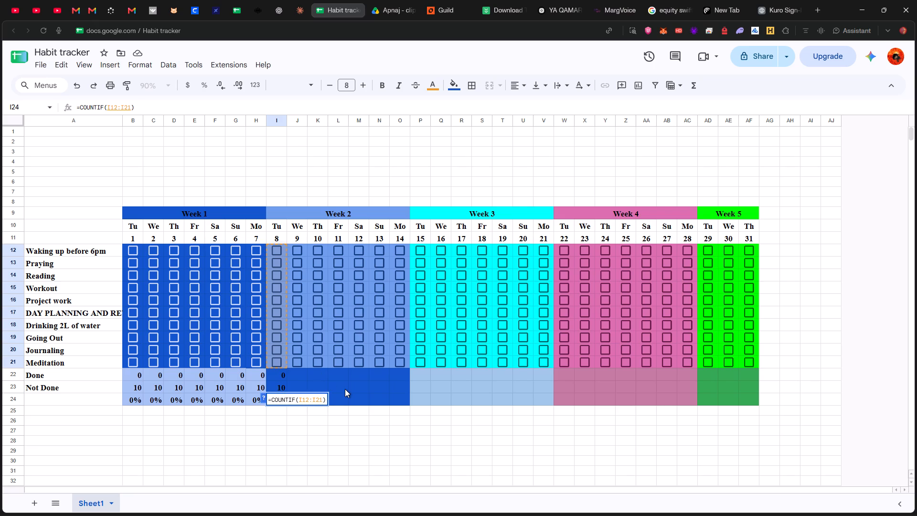
type(",TRU")
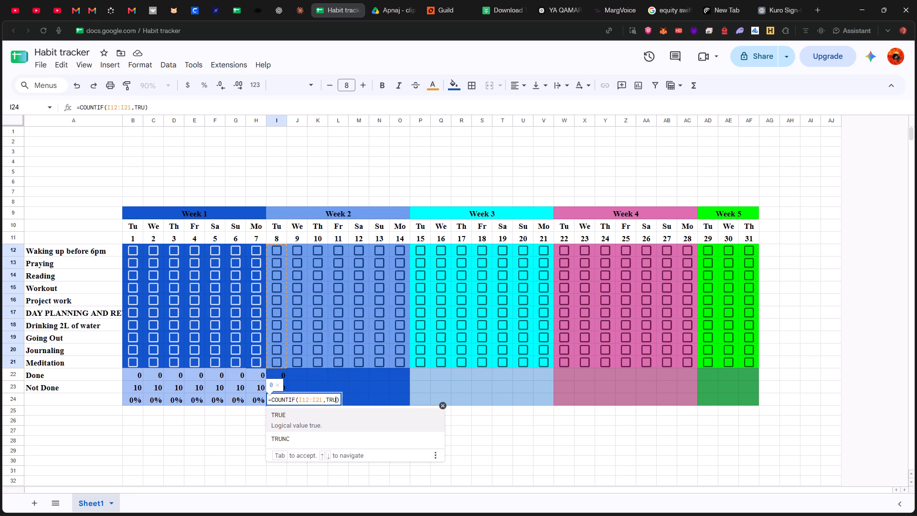
key("w")
key("BackSpace")
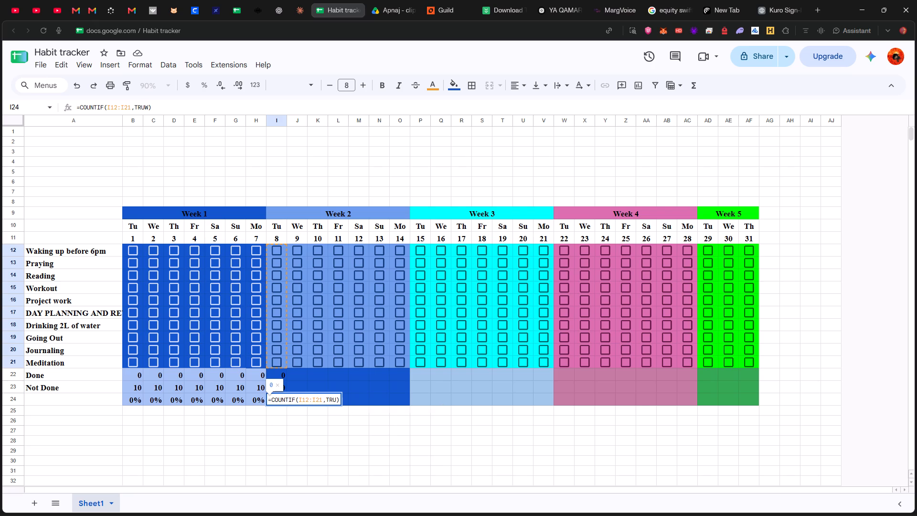
key("e")
key("Right")
key("Right")
key("slash")
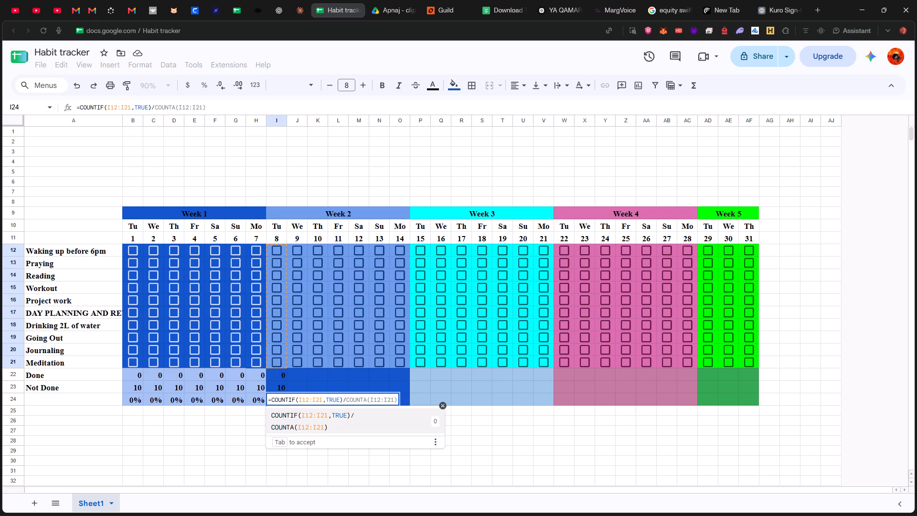
key("c")
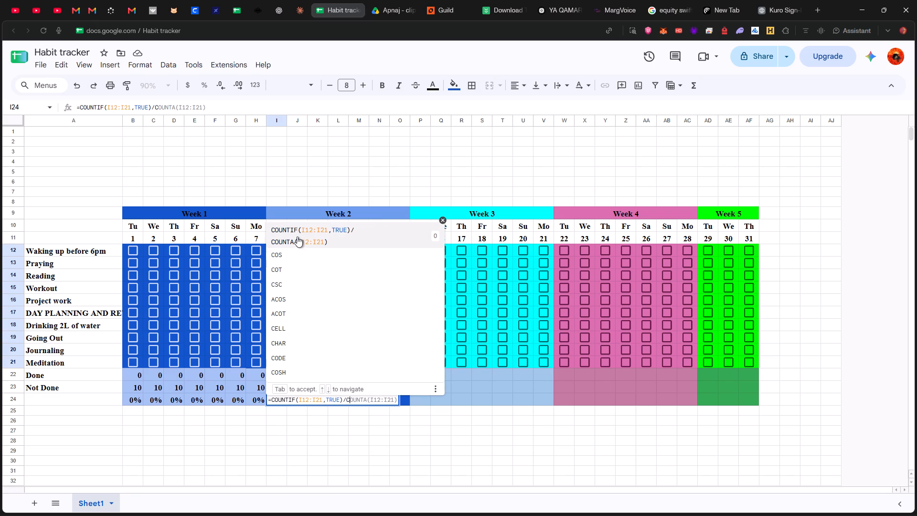
left_click(308, 242)
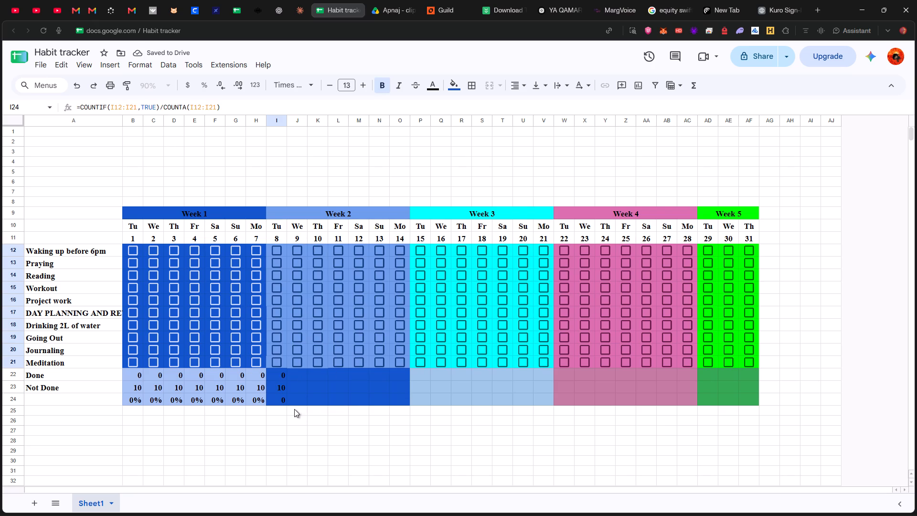
Format the day 8 completion rate in I24 as a percentage with no decimal places.
left_click(279, 399)
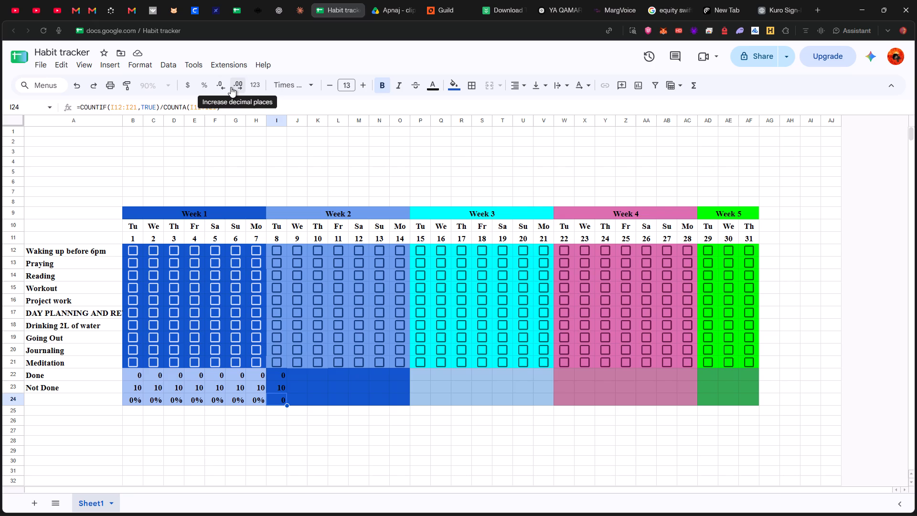
left_click(202, 88)
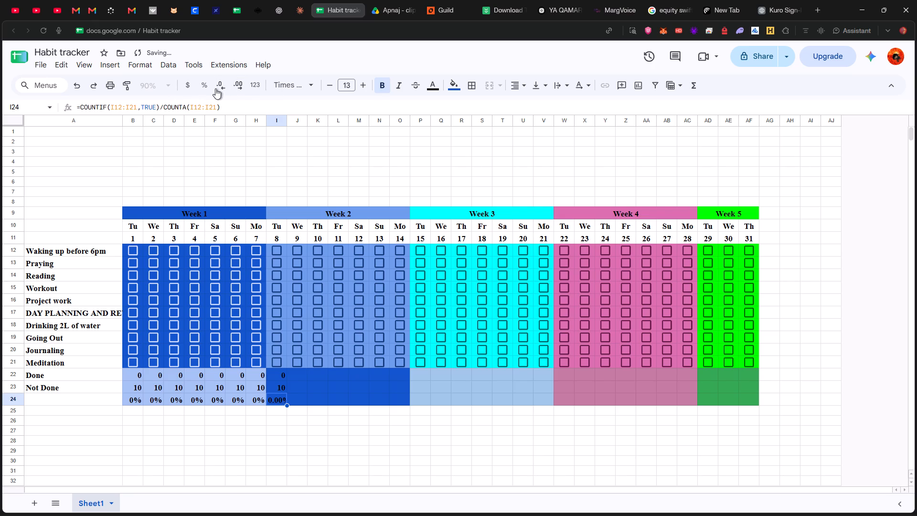
triple_click(225, 86)
left_click(225, 86)
Fill the day 8 Done, Not Done and completion-rate formulas from I22:I24 across the rest of Week 2 to column O.
left_click(299, 373)
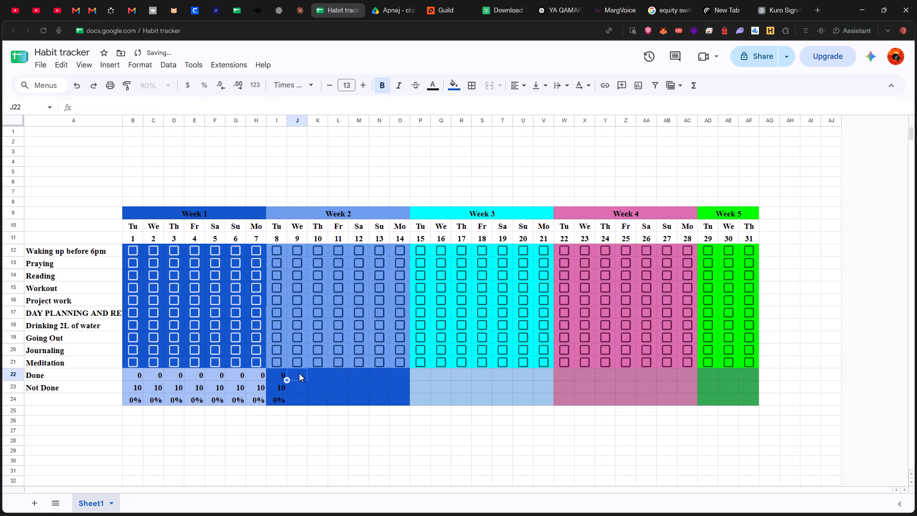
left_click(295, 389)
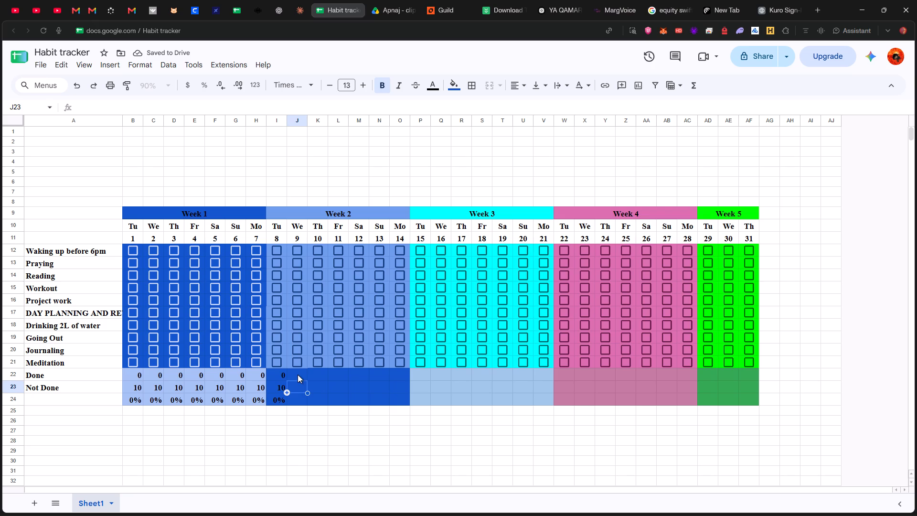
left_click(298, 371)
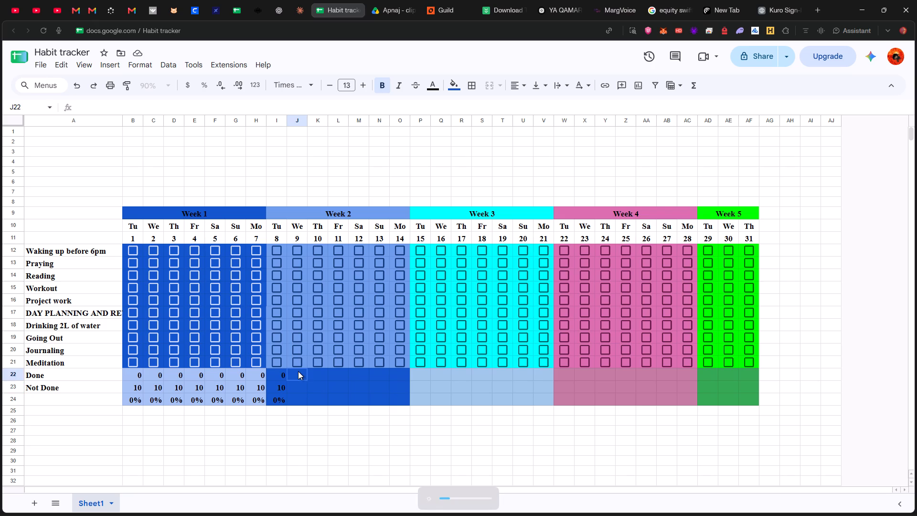
left_click_drag(277, 378, 275, 400)
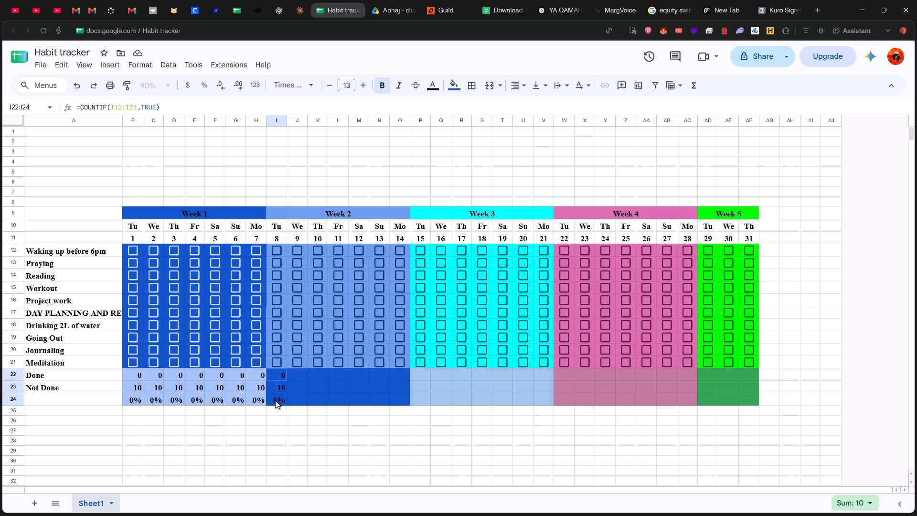
left_click_drag(275, 400, 280, 402)
left_click_drag(287, 406, 378, 414)
left_click_drag(378, 414, 406, 411)
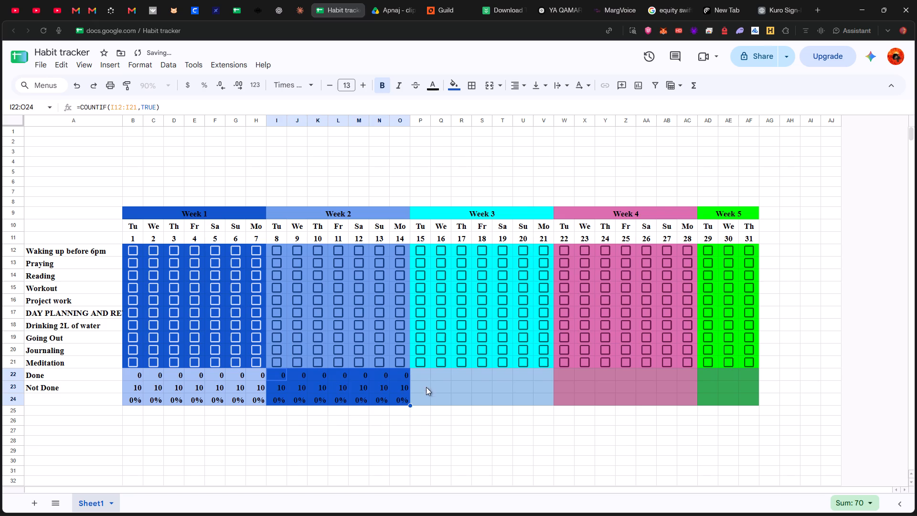
Enter =COUNTIF(P12:P21,TRUE) in P22 as the Done count for day 15.
left_click(423, 368)
left_click(423, 375)
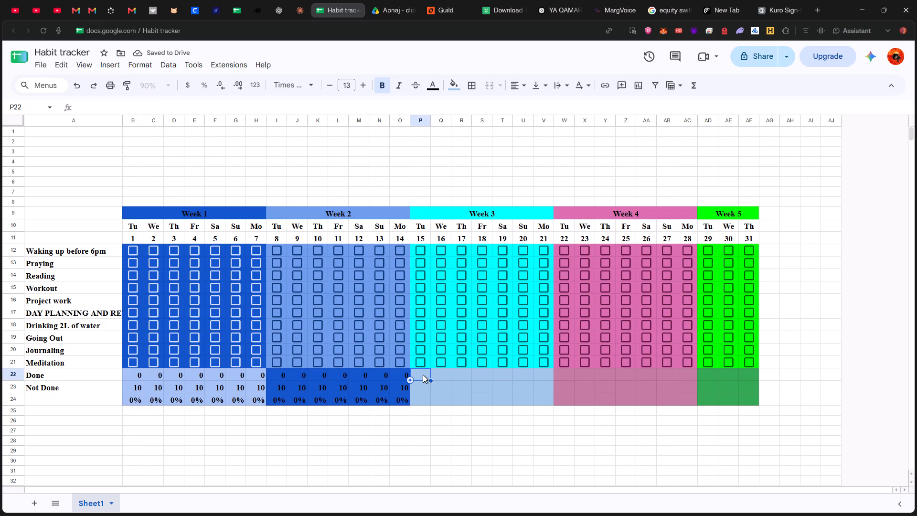
key("equal")
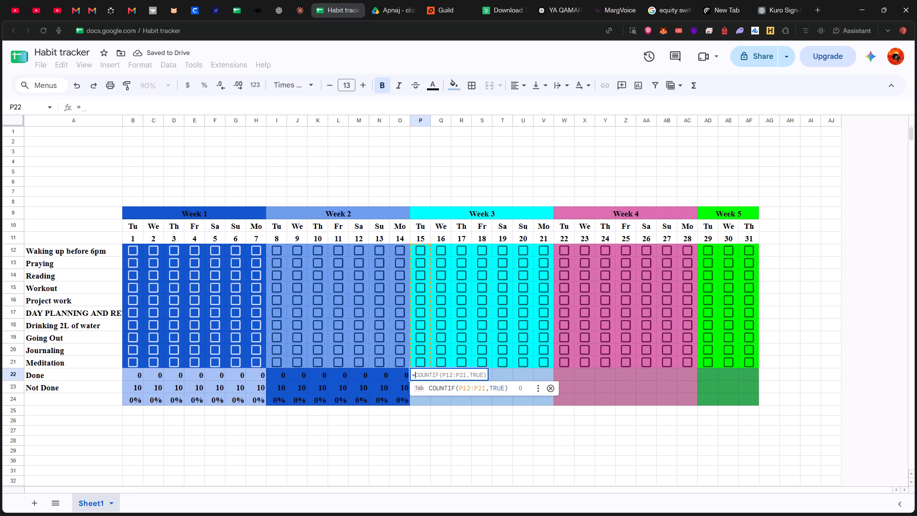
type("COUNT")
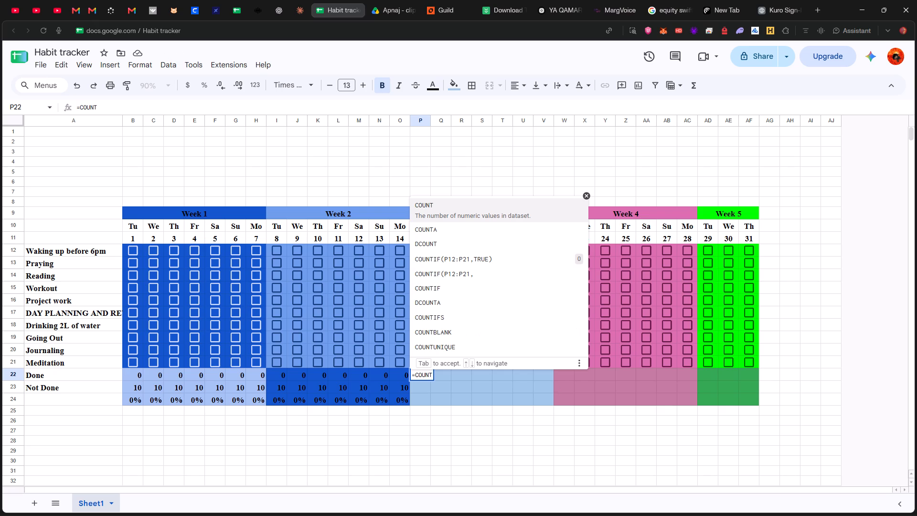
type("IF")
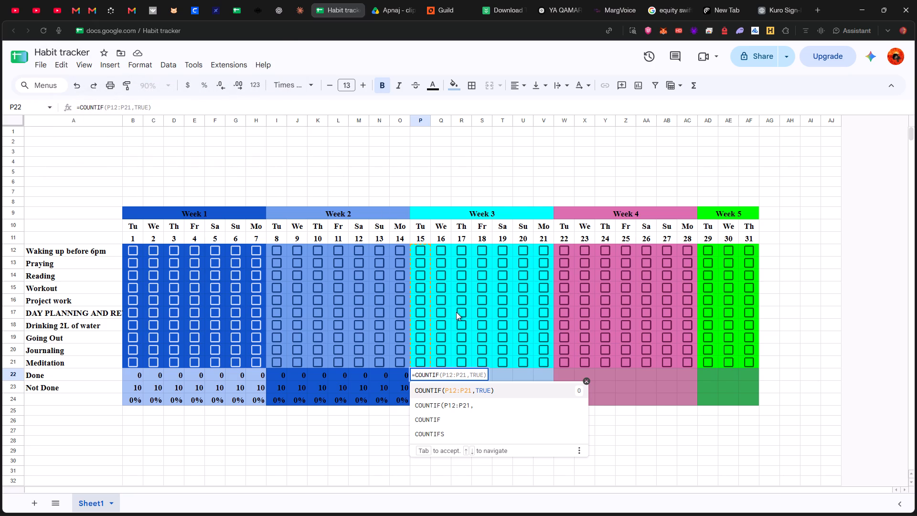
left_click(477, 389)
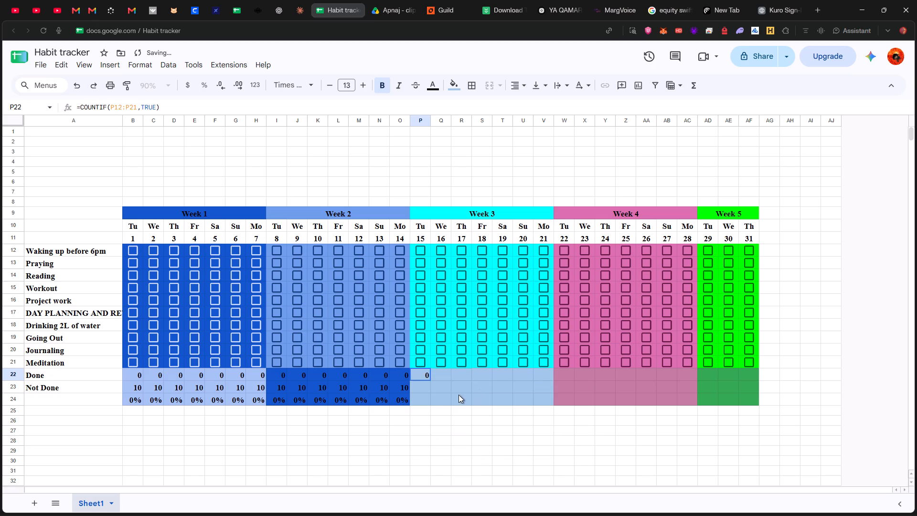
Enter =COUNTIF(P12:P21,FALSE) in P23 as the Not Done count for day 15.
left_click(413, 381)
left_click(421, 387)
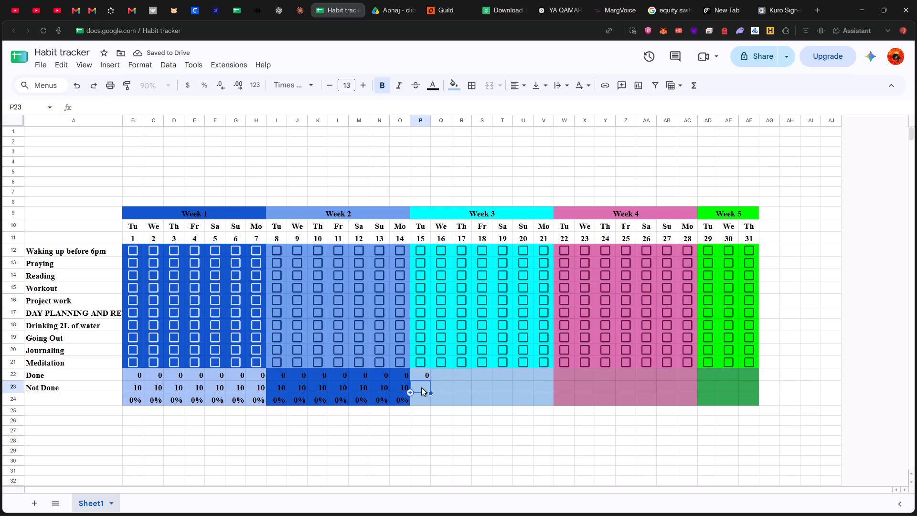
type("=COUNT")
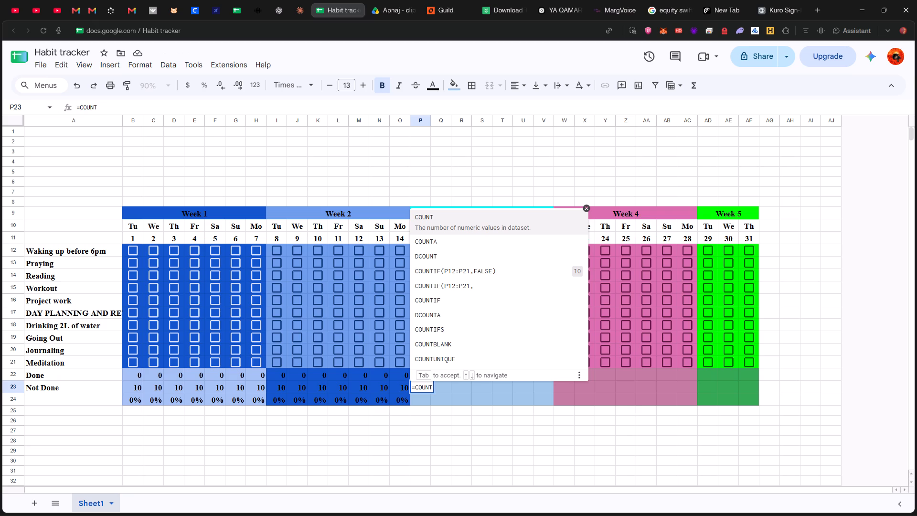
type("IF")
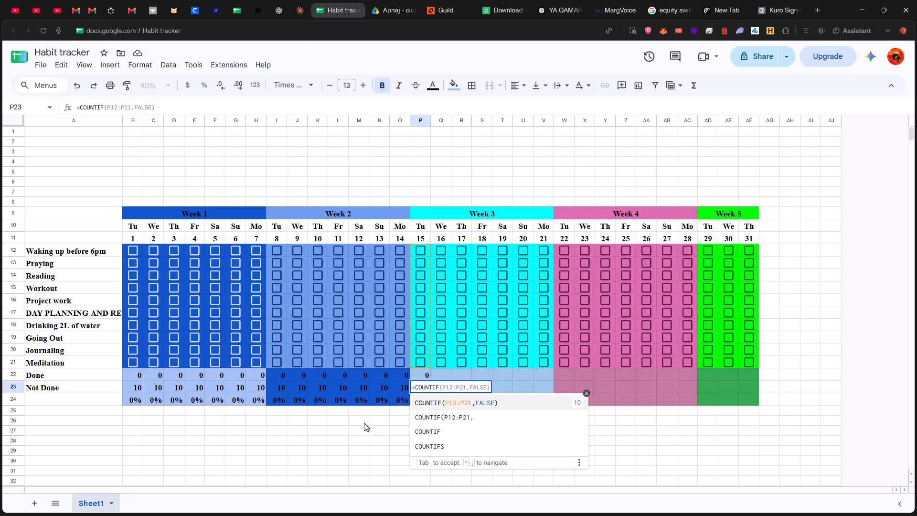
left_click(433, 401)
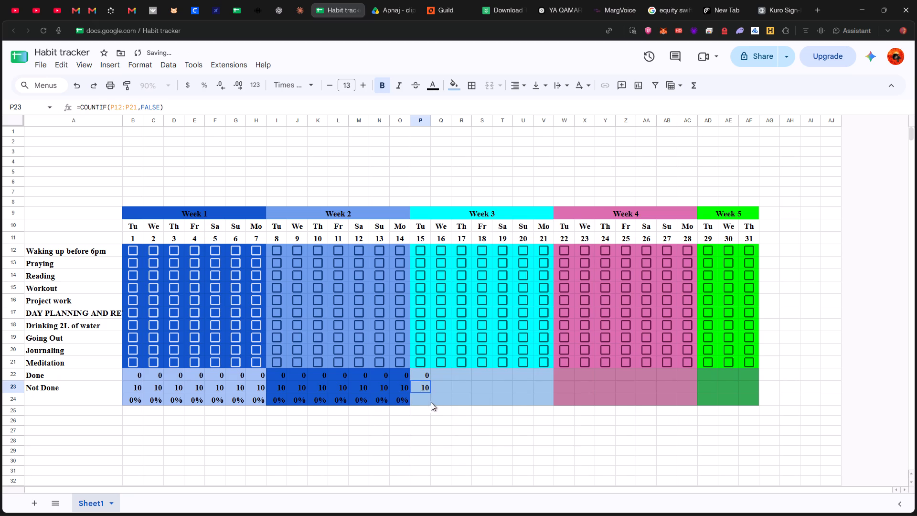
Enter =COUNTIF(P12:P21,TRUE)/COUNTA(P12:P21) in P24 as the completion rate for day 15.
left_click(427, 398)
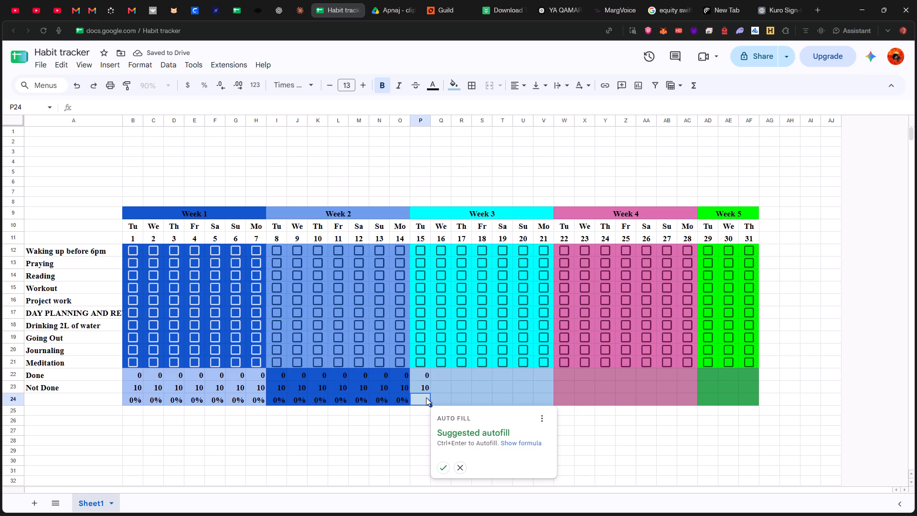
type("=COUN")
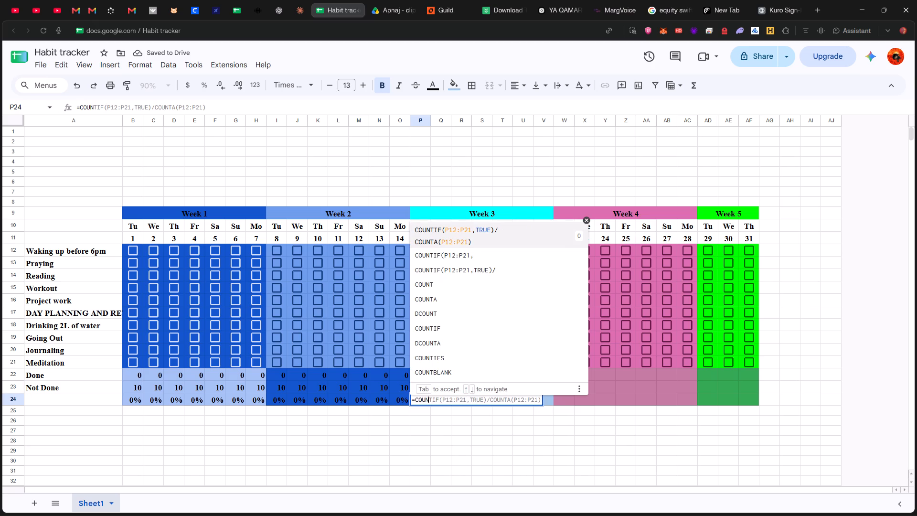
key("Return")
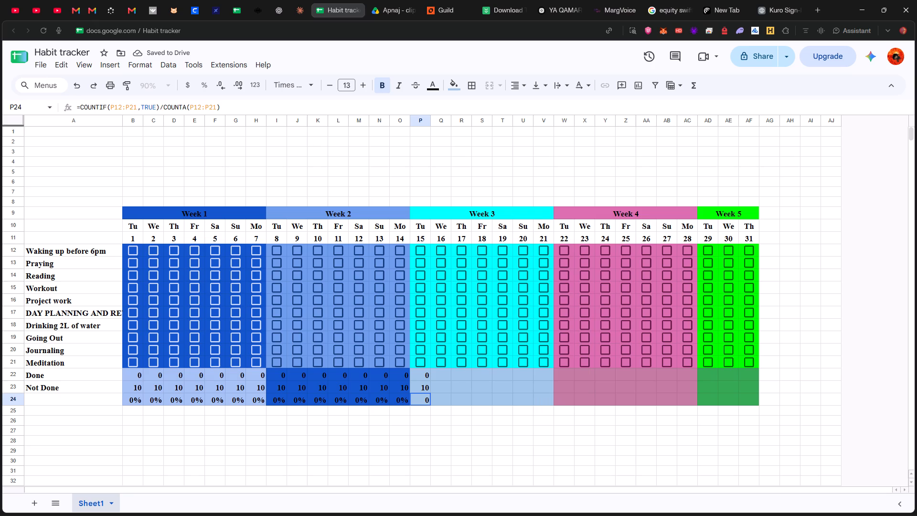
Format the day 15 completion rate in P24 as a percentage with no decimal places.
left_click(202, 86)
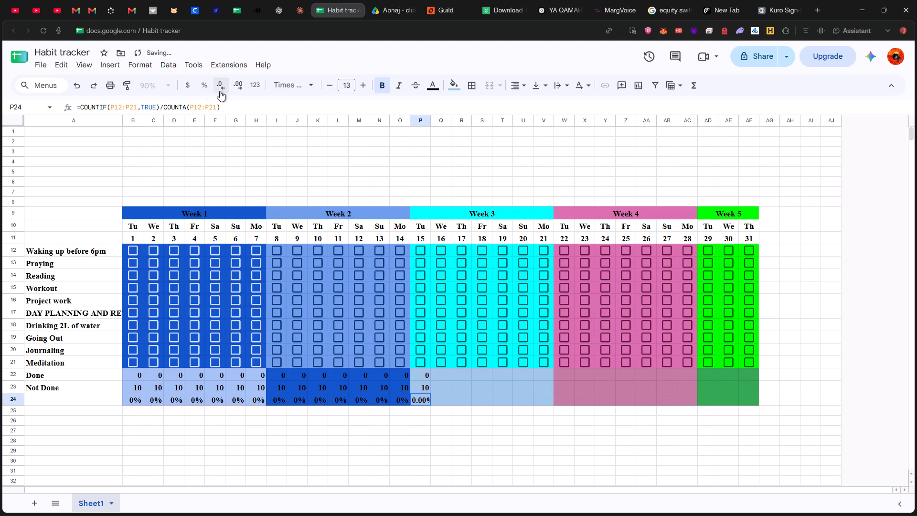
left_click(220, 87)
left_click(220, 86)
Fill the day 15 Done, Not Done and completion-rate formulas from P22:P24 across the rest of Week 3 to column V.
left_click(428, 373)
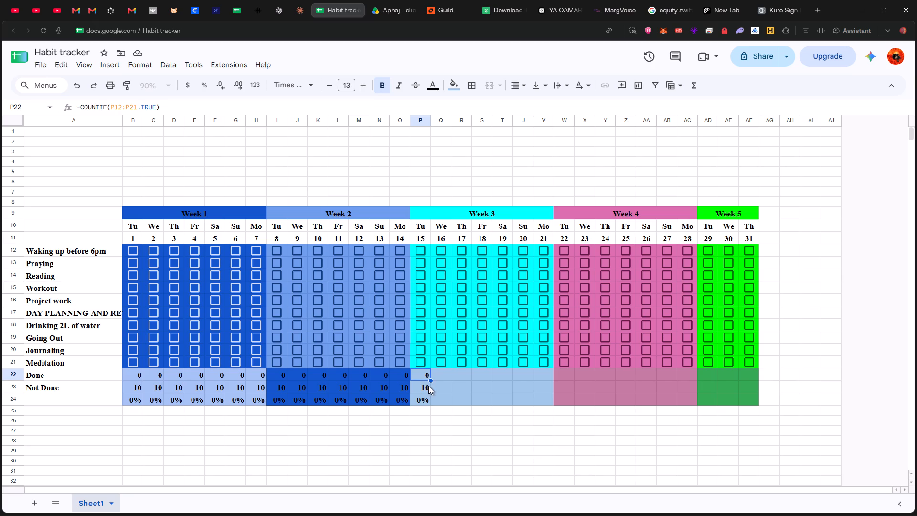
left_click(427, 373)
left_click_drag(426, 371, 427, 402)
left_click_drag(431, 407, 491, 404)
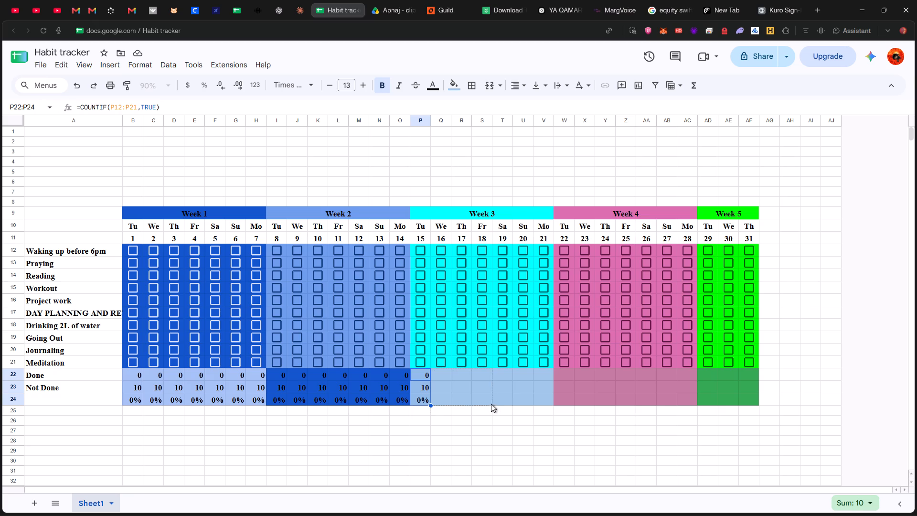
left_click_drag(491, 404, 544, 404)
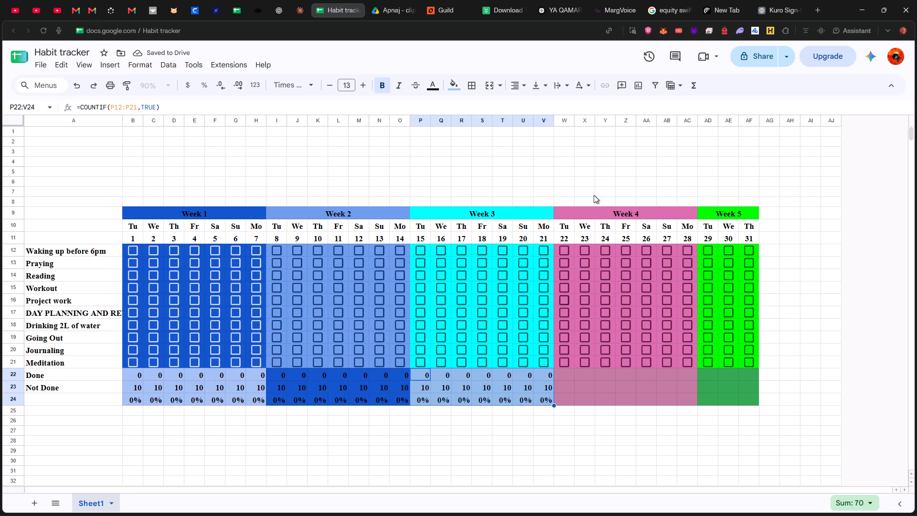
Enter =COUNTIF(W12:W21,TRUE) in W22 as the Done count for day 22.
left_click(565, 368)
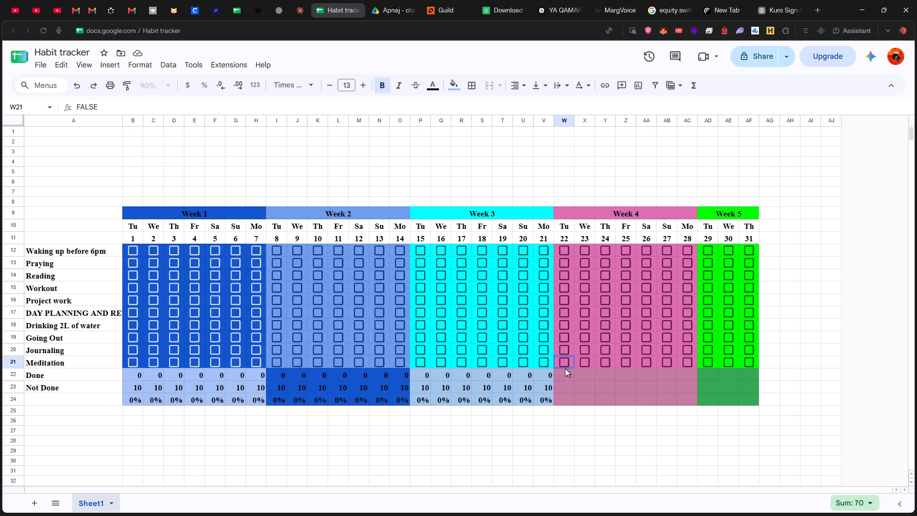
left_click(566, 373)
type("=COUNT")
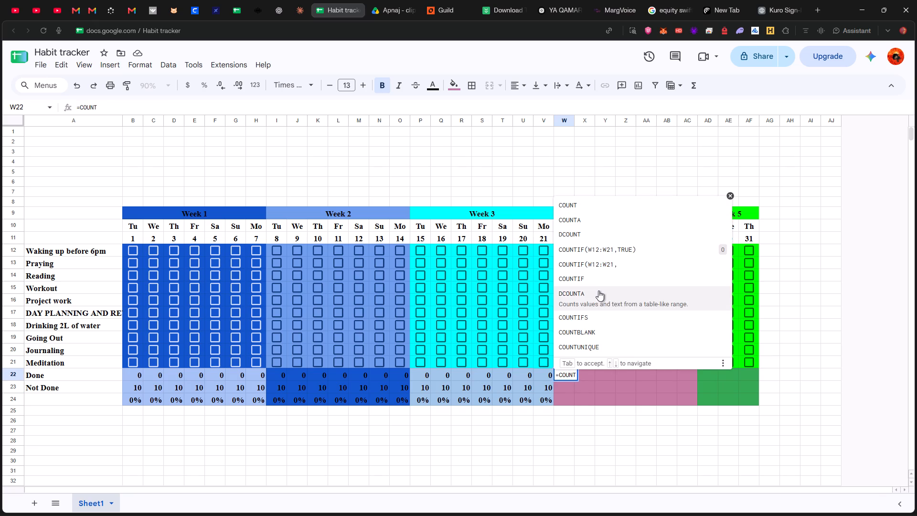
left_click(600, 247)
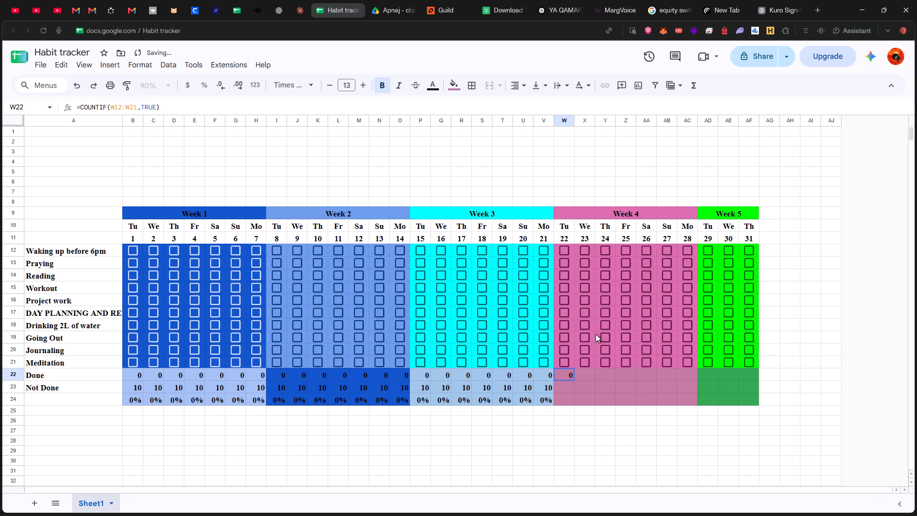
Enter =COUNTIF(W12:W21,FALSE) in W23 as the Not Done count for day 22.
left_click(560, 391)
type("=COUNT")
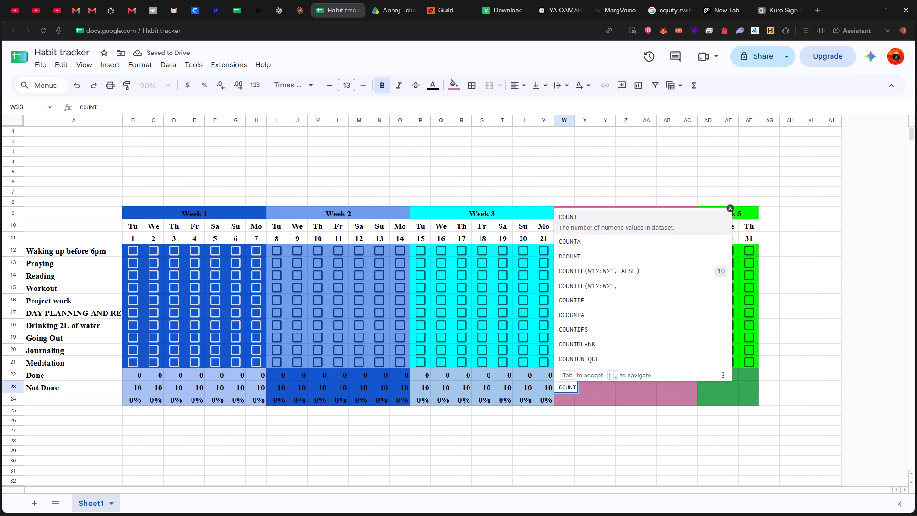
type("IF")
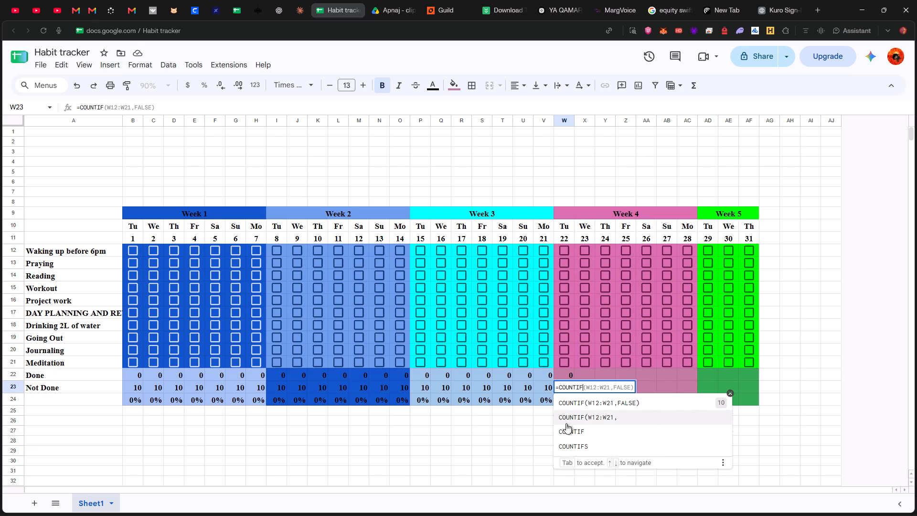
left_click(591, 403)
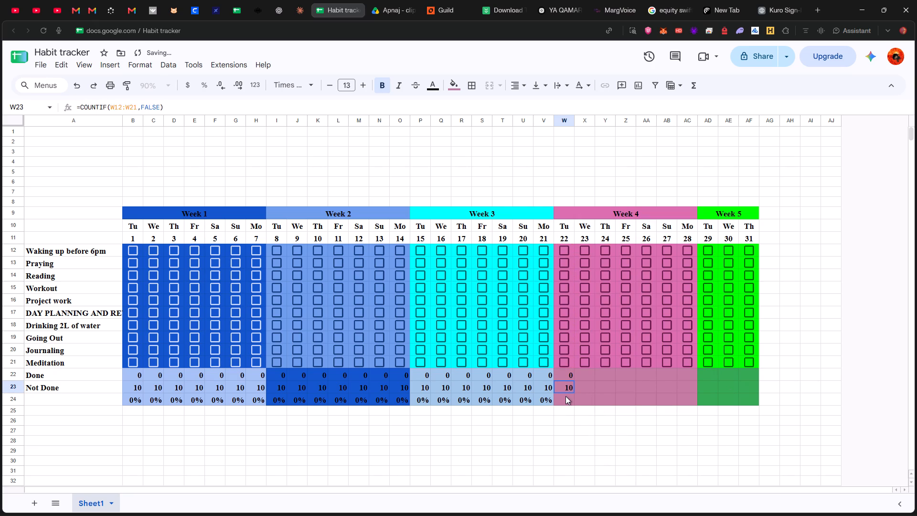
Enter =COUNTIF(W12:W21,TRUE)/COUNTA(W12:W21) in W24 as the completion rate for day 22.
left_click(565, 397)
key("equal")
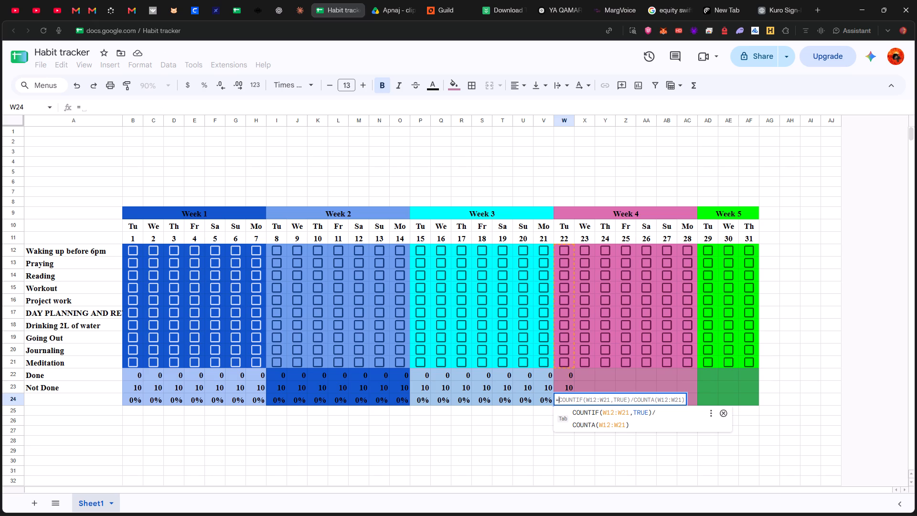
key("Return")
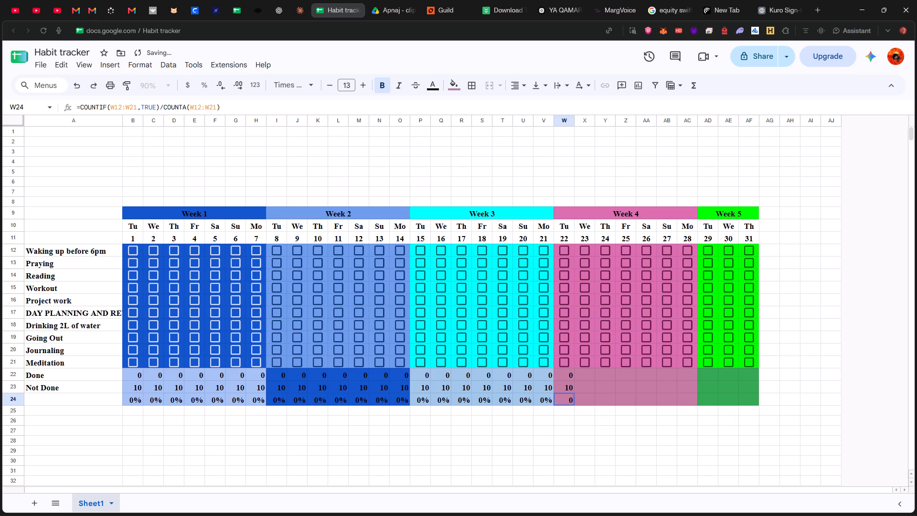
Format the day 22 completion rate in W24 as a percentage with no decimal places.
scroll(565, 397, "up", 1)
left_click(205, 86)
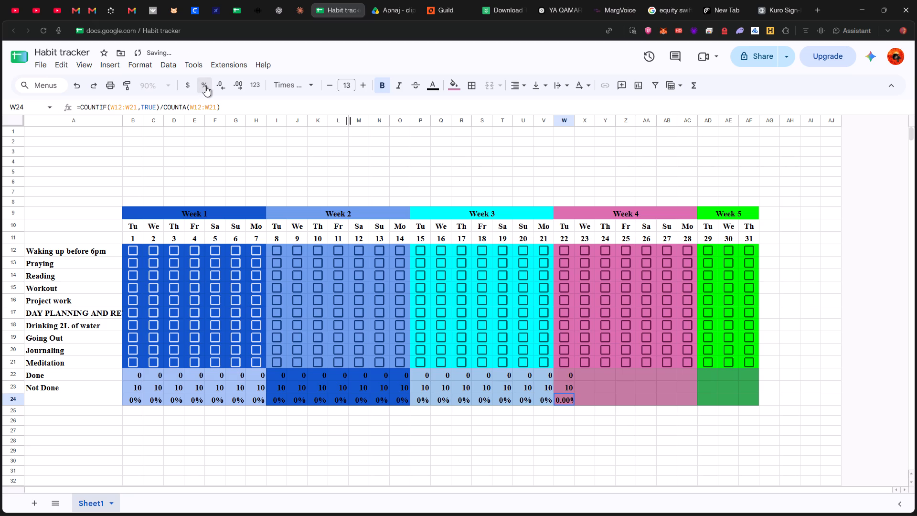
left_click(205, 86)
left_click(204, 84)
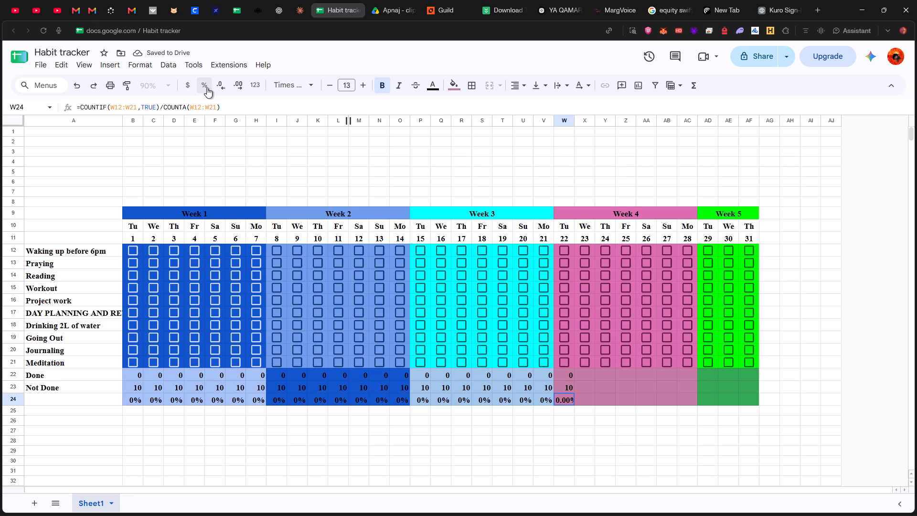
left_click(207, 87)
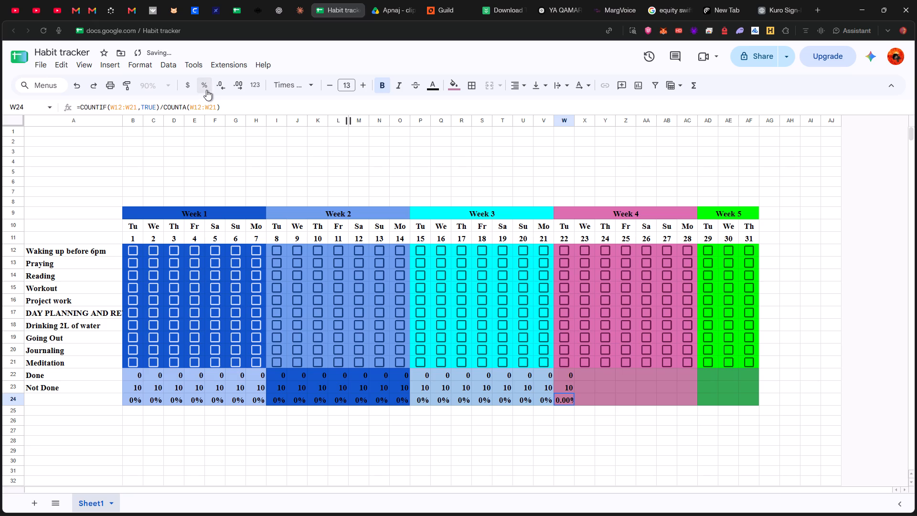
left_click(203, 85)
double_click(223, 89)
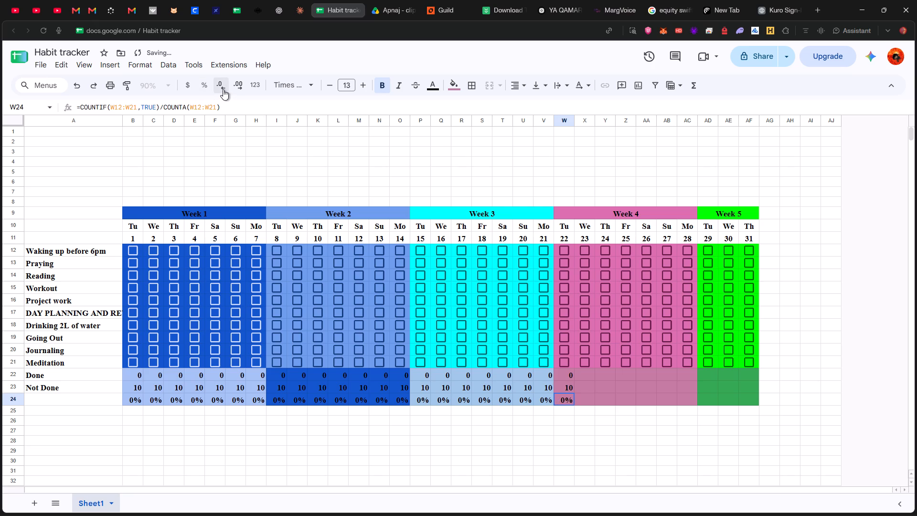
left_click(223, 89)
Fill the day 22 Done, Not Done and completion-rate formulas from W22:W24 across the rest of Week 4 to column AC.
left_click_drag(569, 368, 568, 379)
left_click(564, 375)
left_click_drag(564, 375, 564, 375)
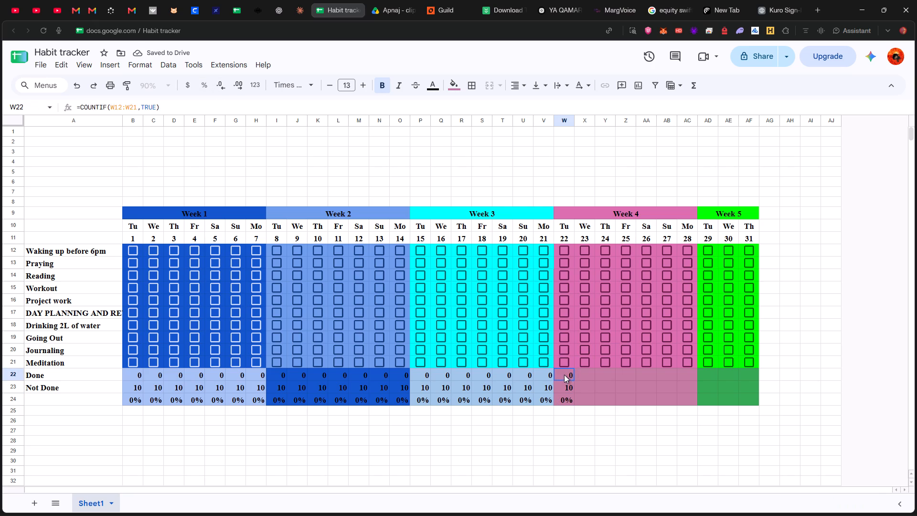
left_click_drag(564, 375, 565, 382)
left_click(565, 382)
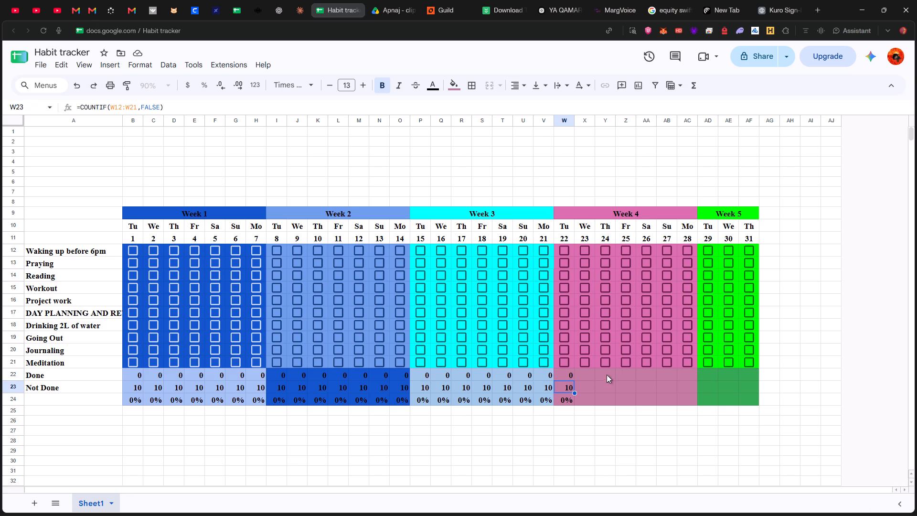
left_click_drag(567, 375, 565, 400)
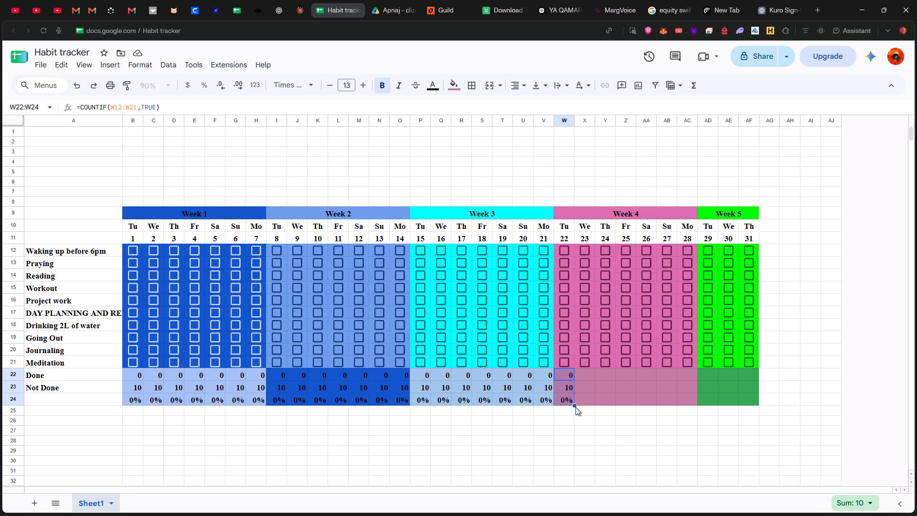
left_click_drag(573, 403, 698, 411)
left_click_drag(698, 411, 699, 410)
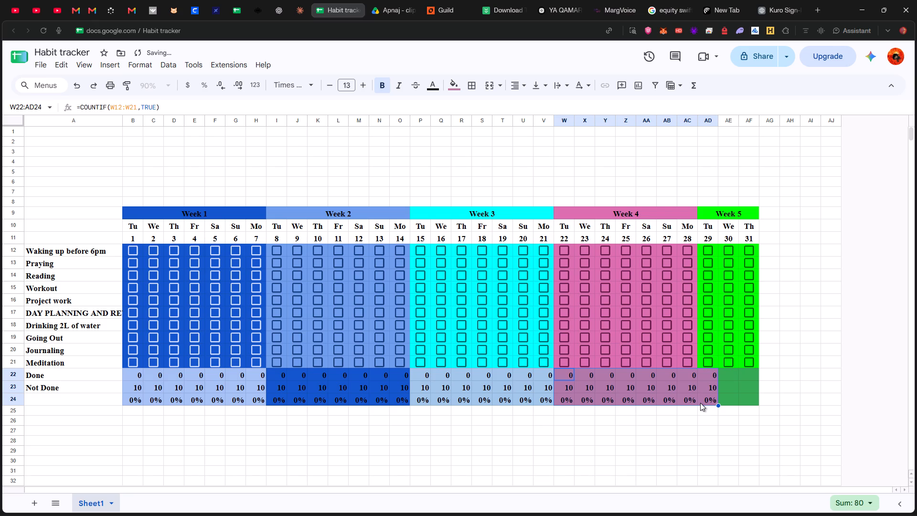
key("ctrl+z")
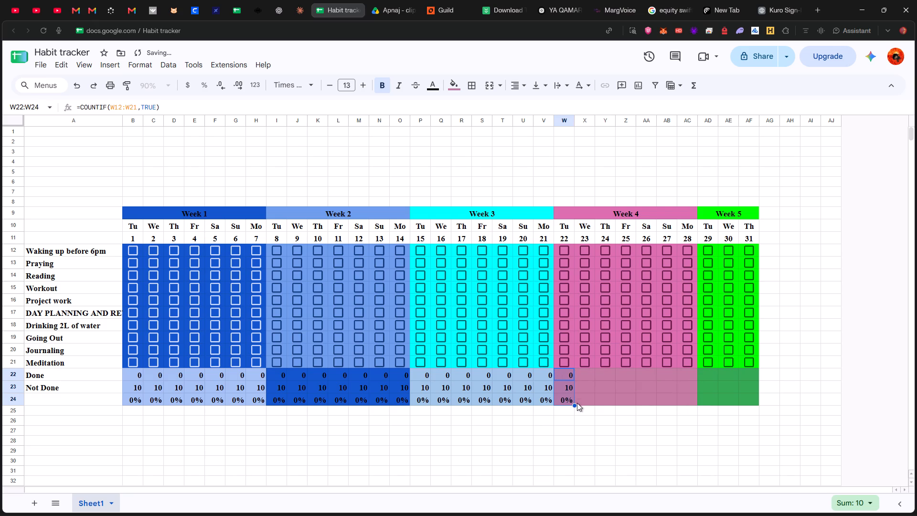
left_click_drag(575, 404, 693, 406)
left_click_drag(693, 406, 693, 406)
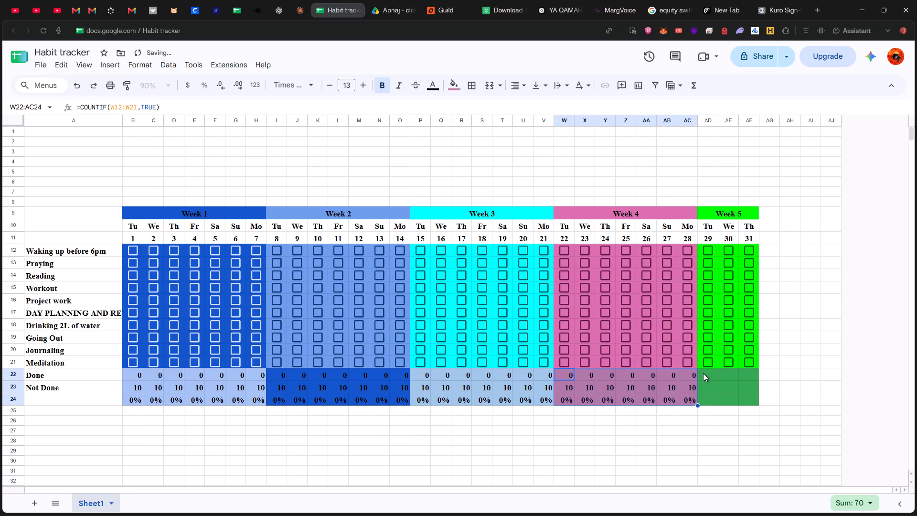
Enter =COUNTIF(AD12:AD21,TRUE) in AD22 as the Done count for day 29.
left_click(703, 373)
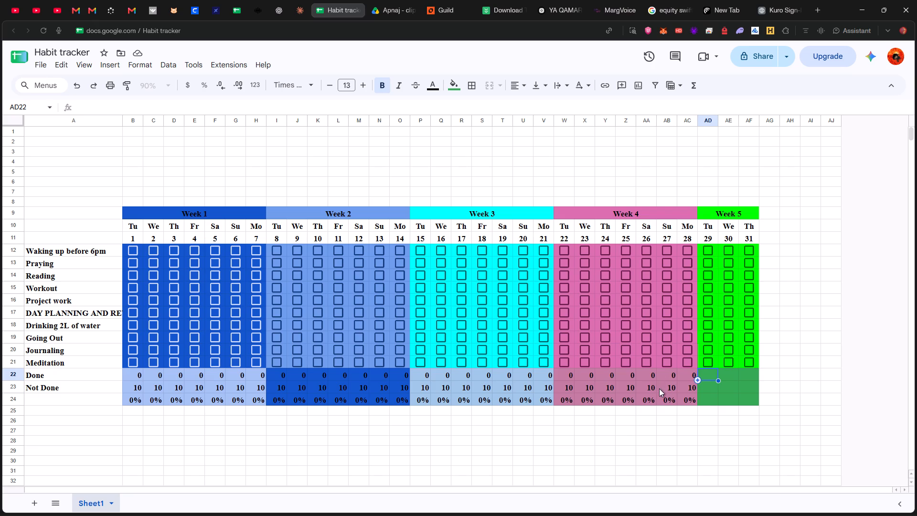
key("equal")
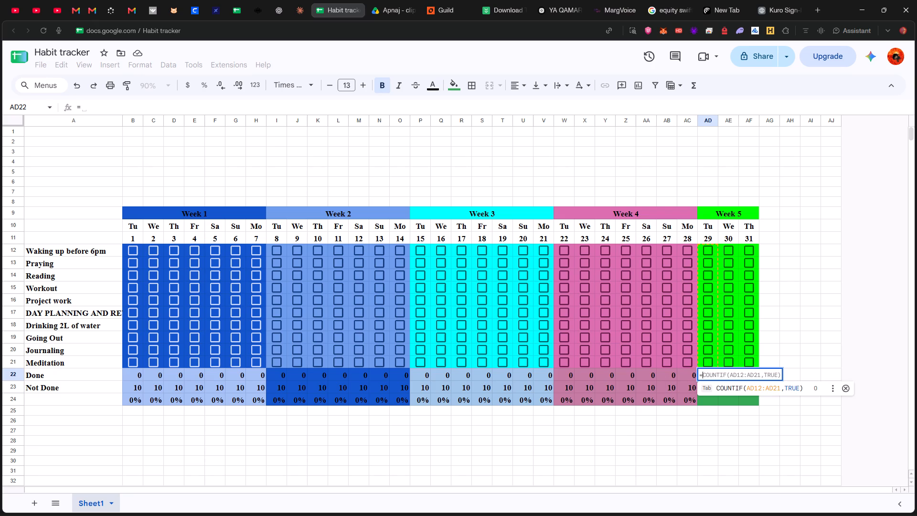
key("Return")
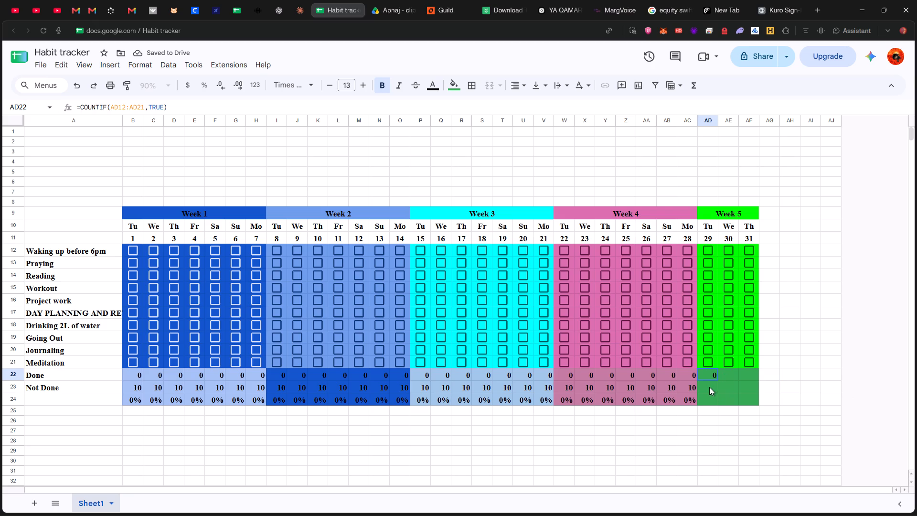
Enter =COUNTIF(AD12:AD21,FALSE) in AD23 as the Not Done count for day 29.
left_click(709, 387)
type("=COUNT")
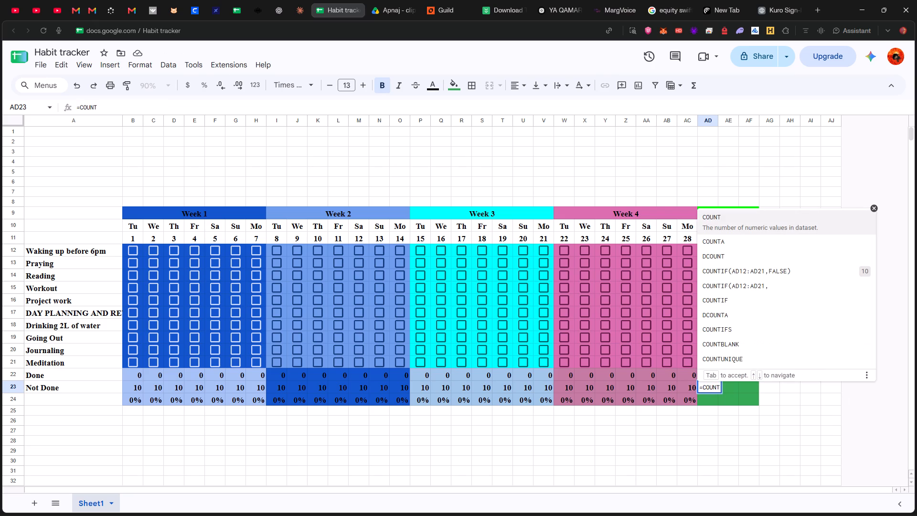
type("IF")
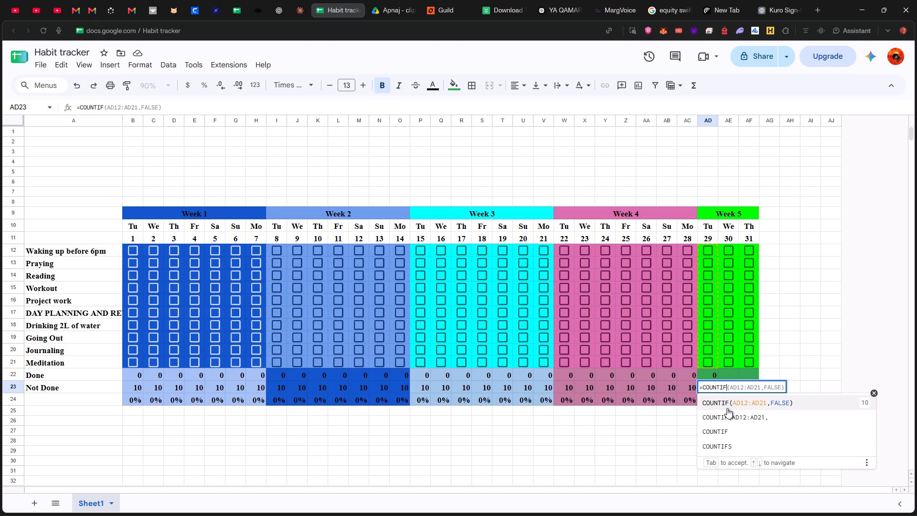
left_click(727, 405)
Enter =COUNTIF(AD12:AD21,TRUE)/COUNTA(AD12:AD21) in AD24 as the completion rate for day 29.
left_click(704, 396)
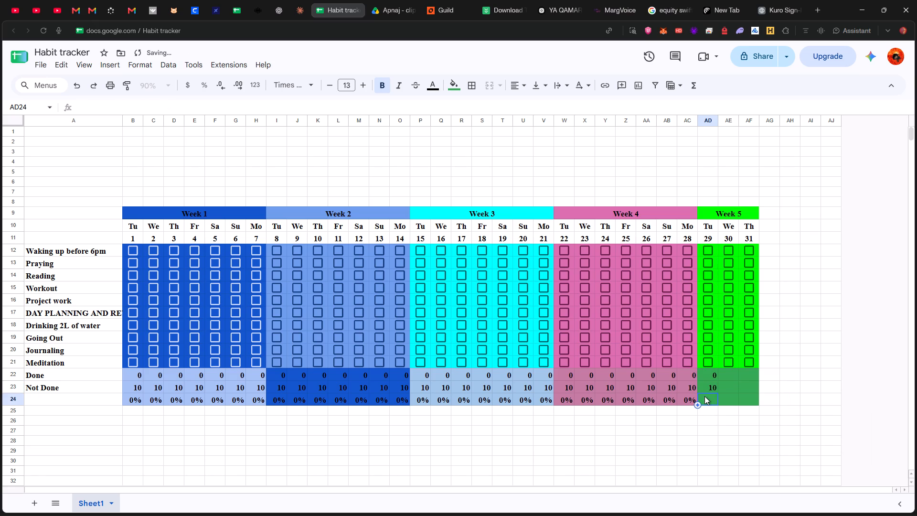
type("=COUNT")
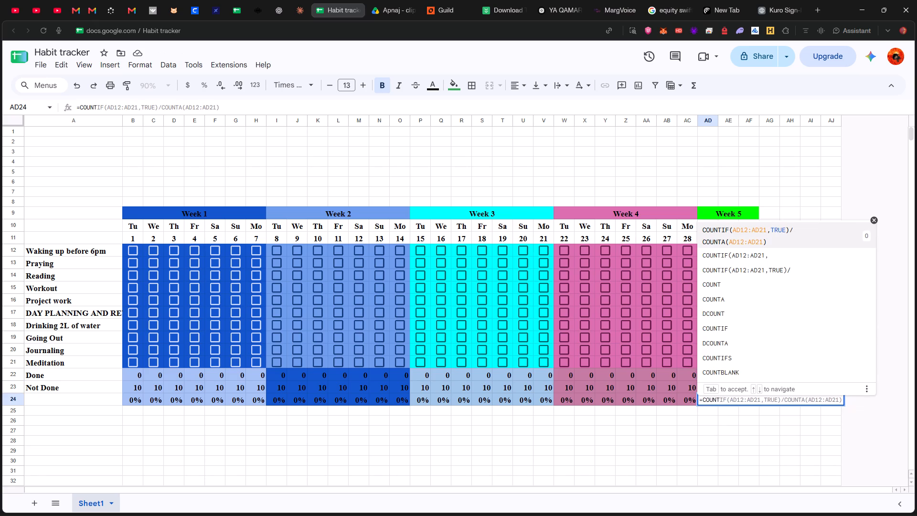
key("Return")
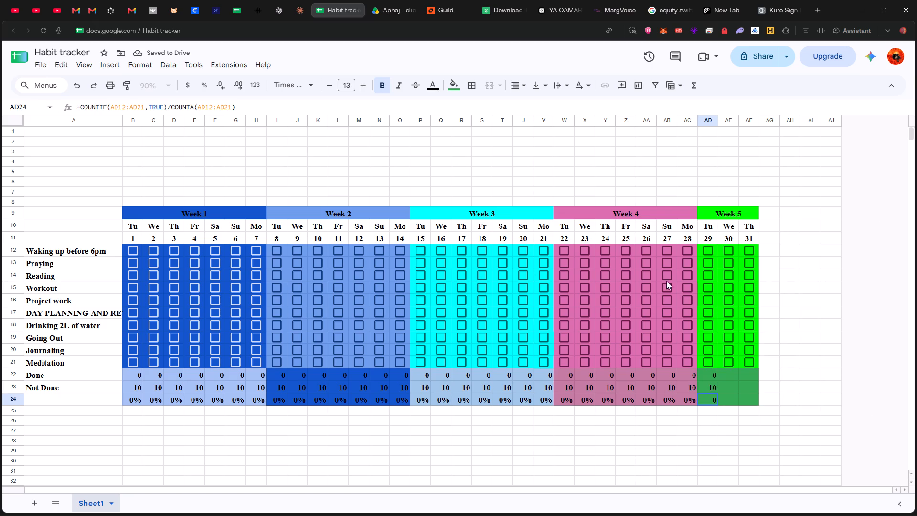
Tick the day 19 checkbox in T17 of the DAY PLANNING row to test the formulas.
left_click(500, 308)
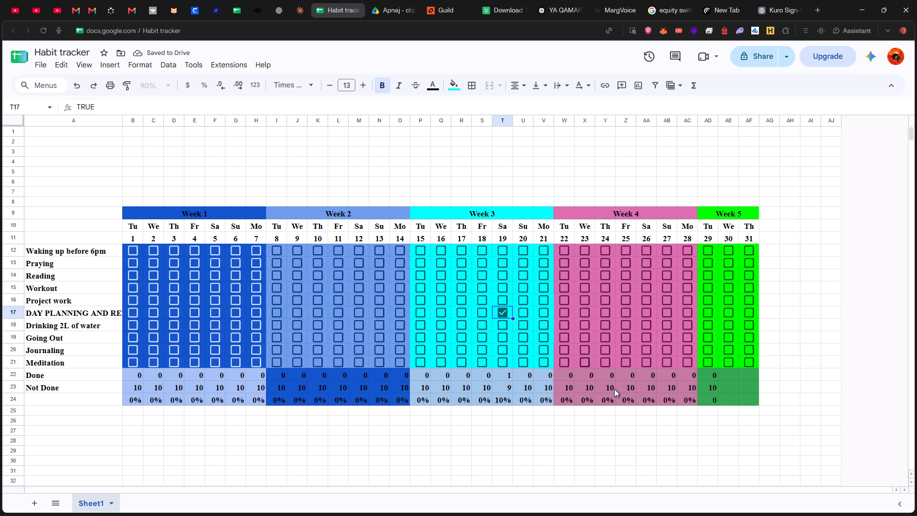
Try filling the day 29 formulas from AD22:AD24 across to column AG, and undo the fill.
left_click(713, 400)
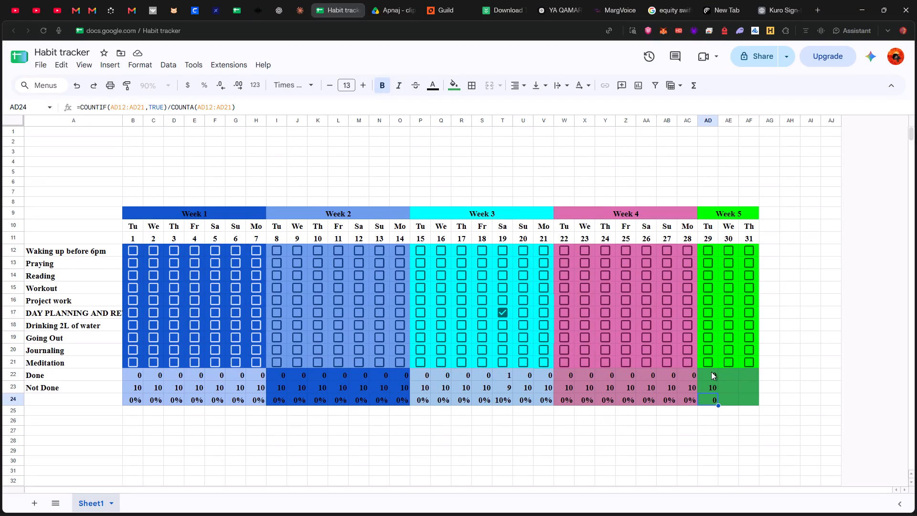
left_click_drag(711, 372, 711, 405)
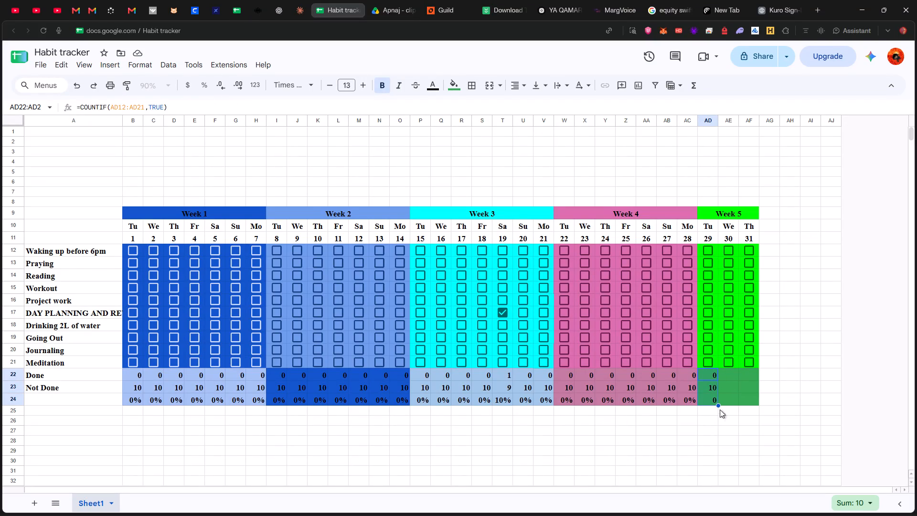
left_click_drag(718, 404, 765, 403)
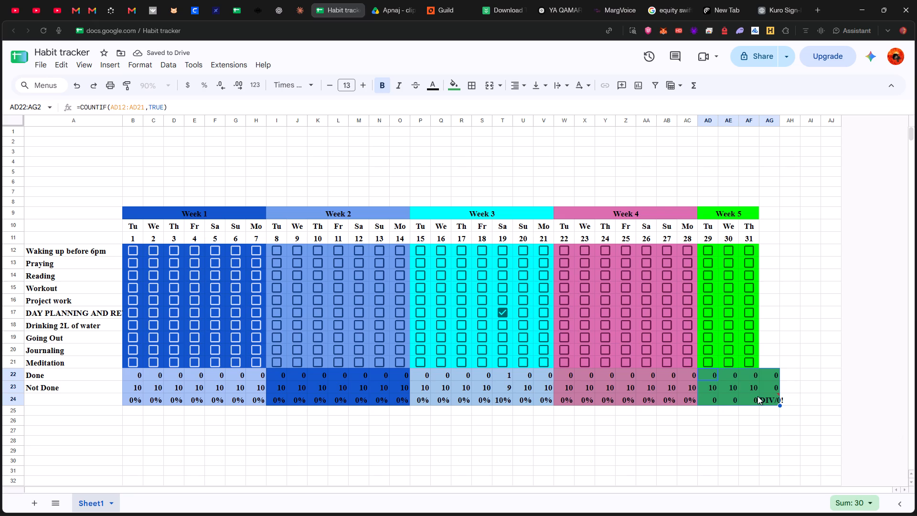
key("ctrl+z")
Fill the day 29 Done, Not Done and completion-rate formulas from AD22:AD24 across Week 5 to column AF.
left_click_drag(709, 373, 713, 401)
left_click_drag(719, 405, 750, 403)
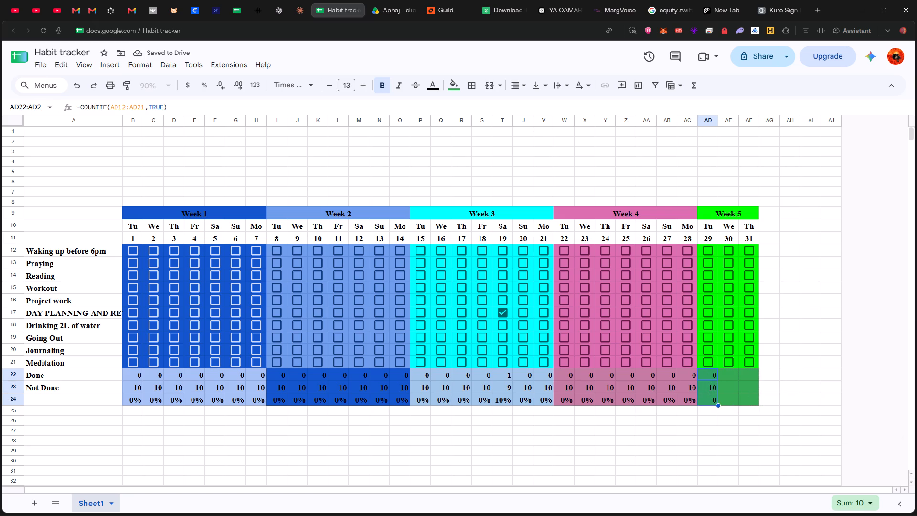
left_click_drag(750, 403, 757, 401)
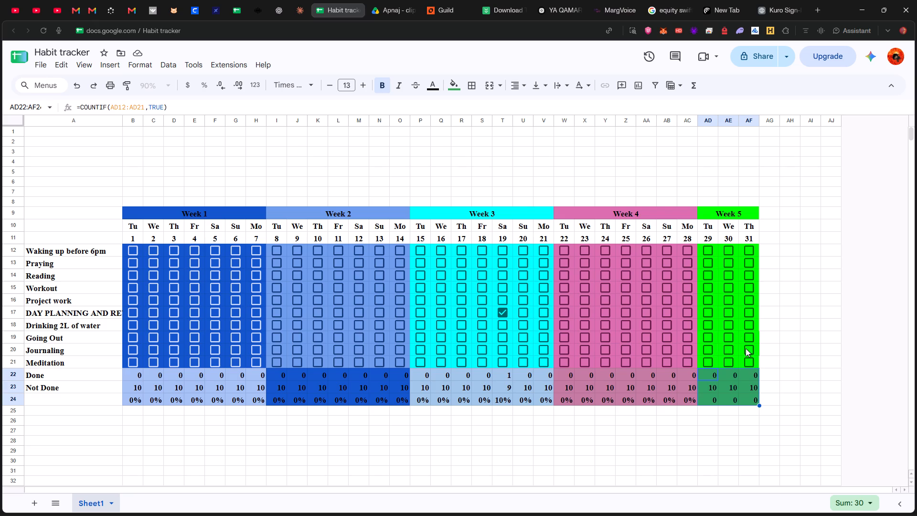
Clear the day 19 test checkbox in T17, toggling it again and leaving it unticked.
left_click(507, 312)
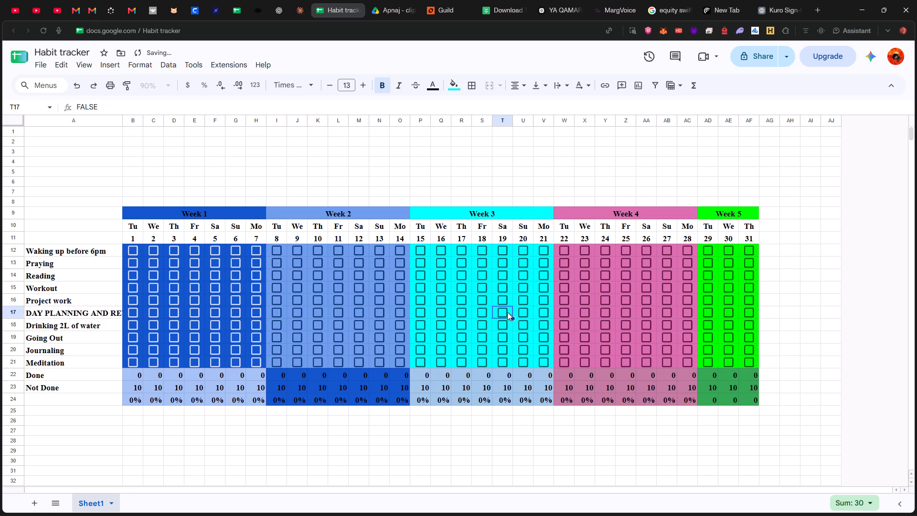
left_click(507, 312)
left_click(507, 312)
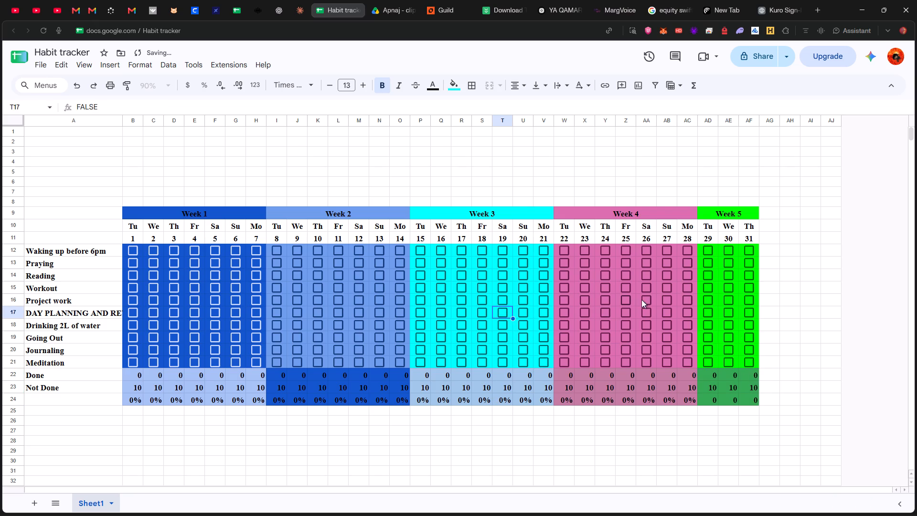
Enter the heading GOAL in AG11, beside day 31, and widen column AG to fit it.
left_click(766, 214)
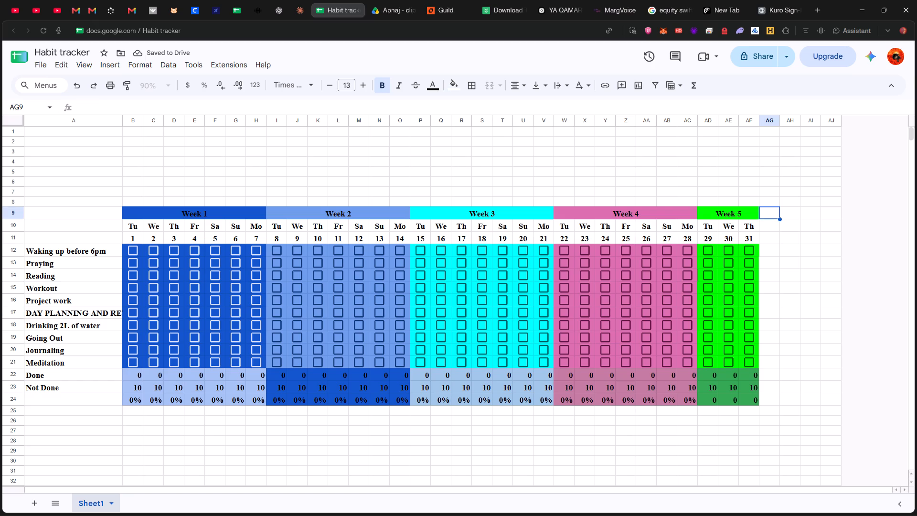
left_click(765, 225)
left_click(764, 238)
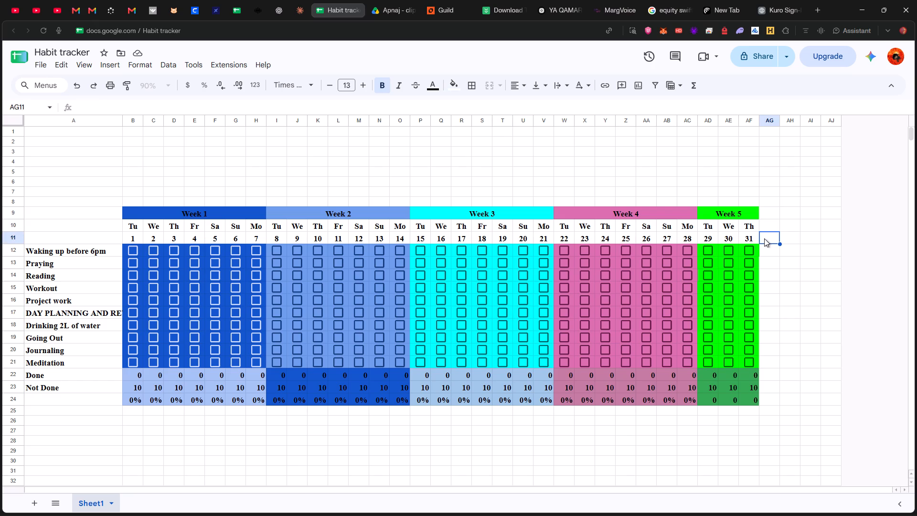
key("g")
key("o")
type("AL")
left_click_drag(781, 120, 793, 126)
left_click_drag(793, 126, 798, 127)
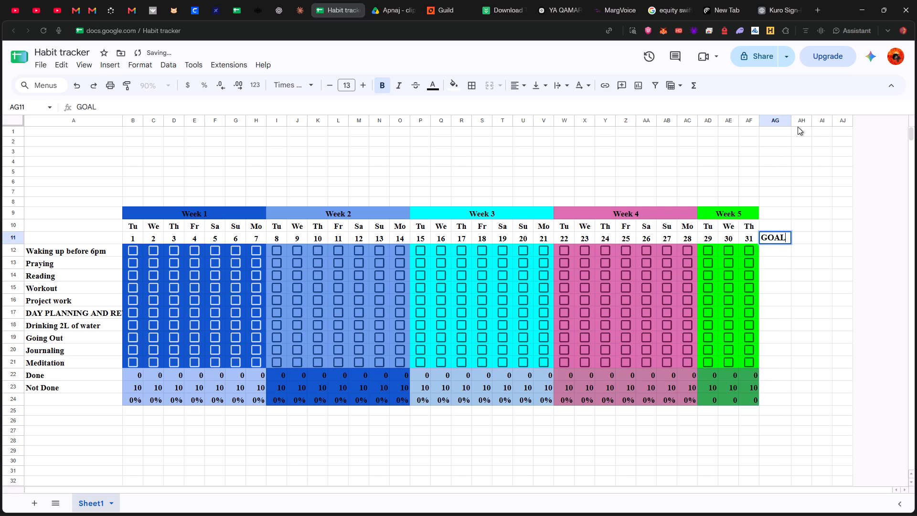
left_click_drag(790, 121, 796, 122)
left_click_drag(795, 122, 789, 118)
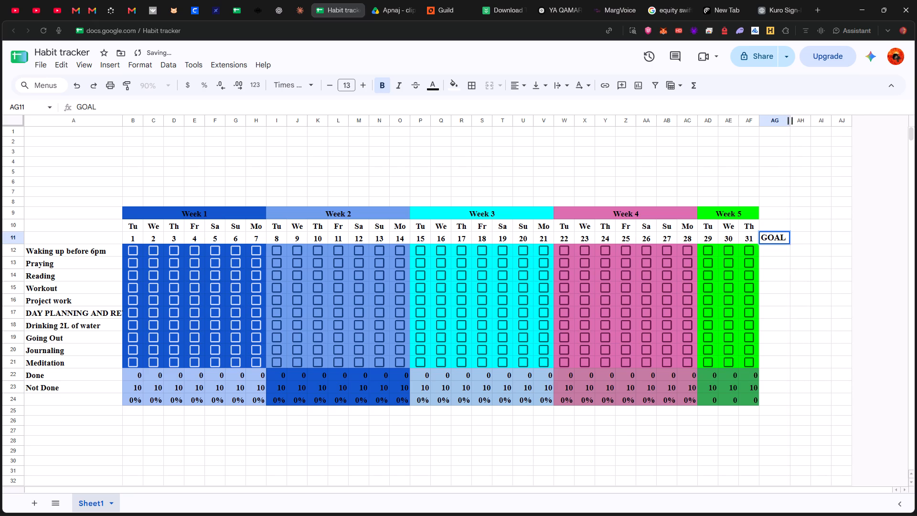
Toggle the mobile hotspot in the Windows quick settings and return to the habit tracker sheet.
left_click(797, 235)
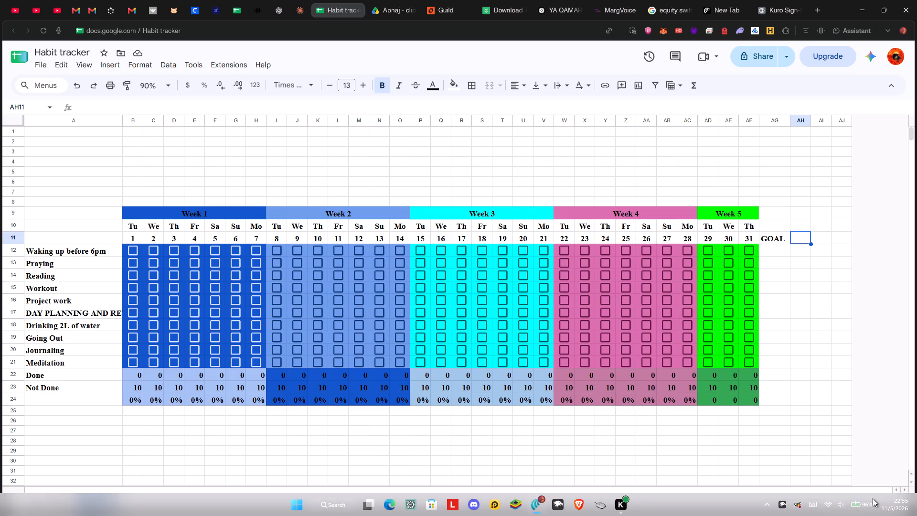
left_click(830, 499)
scroll(848, 361, "down", 3)
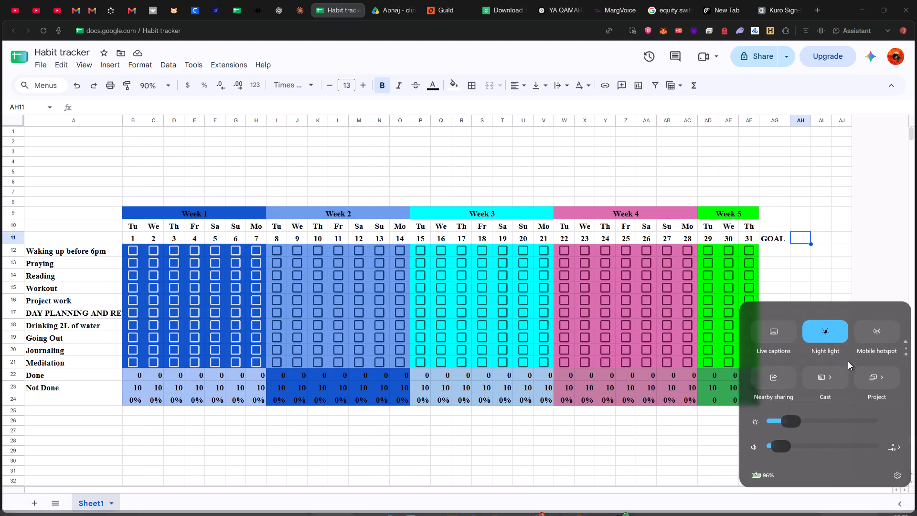
left_click(869, 337)
left_click(871, 322)
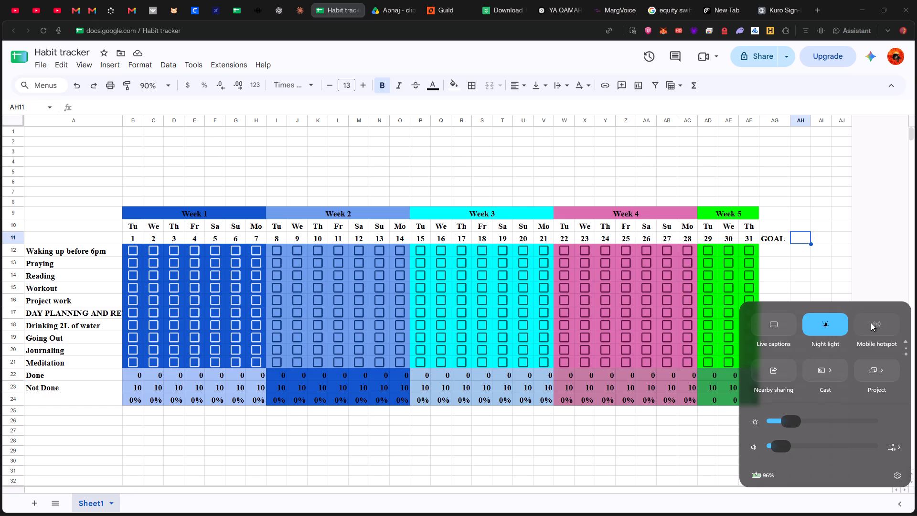
left_click(590, 161)
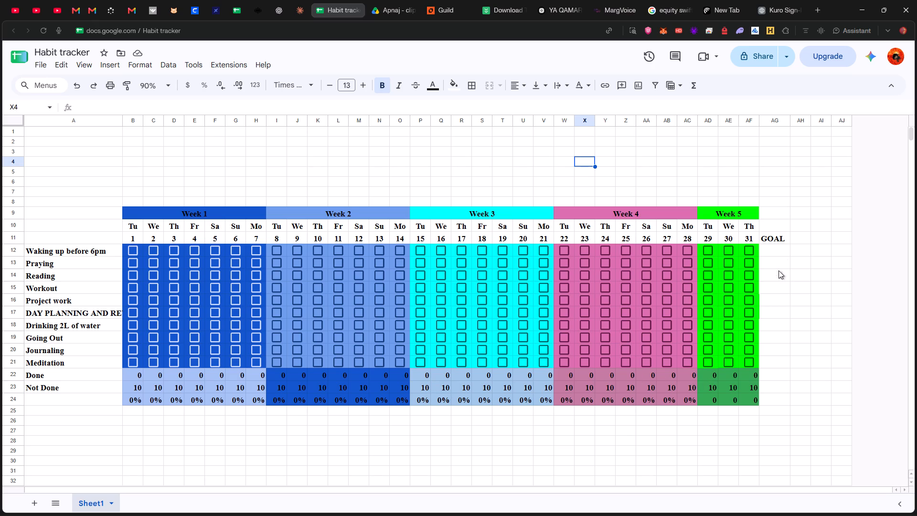
Enter the headings DONE in AH11 and LEFT in AI11, continuing the row after GOAL.
left_click(800, 236)
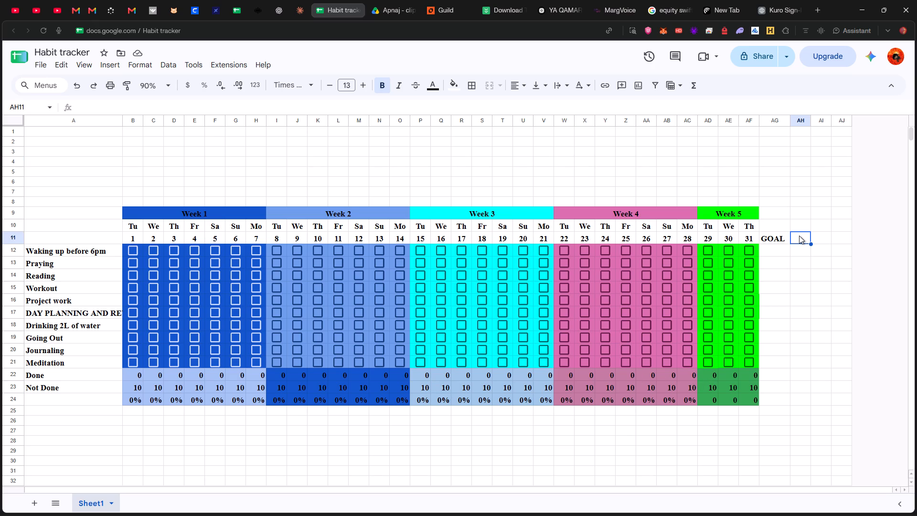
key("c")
key("BackSpace")
key("BackSpace")
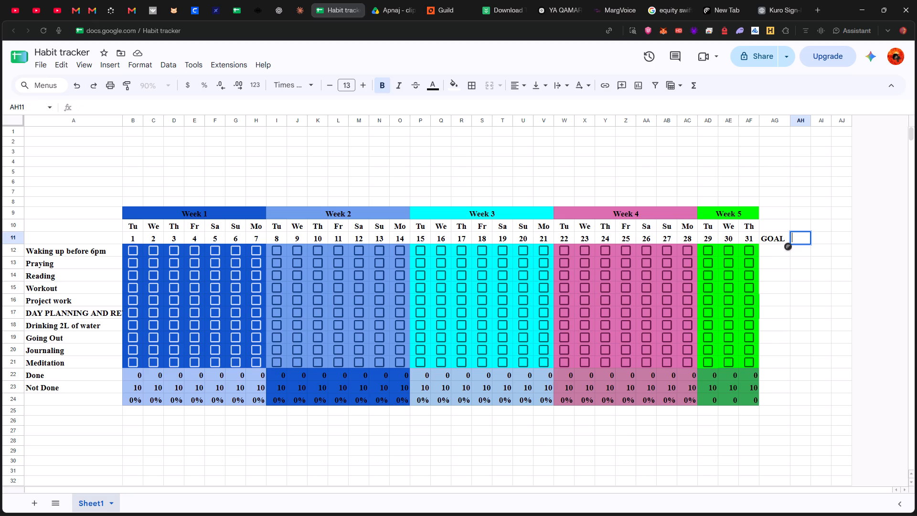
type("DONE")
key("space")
left_click(821, 257)
left_click(822, 238)
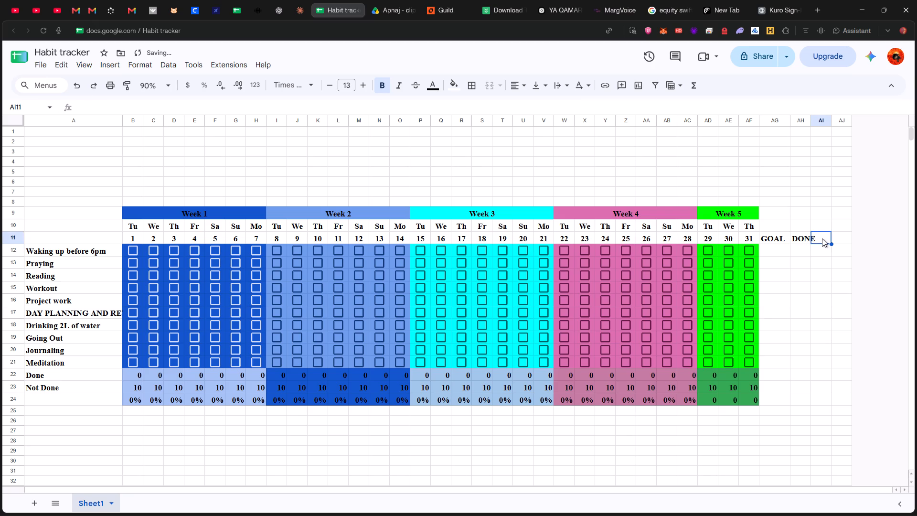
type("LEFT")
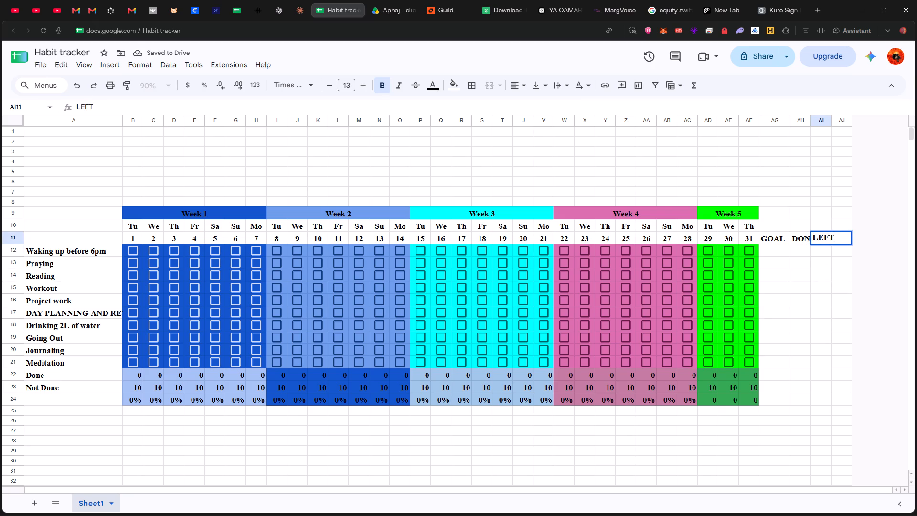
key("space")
left_click(826, 264)
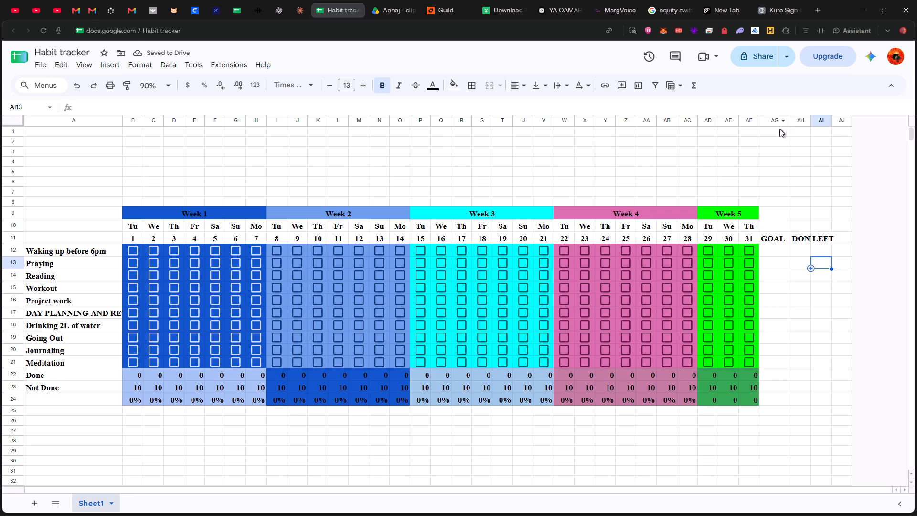
Resize columns AG to AI together to one equal width that just fits the GOAL, DONE and LEFT headings.
left_click_drag(777, 123, 815, 124)
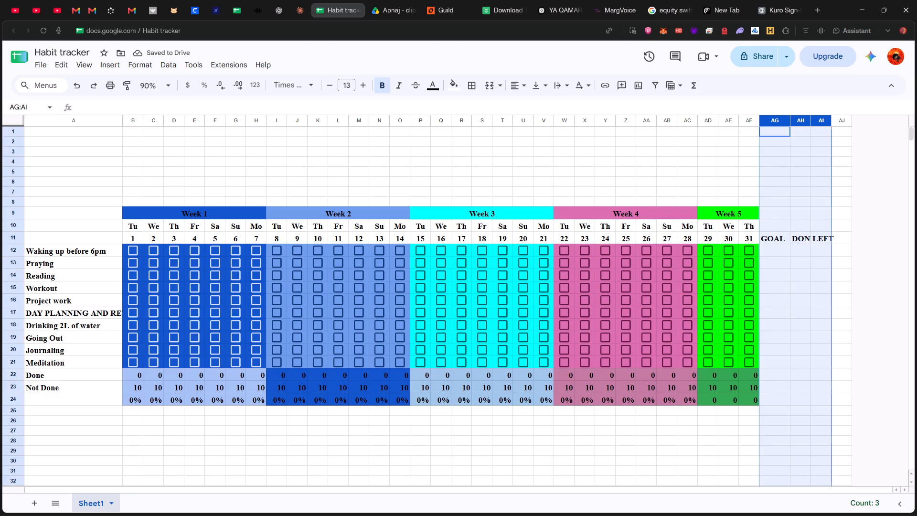
left_click(790, 118)
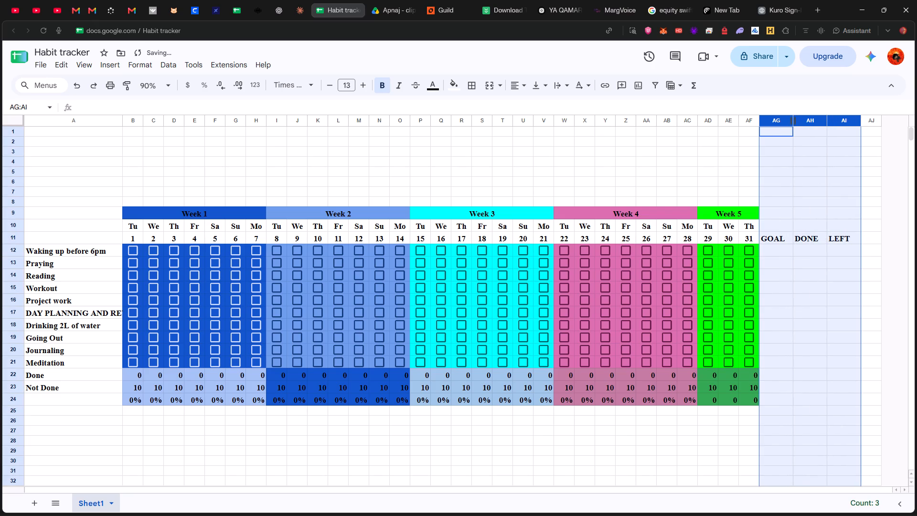
left_click(793, 117)
left_click_drag(790, 117, 785, 116)
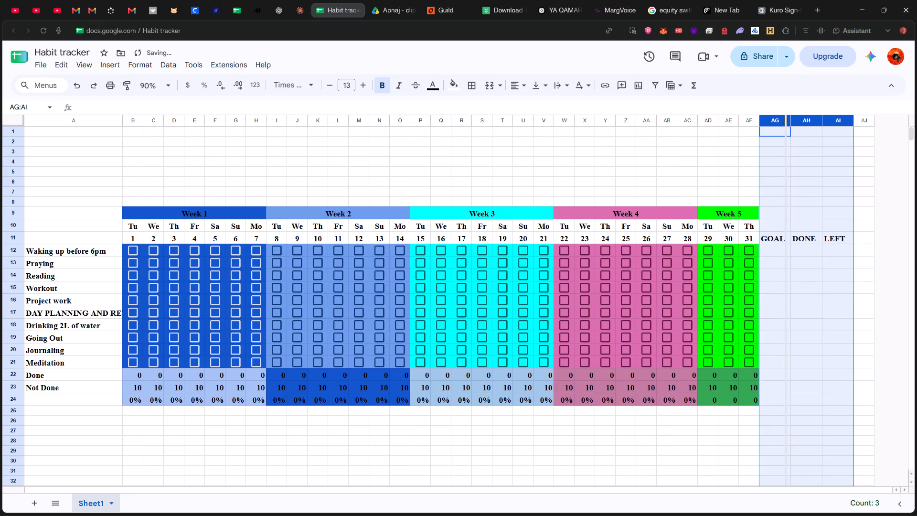
left_click_drag(785, 116, 785, 115)
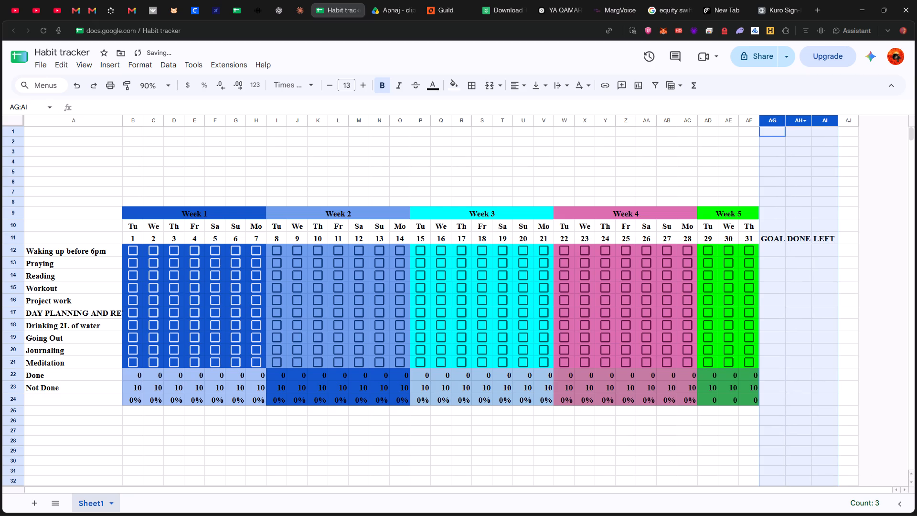
left_click(785, 119)
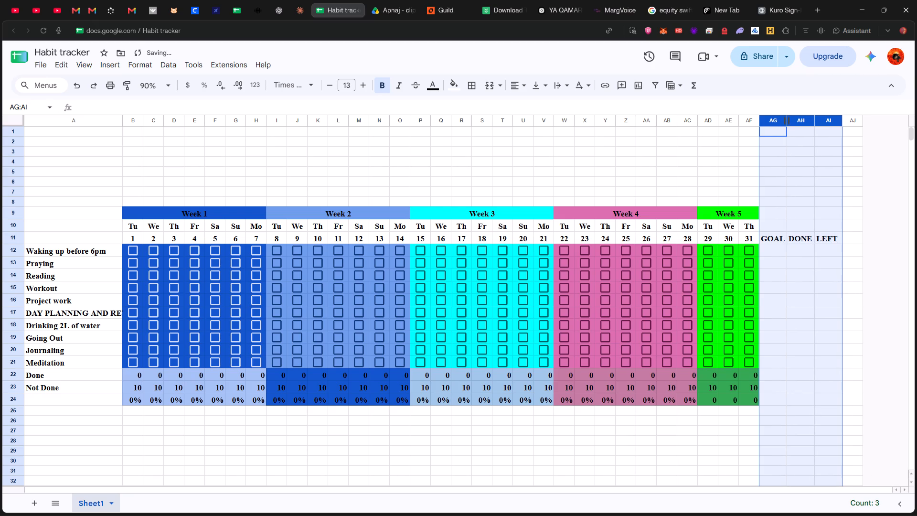
Enter the formula =COUNTA(B12:AF12) in AG12, under GOAL, for the Waking up habit.
left_click(767, 249)
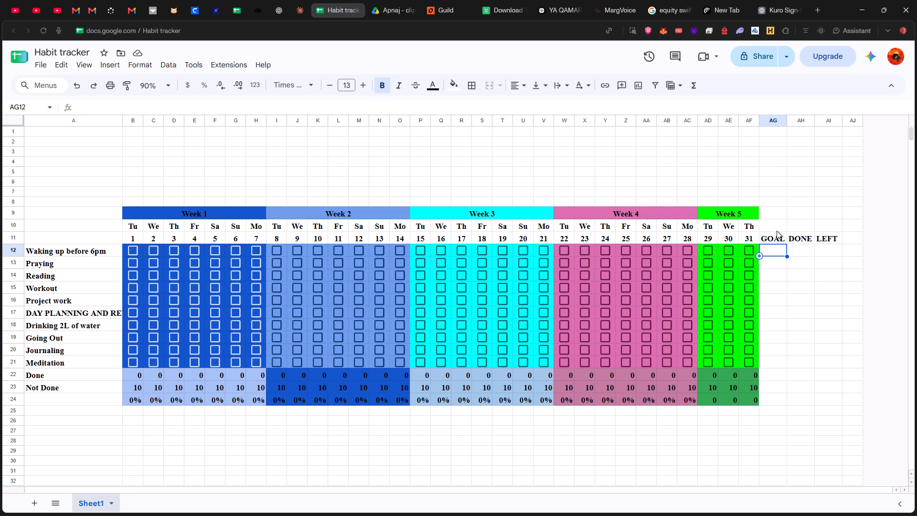
key("equal")
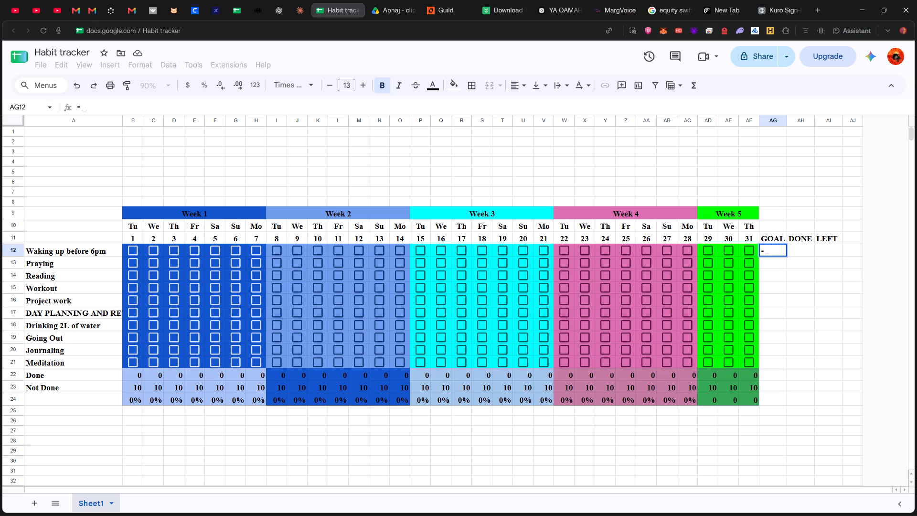
type("COUNT")
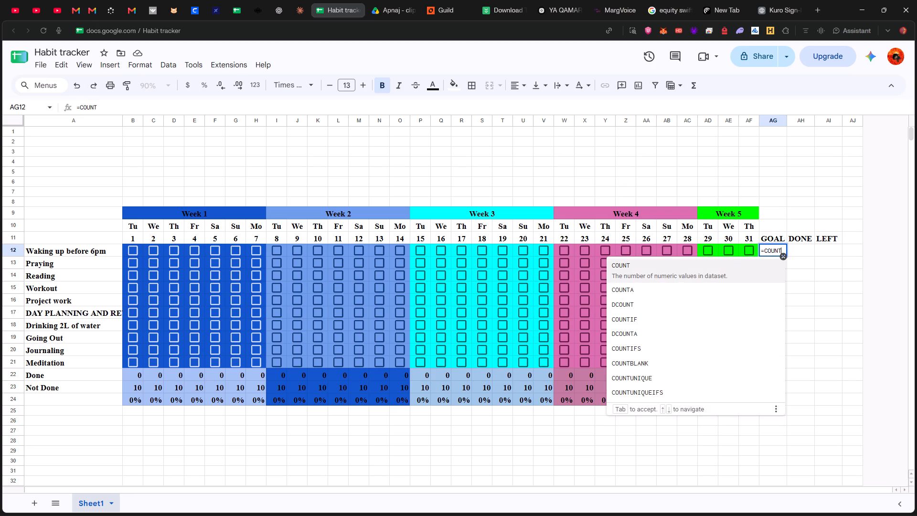
type("IF")
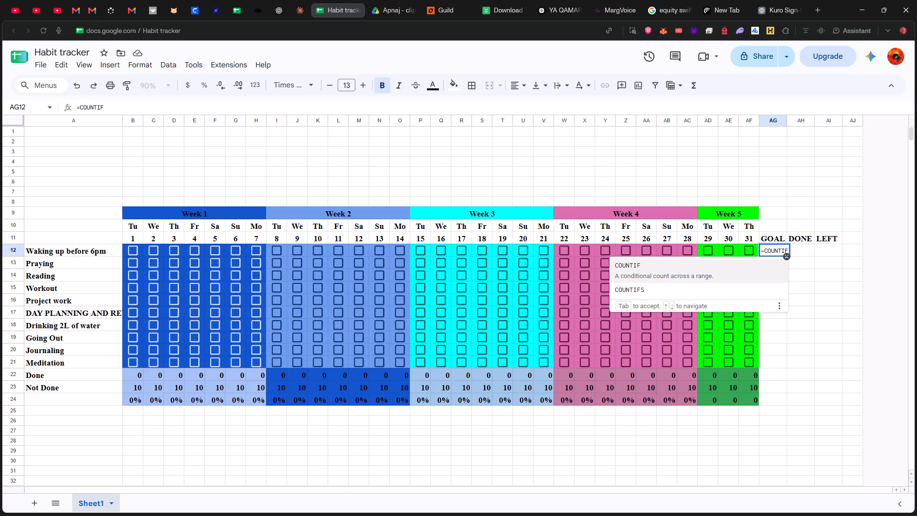
key("shift+parenleft")
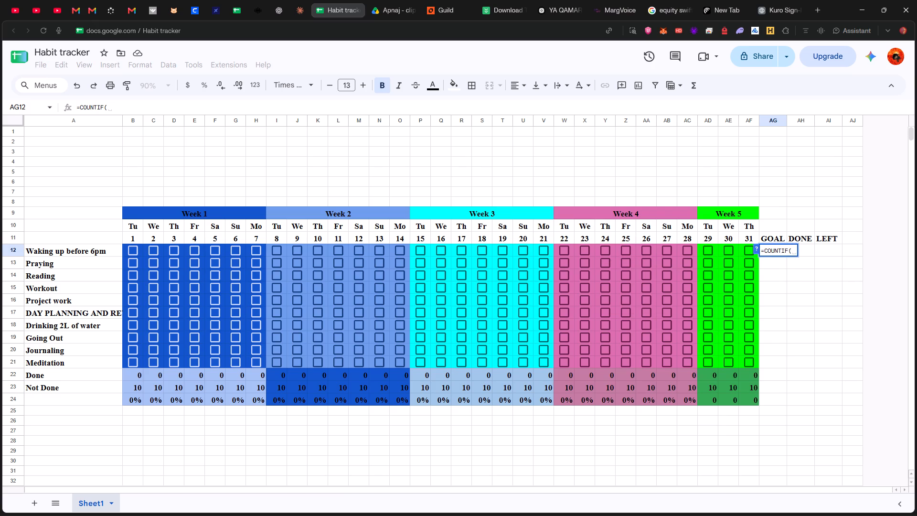
key("BackSpace")
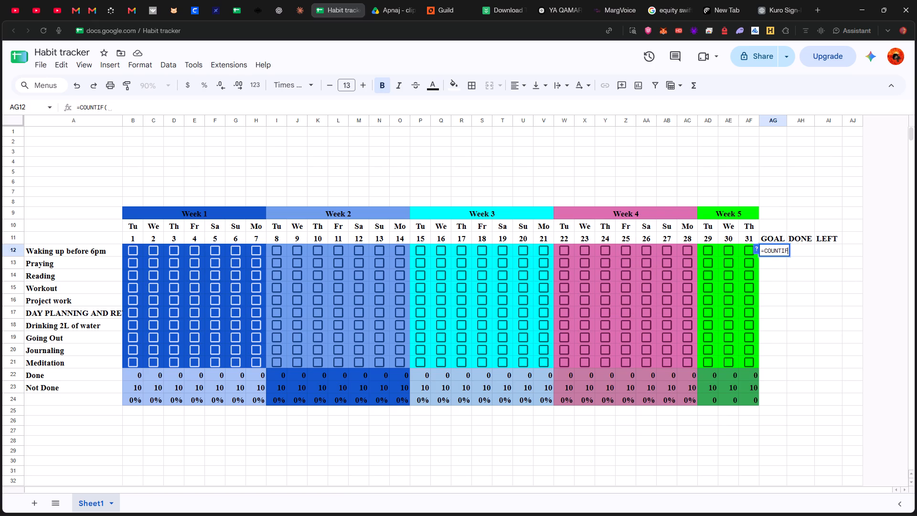
key("BackSpace")
key("BackSpace")
key("a")
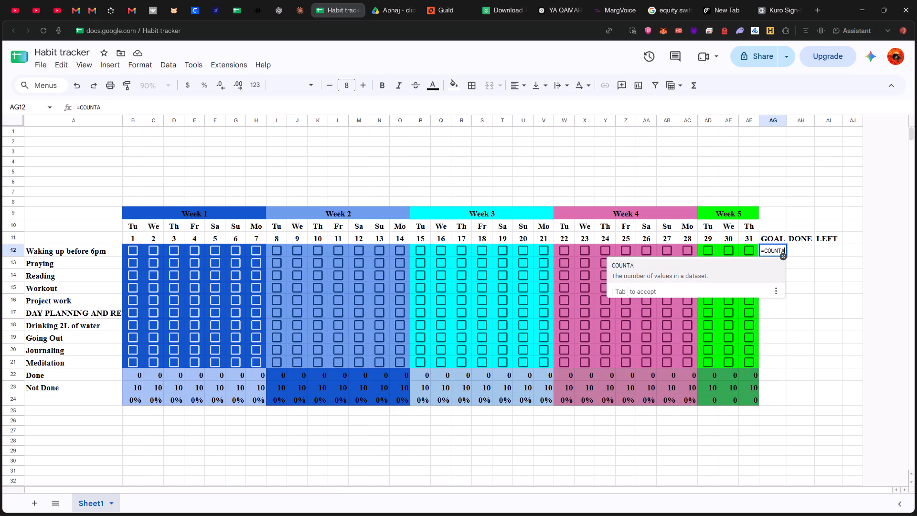
key("shift+parenleft")
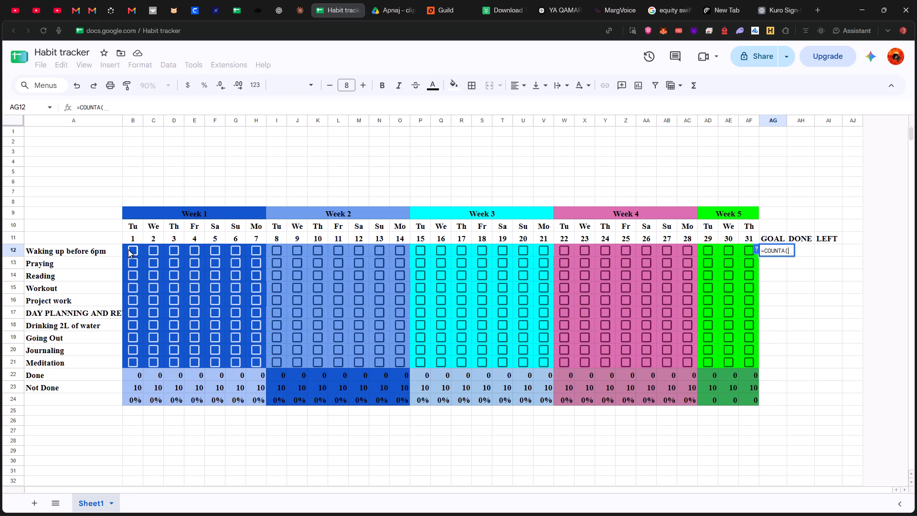
left_click_drag(128, 249, 427, 256)
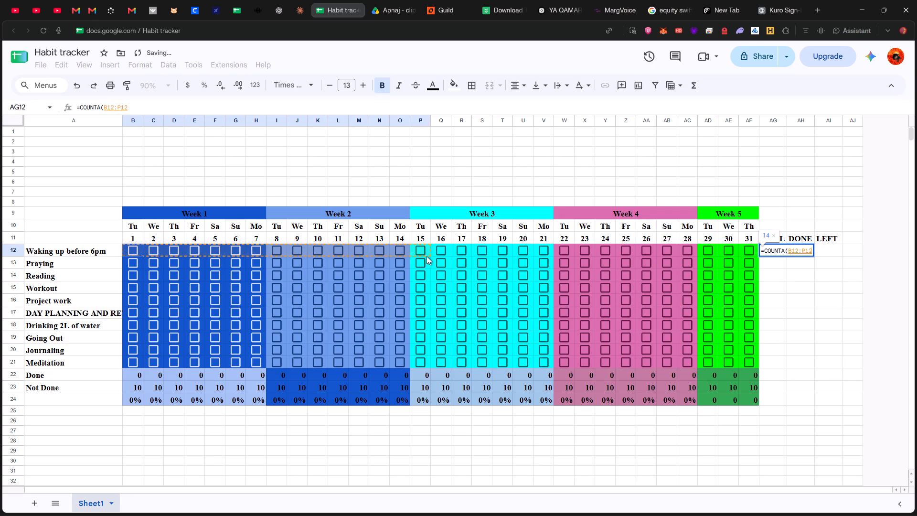
left_click_drag(427, 256, 729, 258)
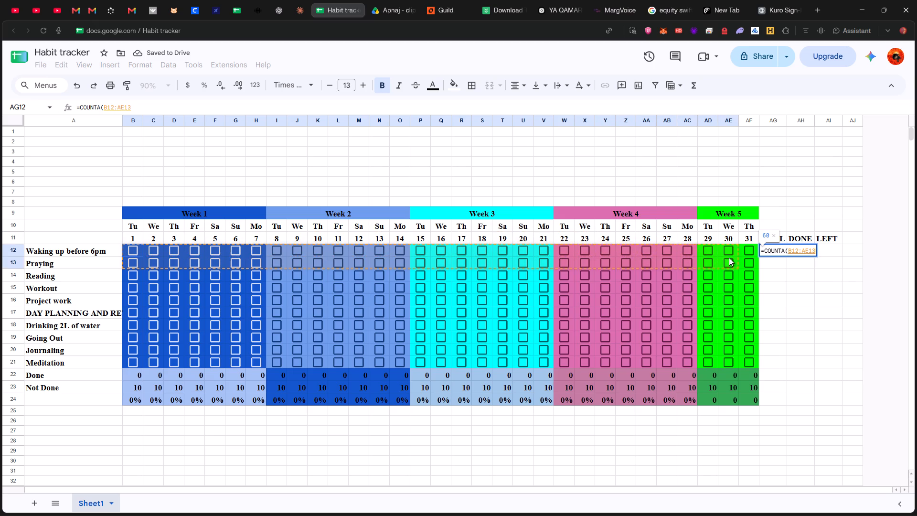
left_click_drag(729, 258, 749, 253)
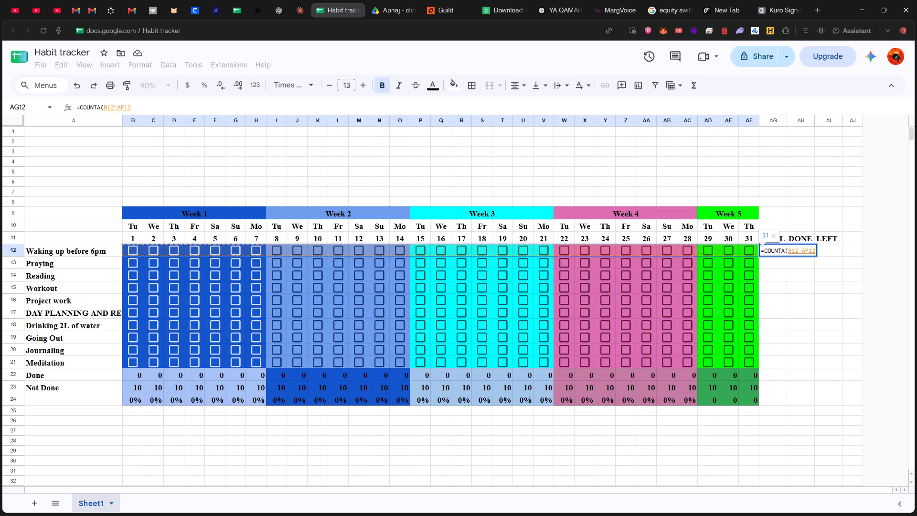
key("shift+parenright")
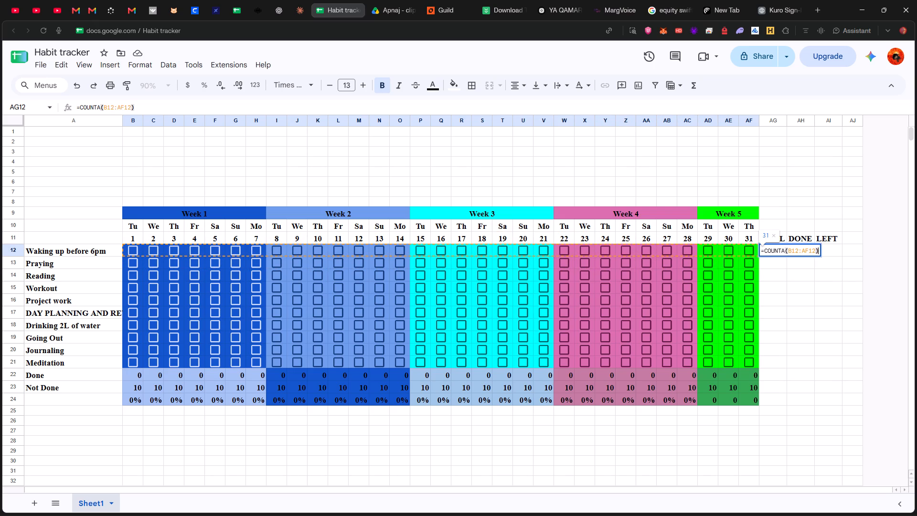
key("Return")
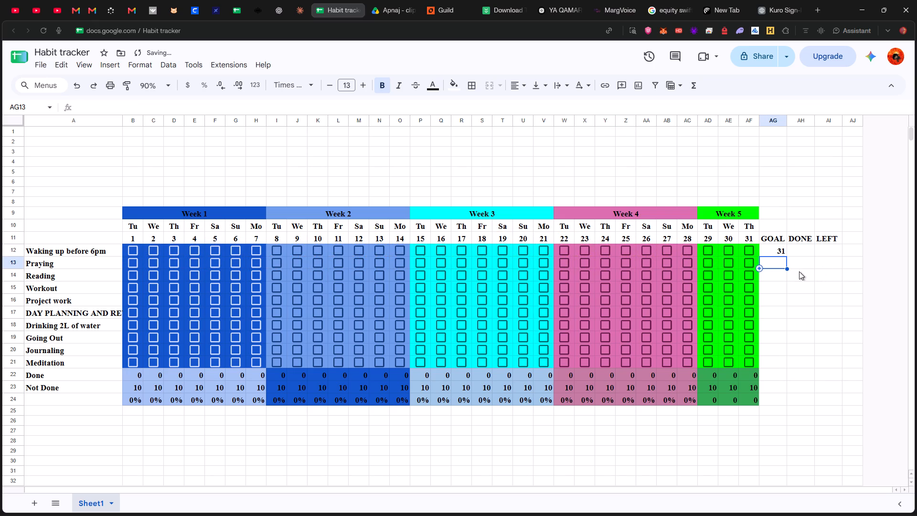
Begin a COUNTIF formula in AH12, under DONE, for the Waking up habit.
left_click(797, 244)
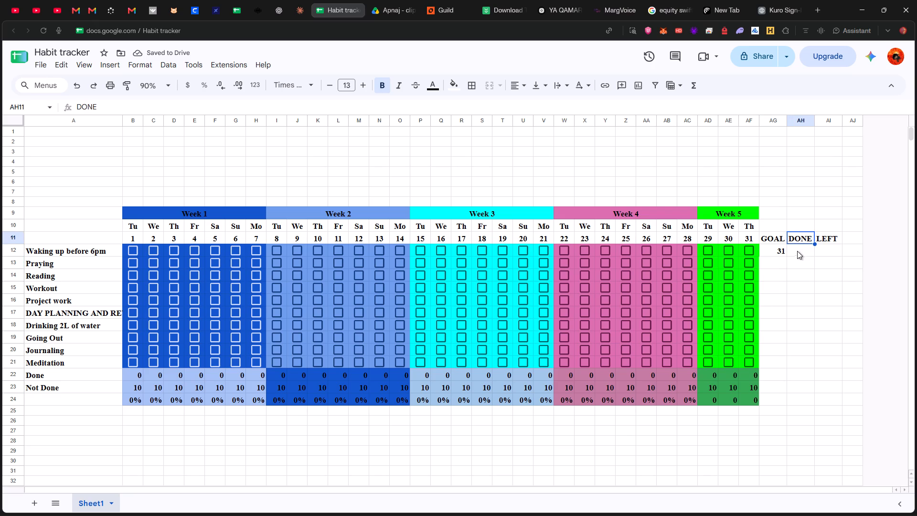
left_click(797, 252)
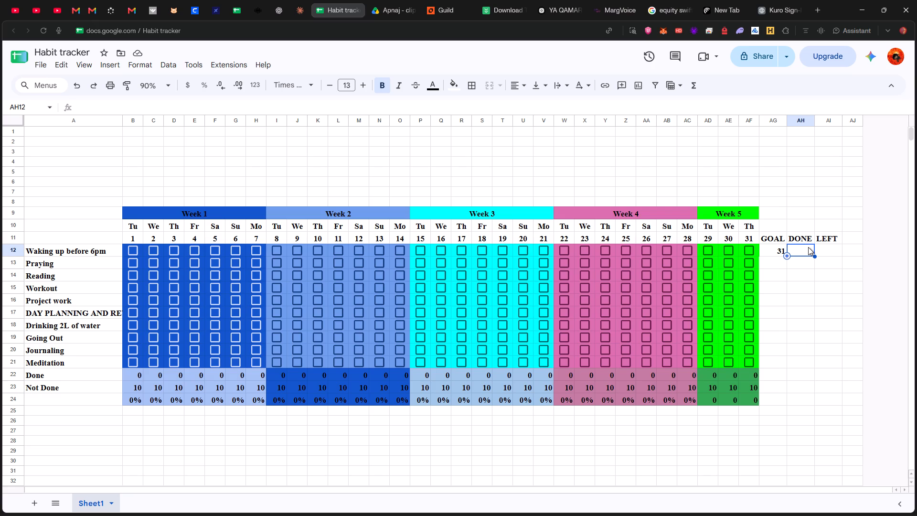
key("equal")
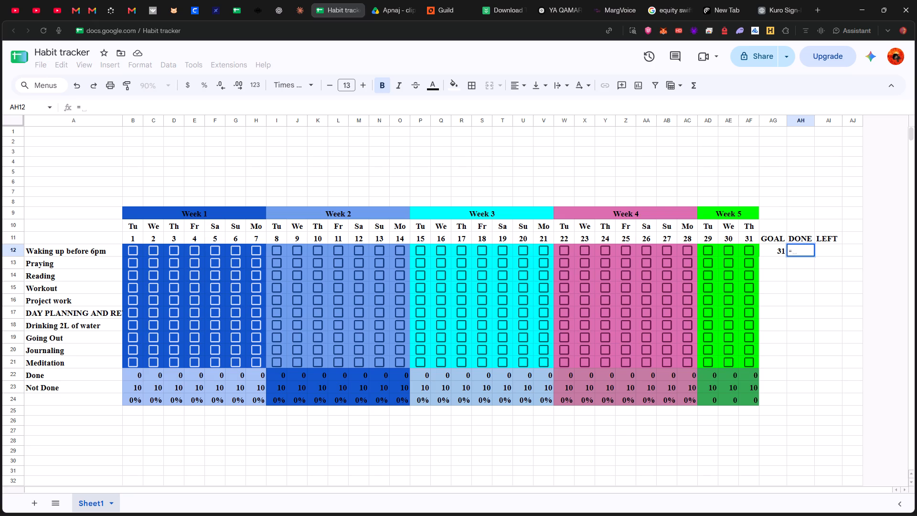
type("COUNG")
key("BackSpace")
key("f")
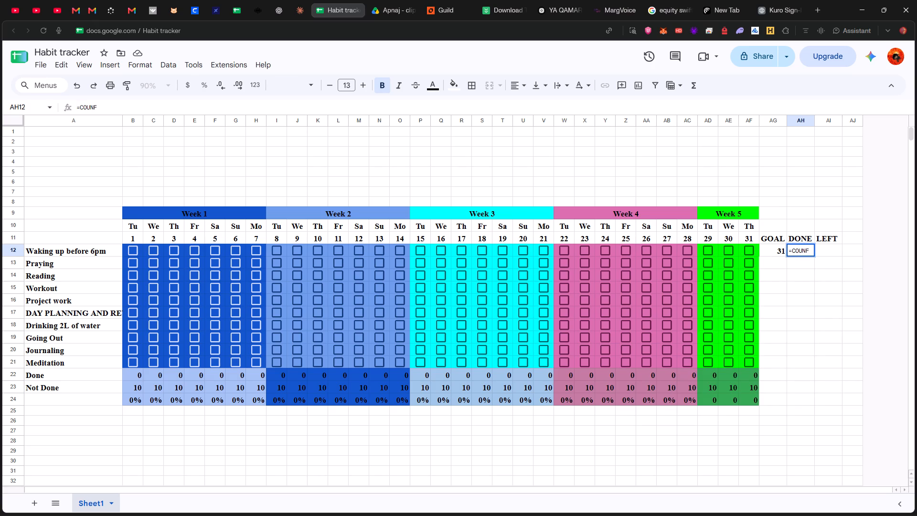
key("BackSpace")
type("TIF")
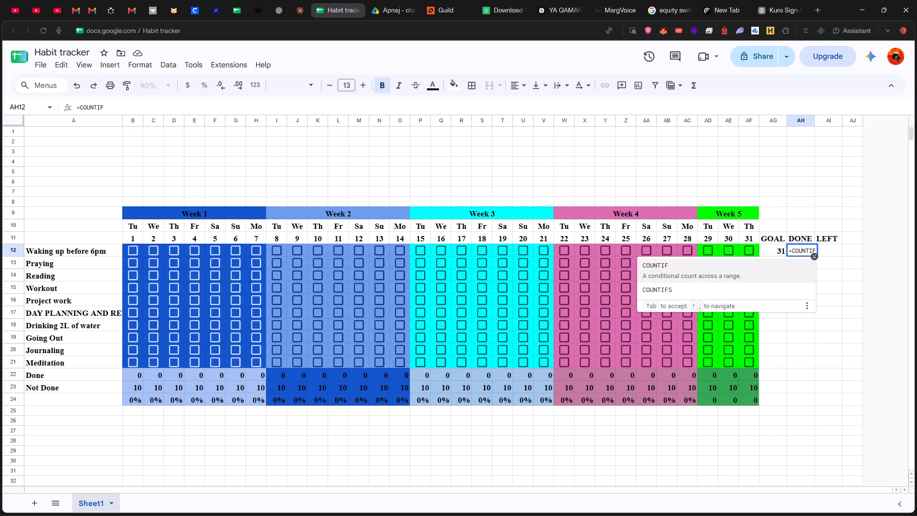
key("shift+parenleft")
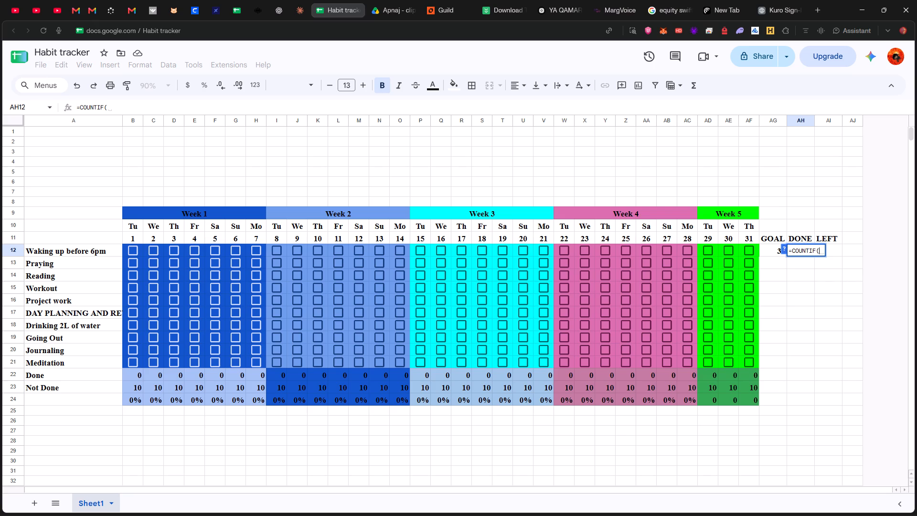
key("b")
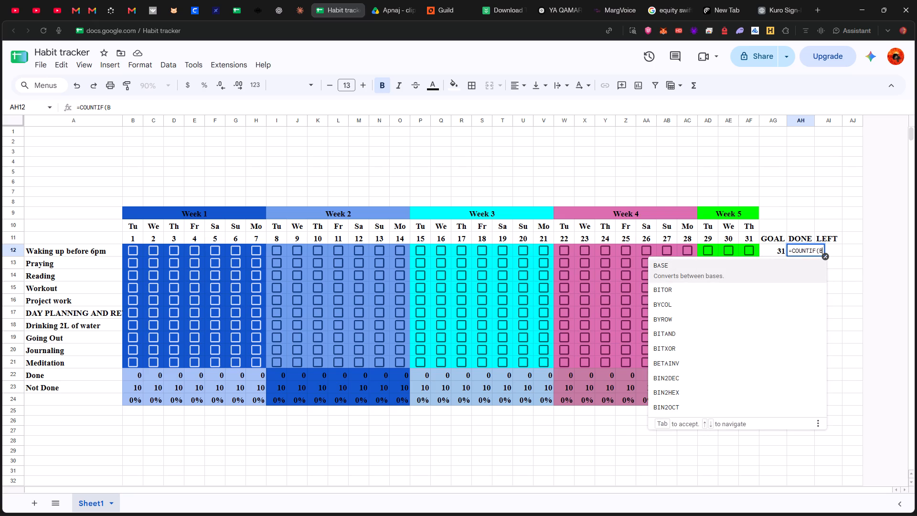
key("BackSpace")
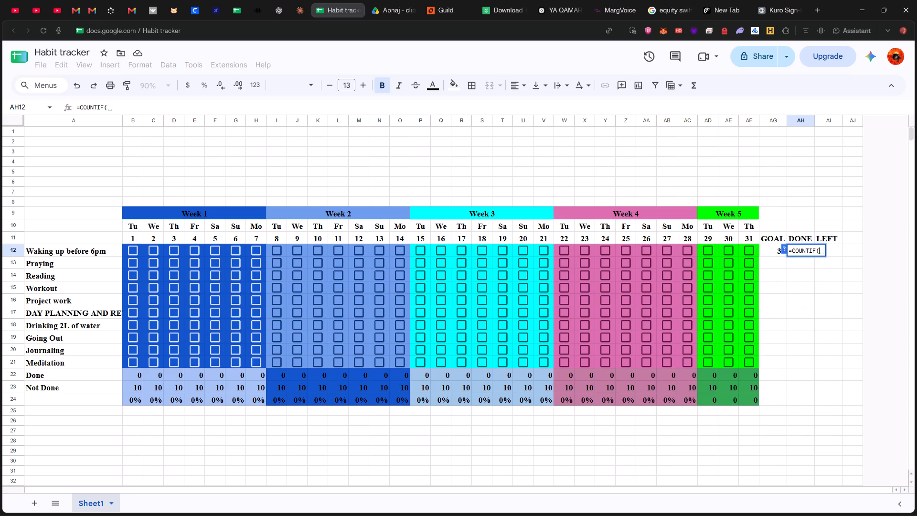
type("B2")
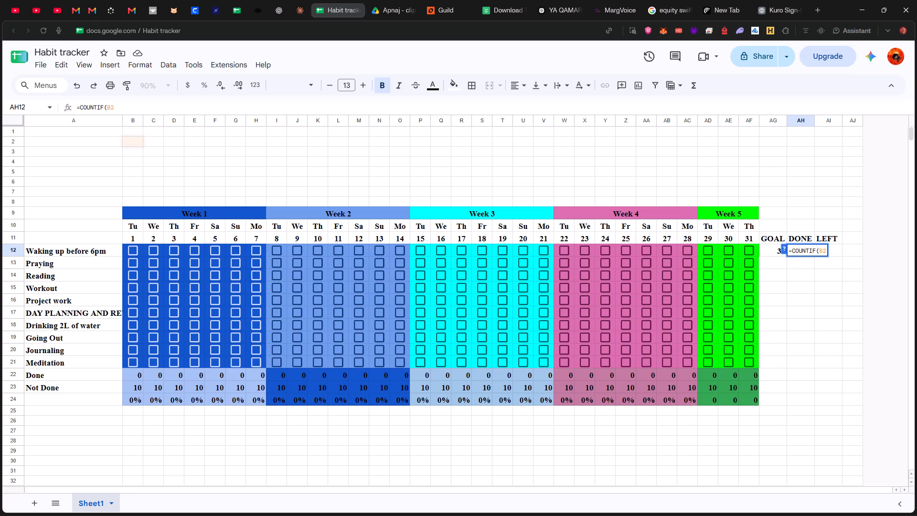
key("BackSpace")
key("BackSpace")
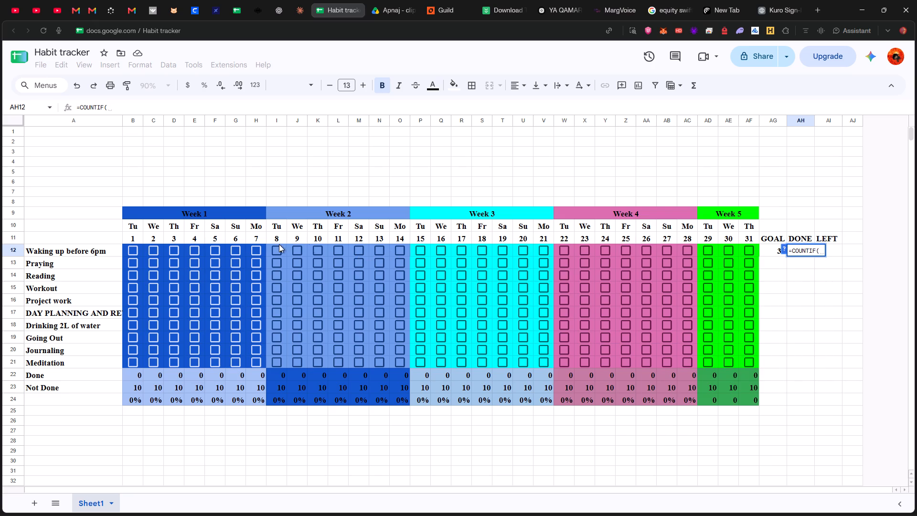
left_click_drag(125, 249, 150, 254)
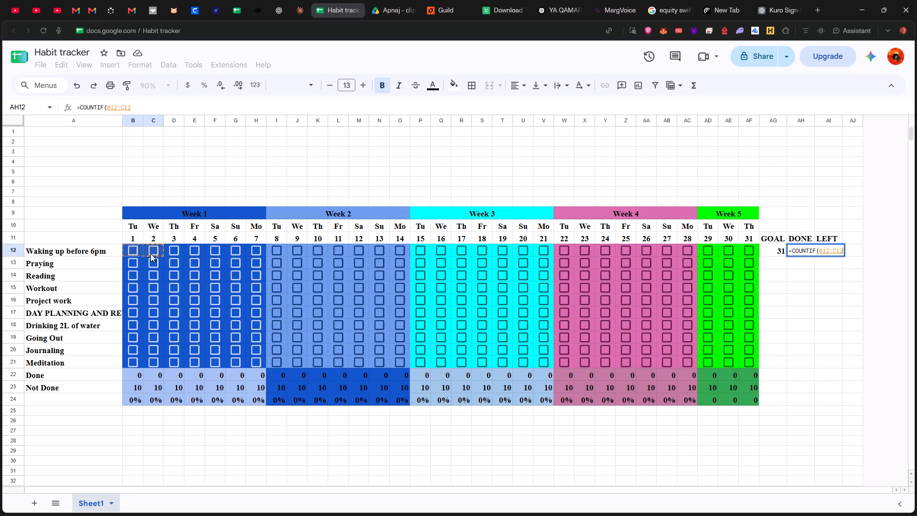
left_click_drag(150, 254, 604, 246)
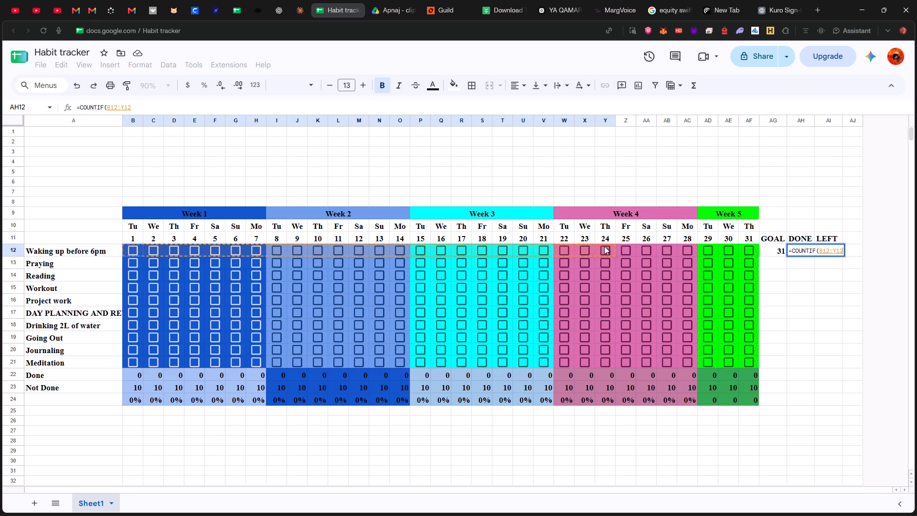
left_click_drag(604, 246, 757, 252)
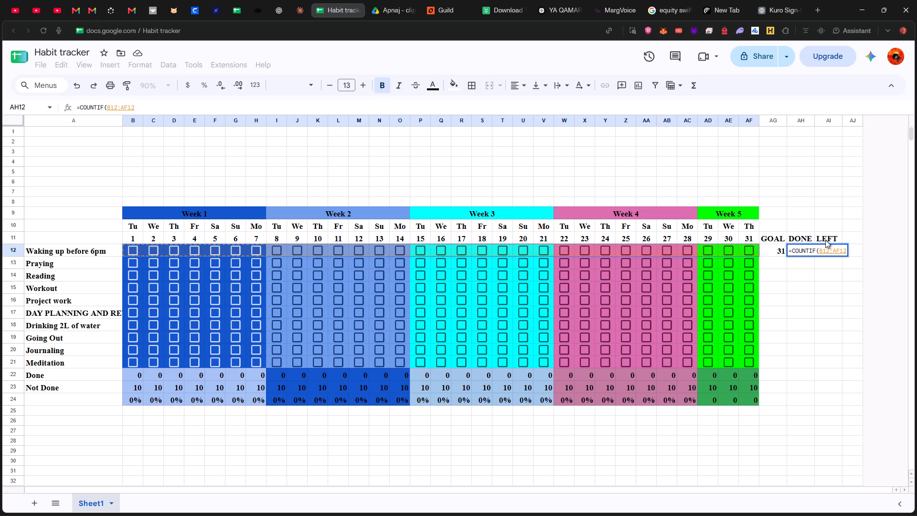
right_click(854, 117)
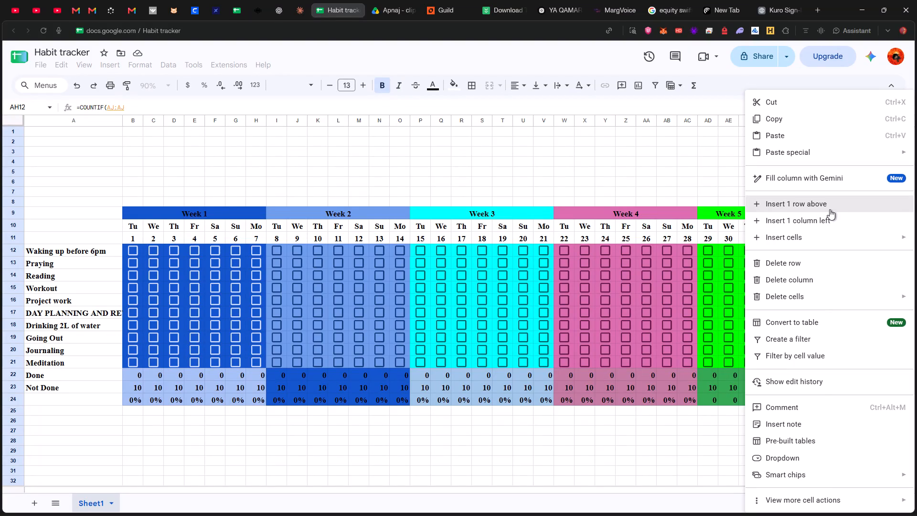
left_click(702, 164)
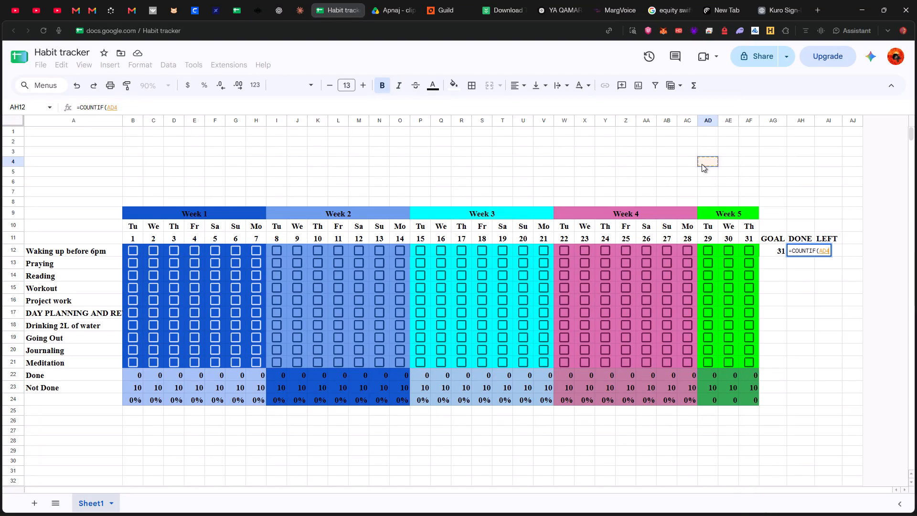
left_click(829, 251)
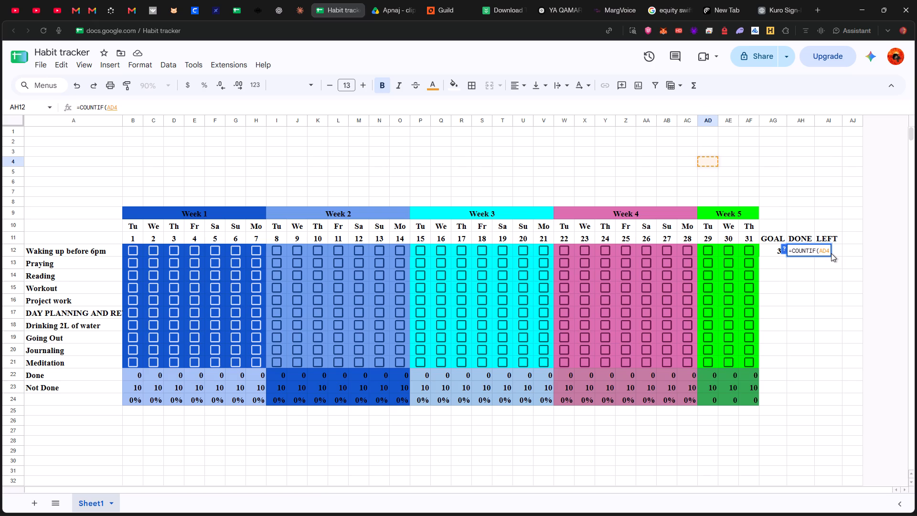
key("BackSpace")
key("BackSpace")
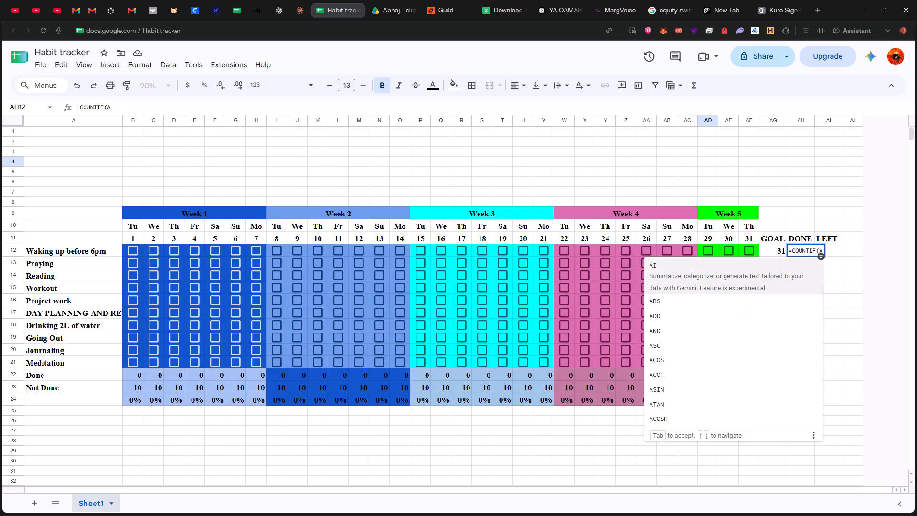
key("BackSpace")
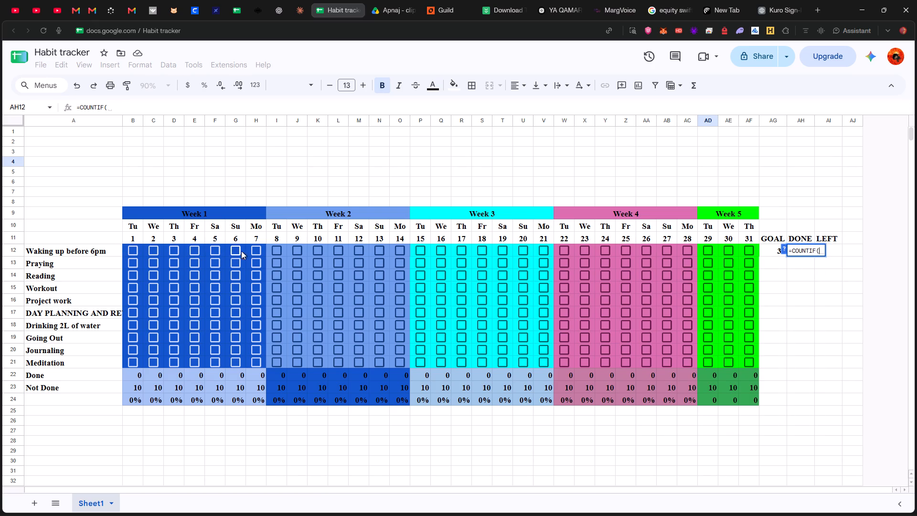
Complete the DONE formula in AH12 for the Waking up habit as =COUNTIF(B12:AF12,TRUE).
left_click_drag(127, 252, 162, 251)
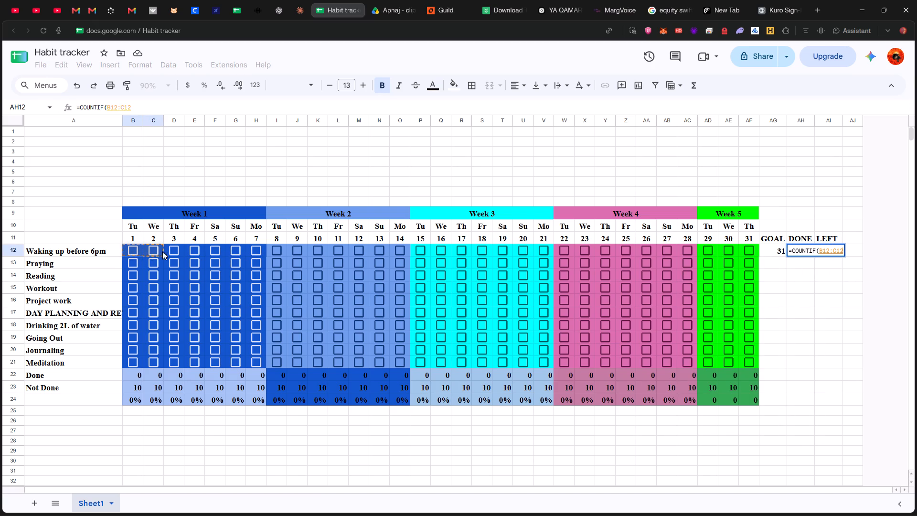
left_click_drag(162, 251, 734, 255)
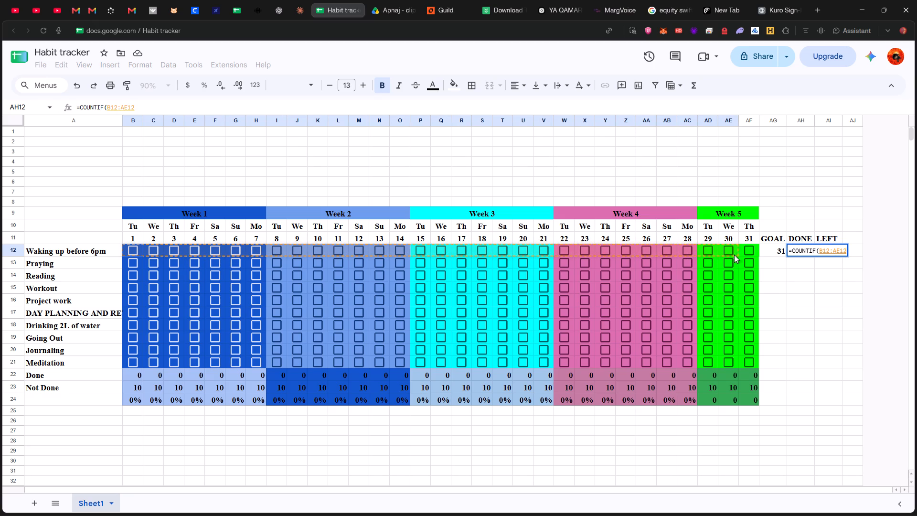
left_click_drag(734, 255, 749, 253)
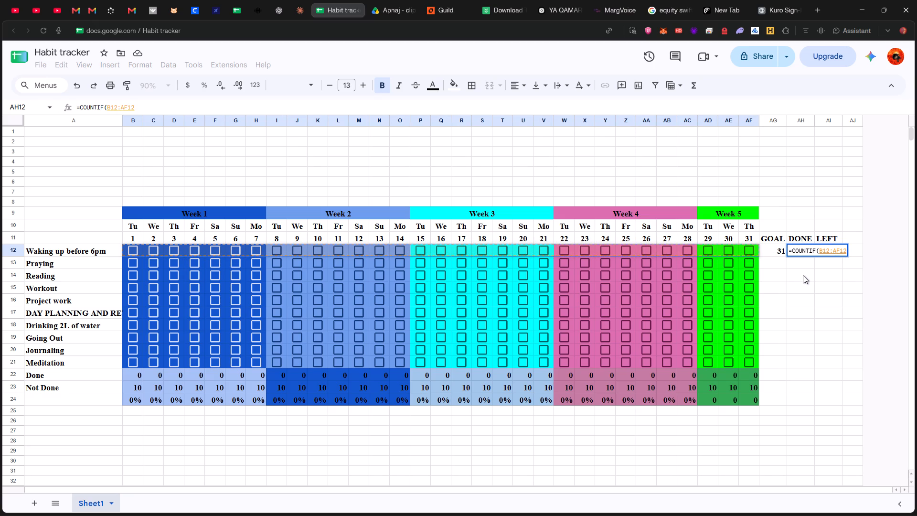
type(",TRUE")
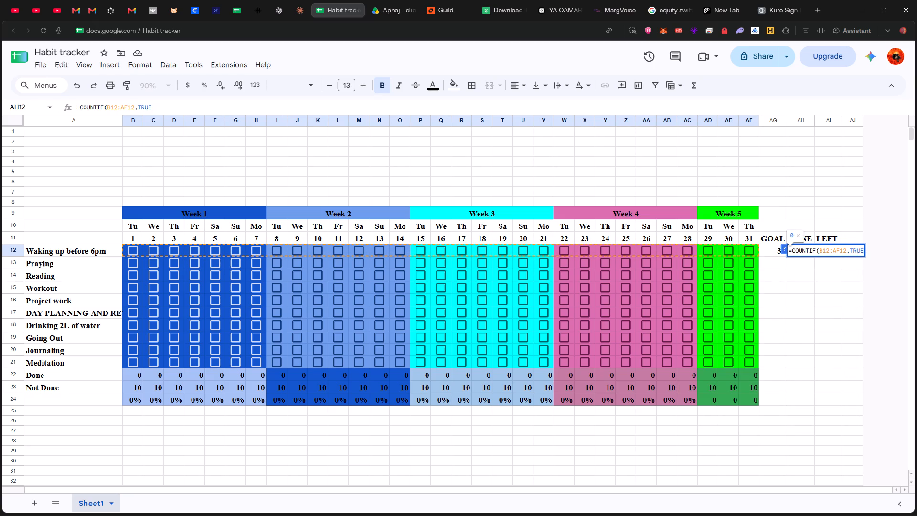
key("shift+parenright")
key("Return")
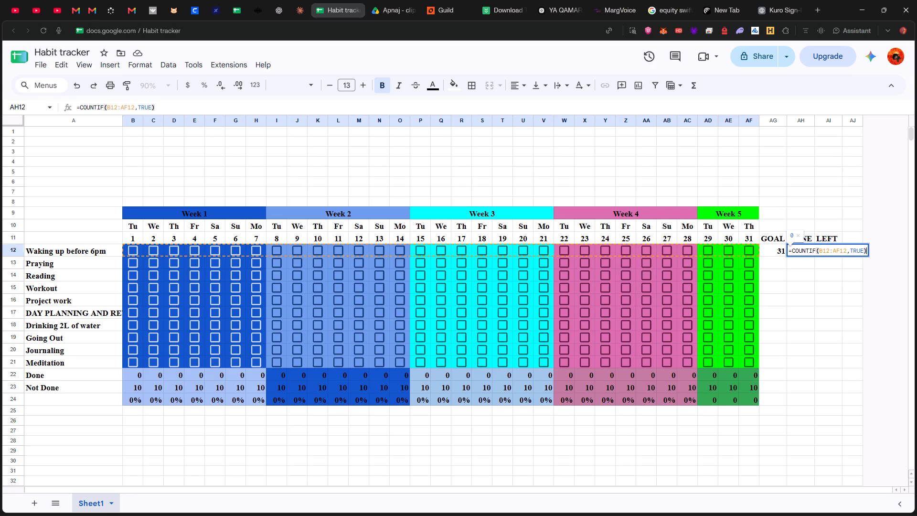
key("Up")
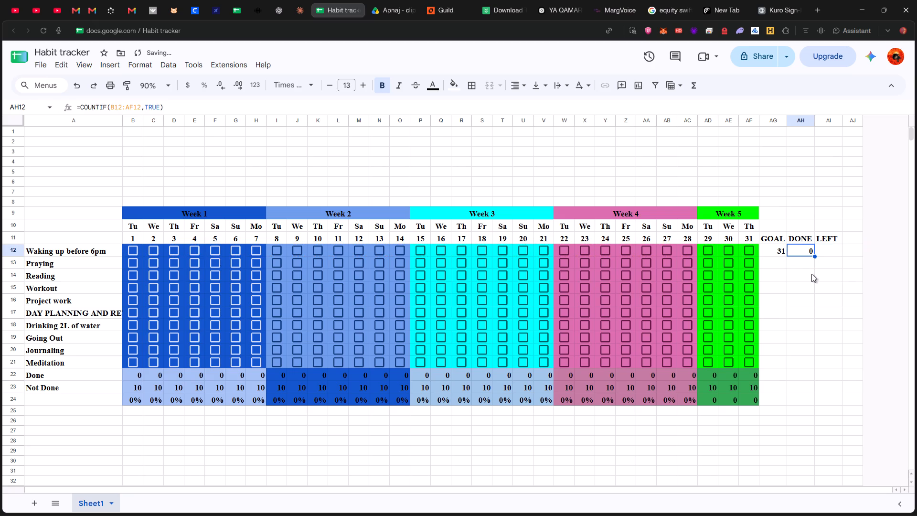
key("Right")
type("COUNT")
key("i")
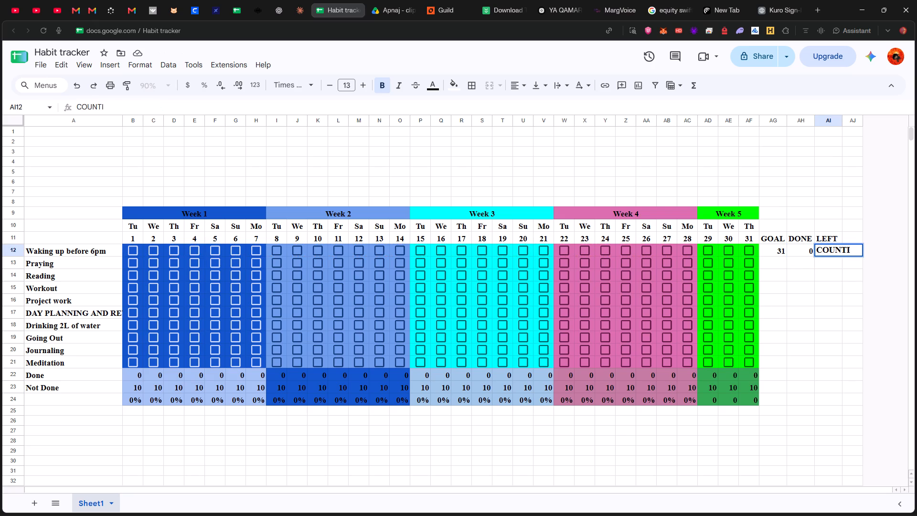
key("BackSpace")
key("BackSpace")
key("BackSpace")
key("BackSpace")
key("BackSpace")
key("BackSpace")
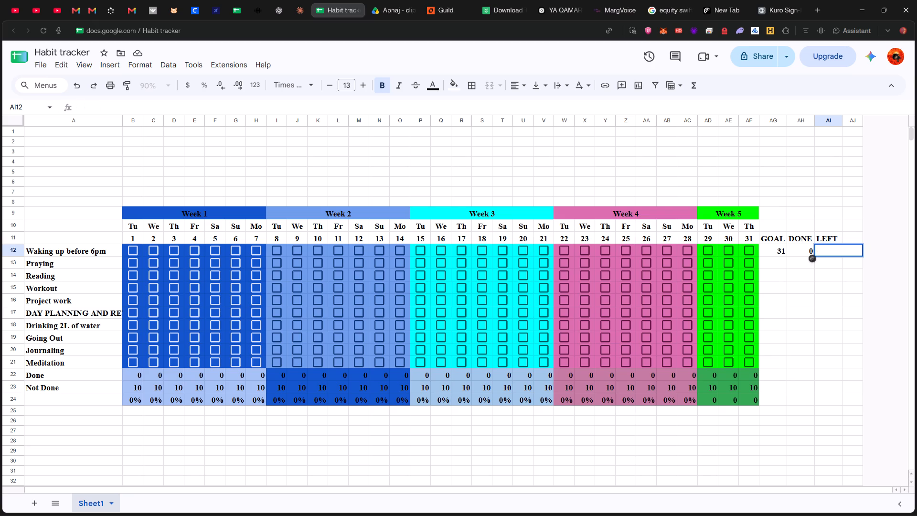
Enter the formula =COUNTIF(B12:AF12,FALSE) in AI12, under LEFT, for the Waking up habit.
type("=COUNF")
key("i")
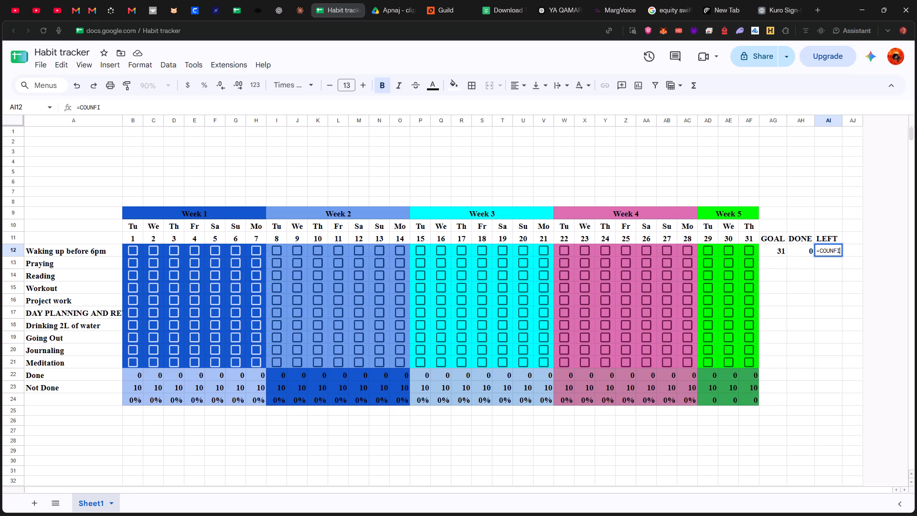
key("BackSpace")
key("shift+i")
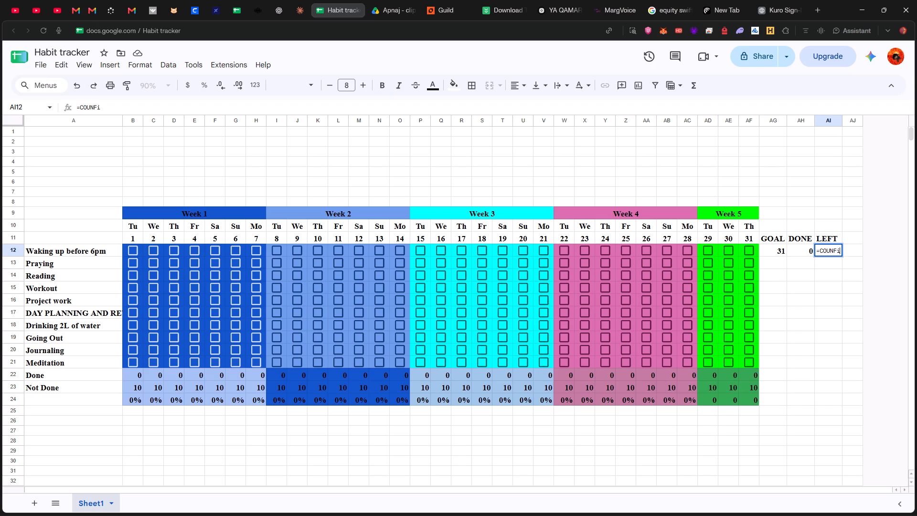
key("BackSpace")
key("BackSpace")
type("TIF(")
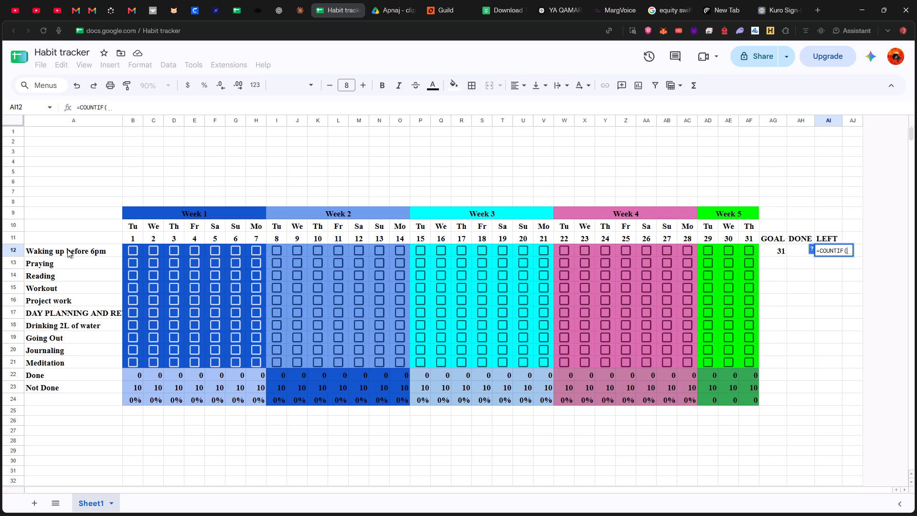
left_click_drag(125, 249, 255, 247)
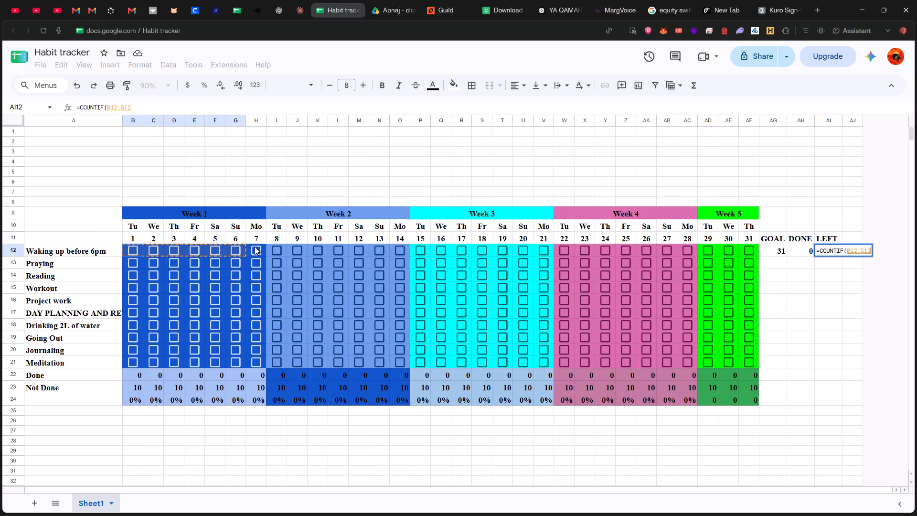
left_click_drag(255, 247, 619, 252)
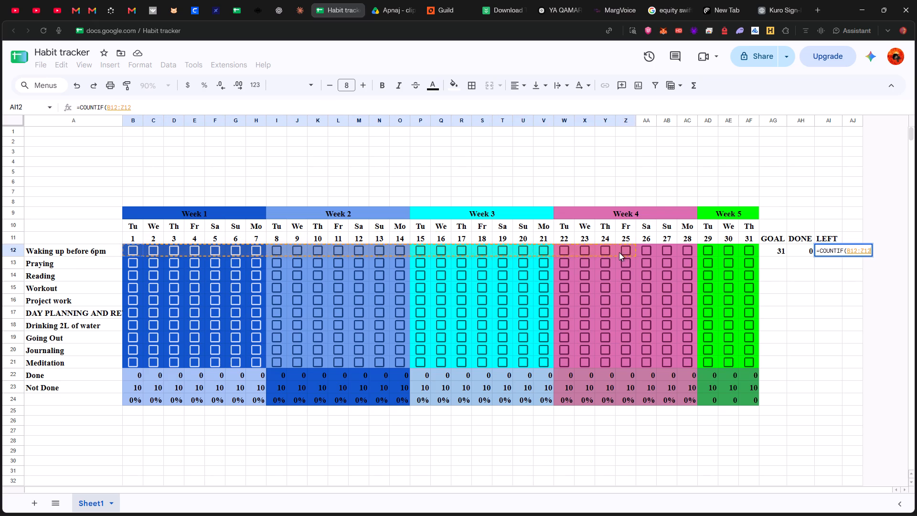
left_click_drag(619, 252, 680, 250)
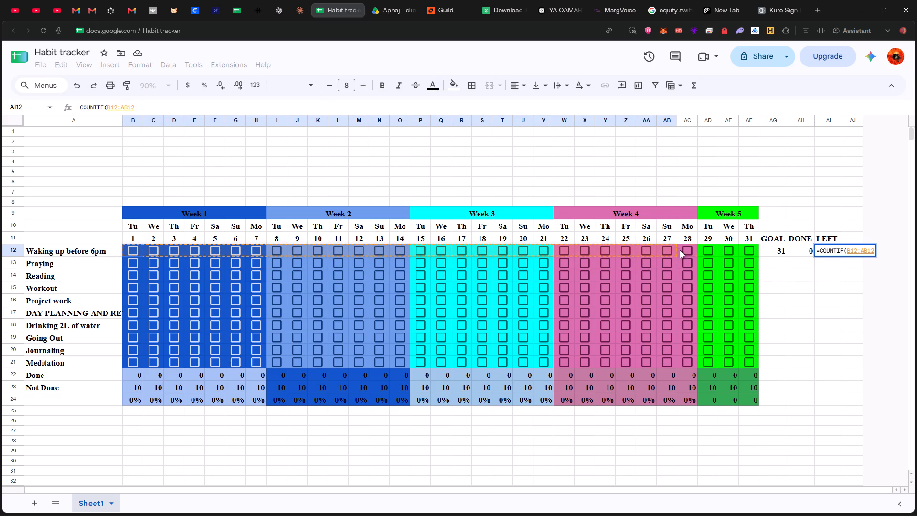
left_click_drag(680, 250, 755, 251)
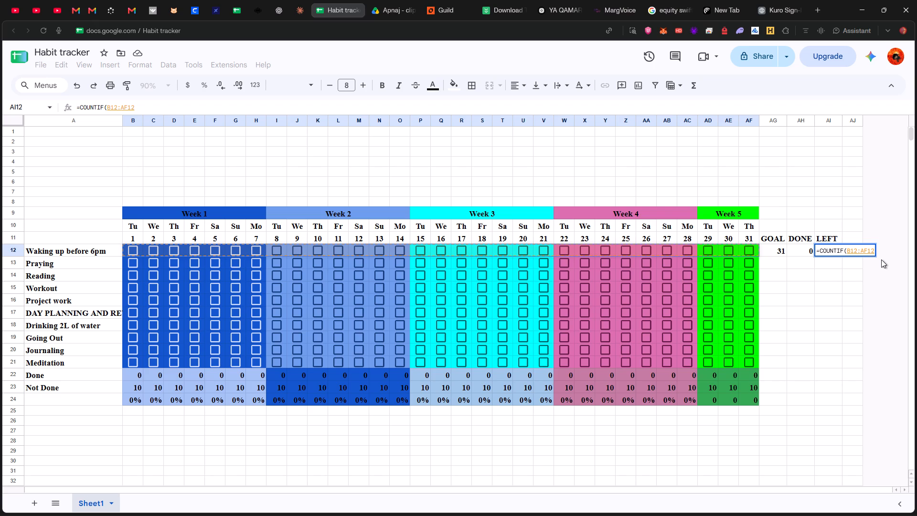
key("comma")
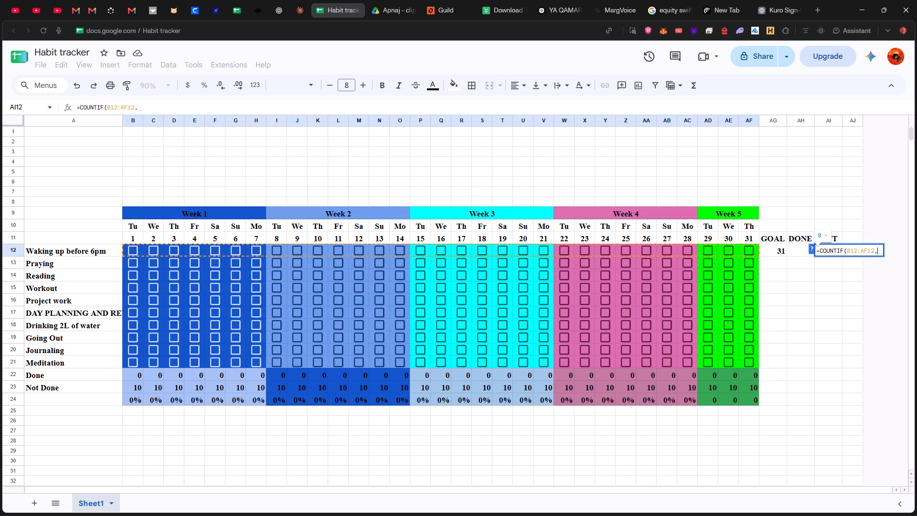
type("FALS")
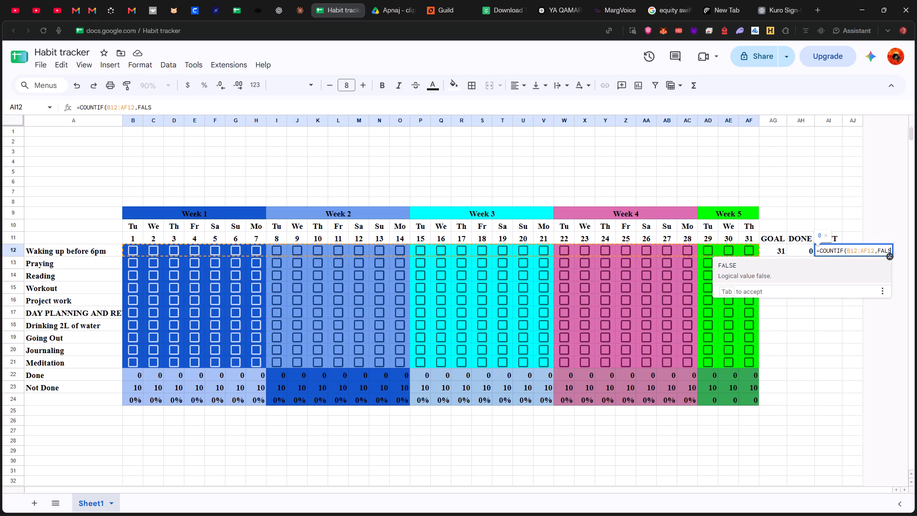
type("E)")
key("Return")
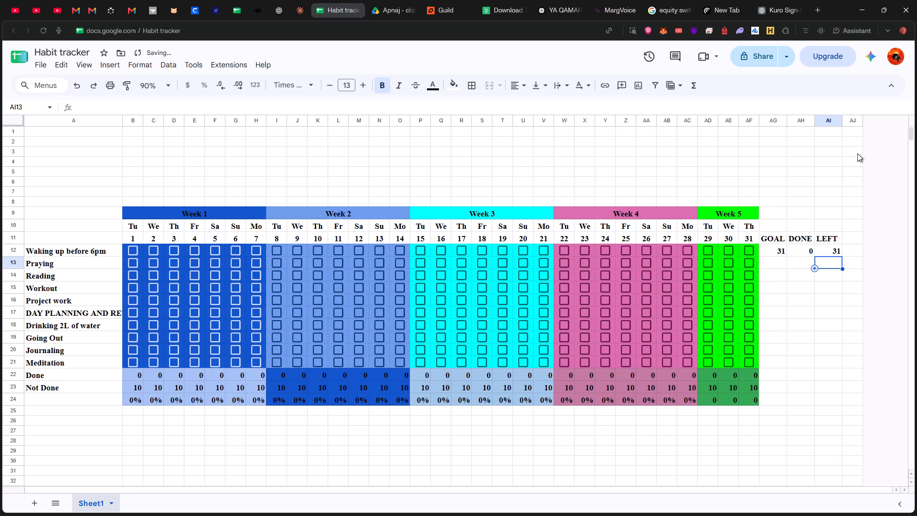
Insert one new column after AJ and two more after AK to extend the sheet beyond the LEFT column.
right_click(852, 123)
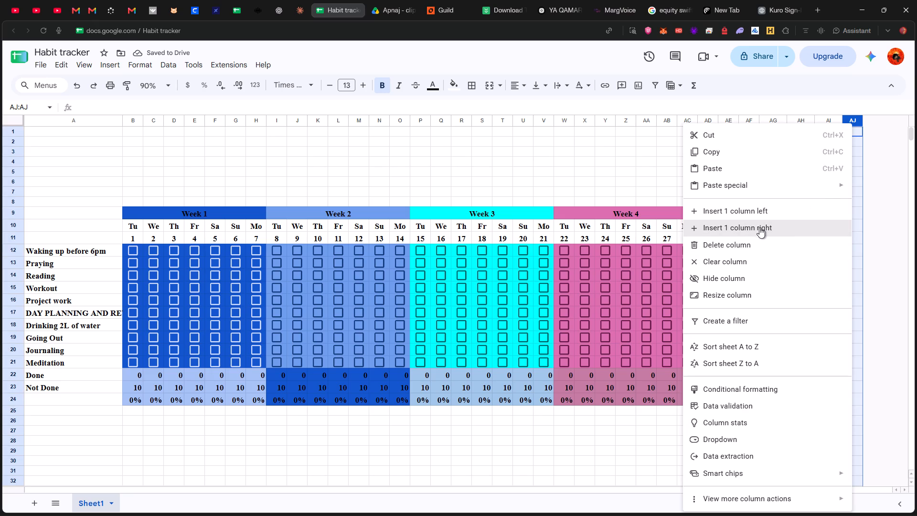
left_click(760, 229)
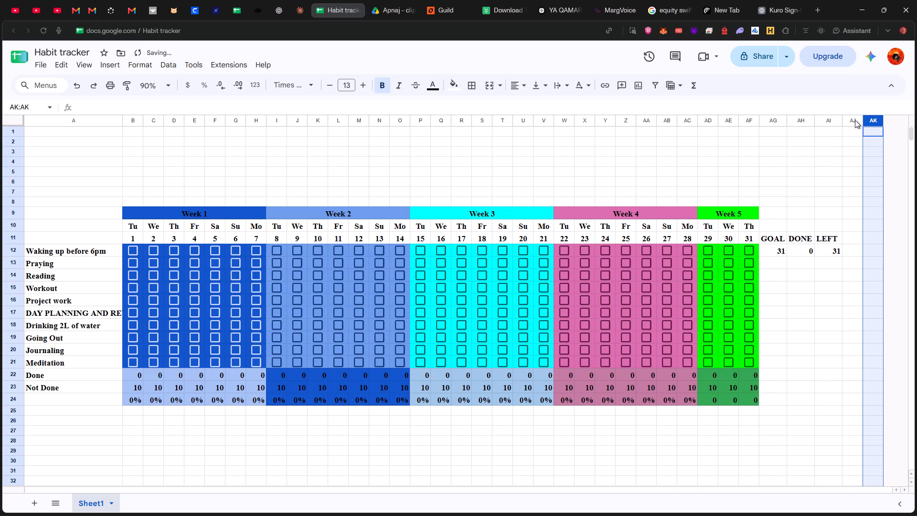
left_click_drag(854, 119, 871, 124)
right_click(867, 139)
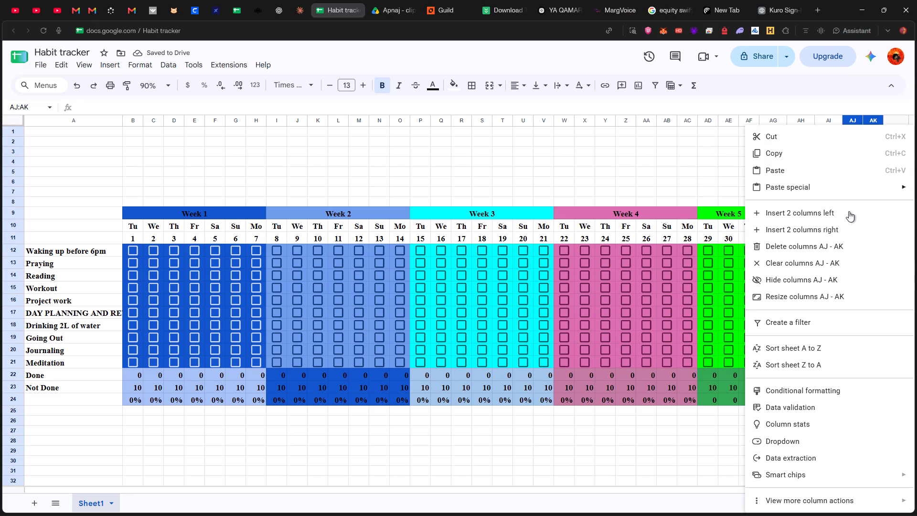
left_click(816, 226)
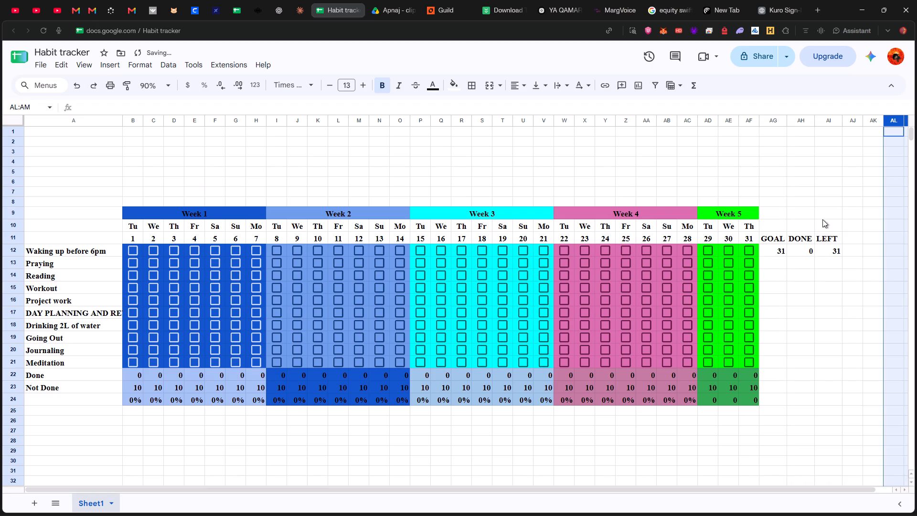
right_click(903, 123)
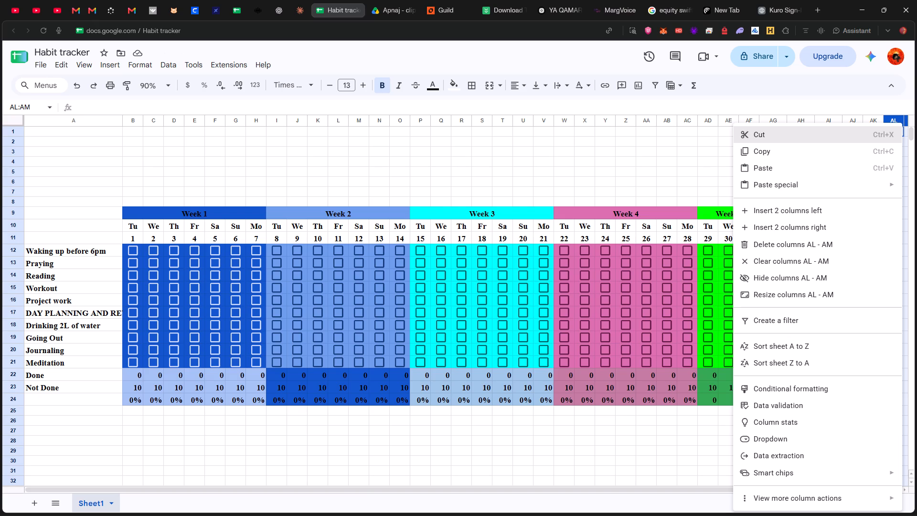
left_click(665, 188)
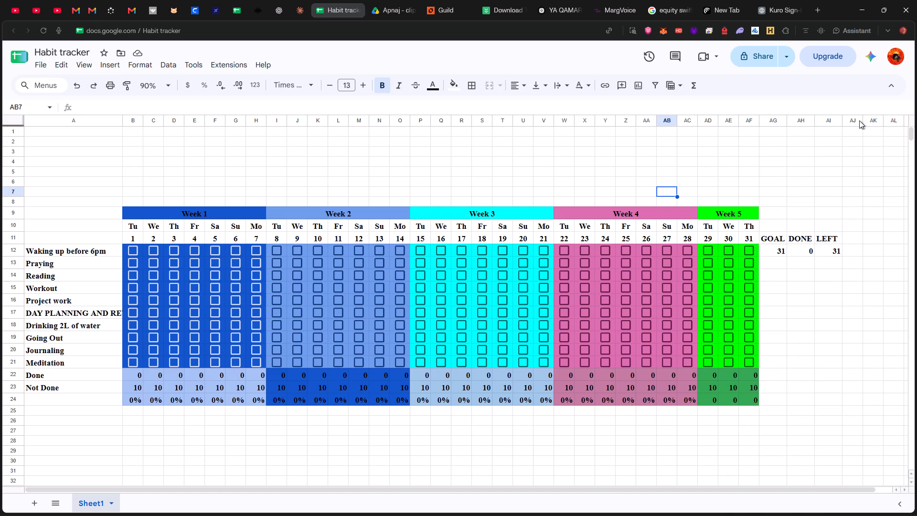
Widen column AJ, next to LEFT, until it is nearly as wide as the habit-name column A.
left_click_drag(864, 122, 883, 124)
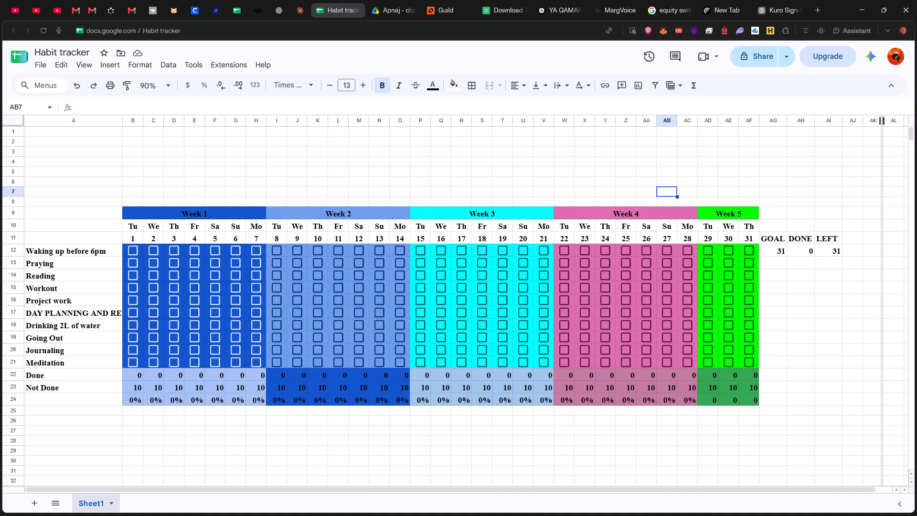
left_click_drag(883, 124, 884, 124)
left_click_drag(884, 124, 901, 121)
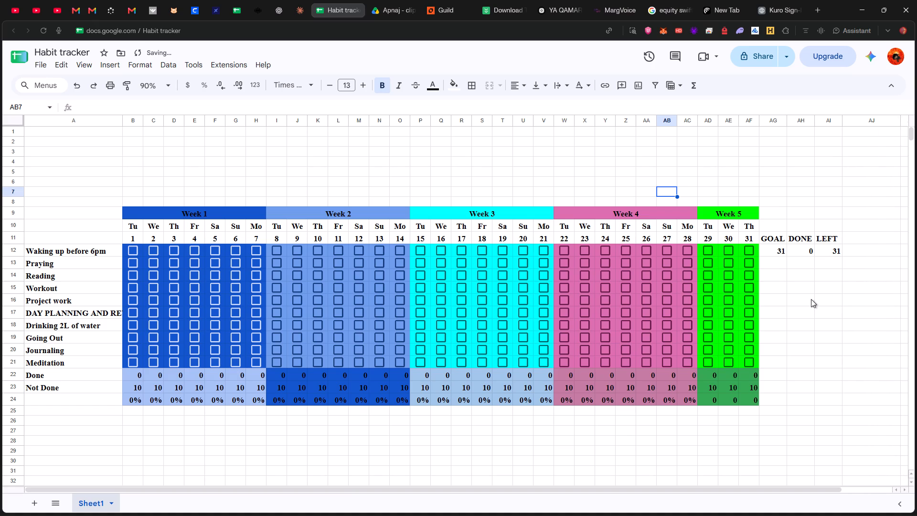
left_click(170, 83)
left_click(163, 125)
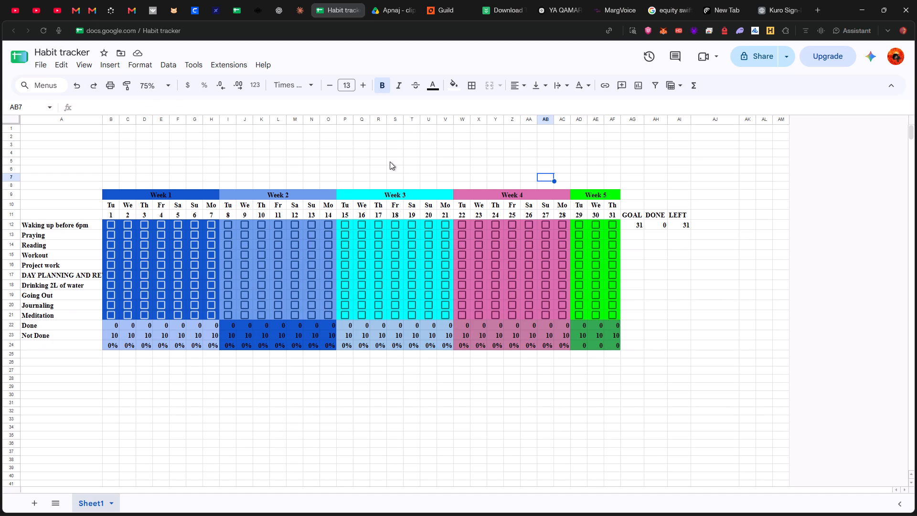
left_click_drag(737, 118, 738, 118)
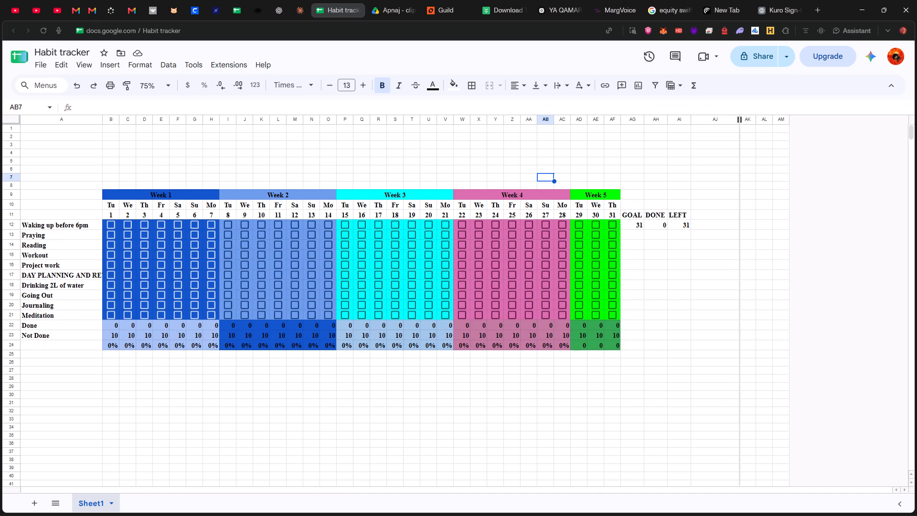
left_click_drag(738, 118, 772, 120)
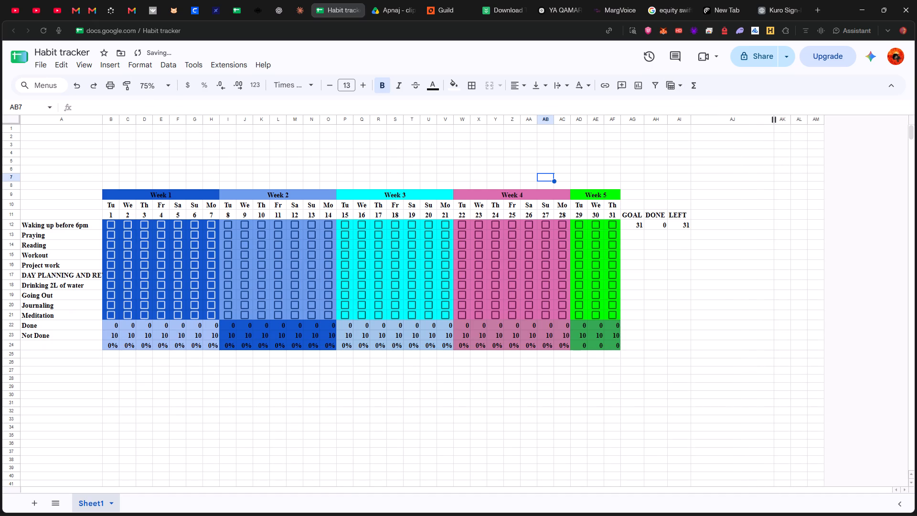
left_click_drag(772, 120, 767, 119)
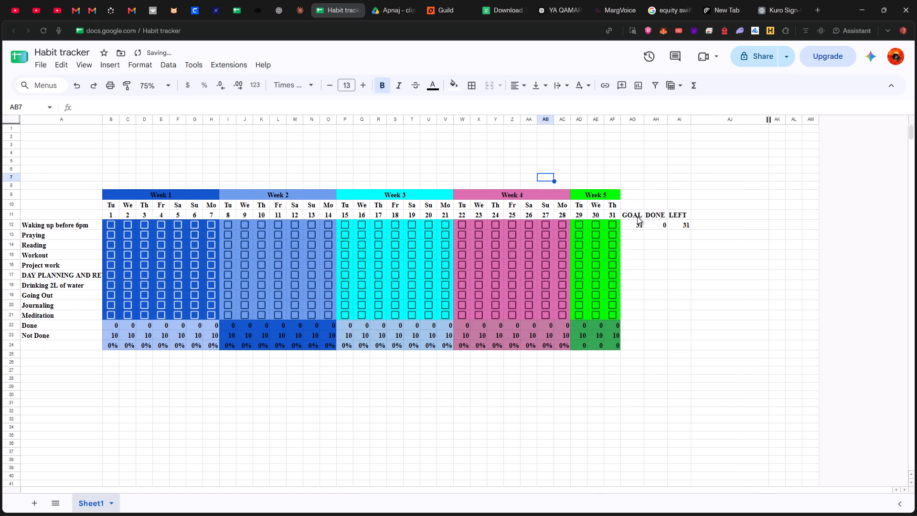
Center the GOAL, DONE and LEFT values in AG12:AI12 horizontally.
left_click(632, 222)
left_click_drag(630, 223, 667, 220)
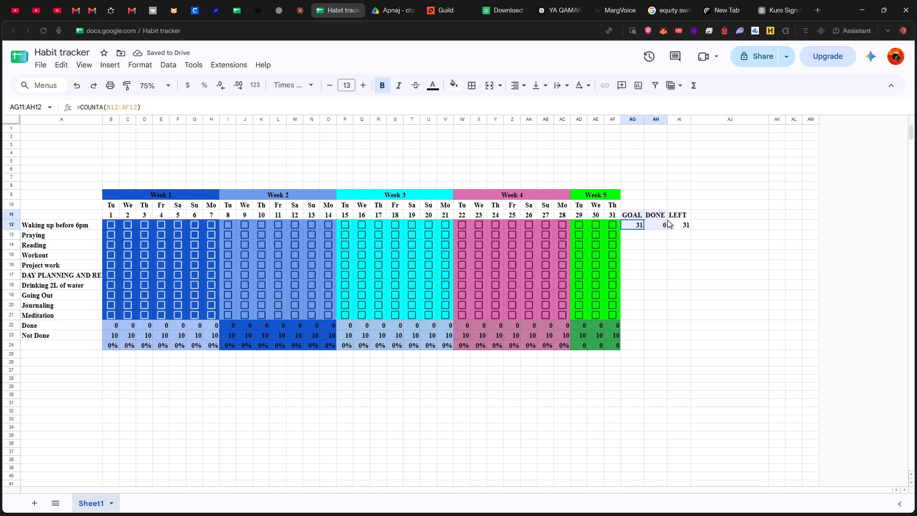
left_click_drag(667, 220, 684, 221)
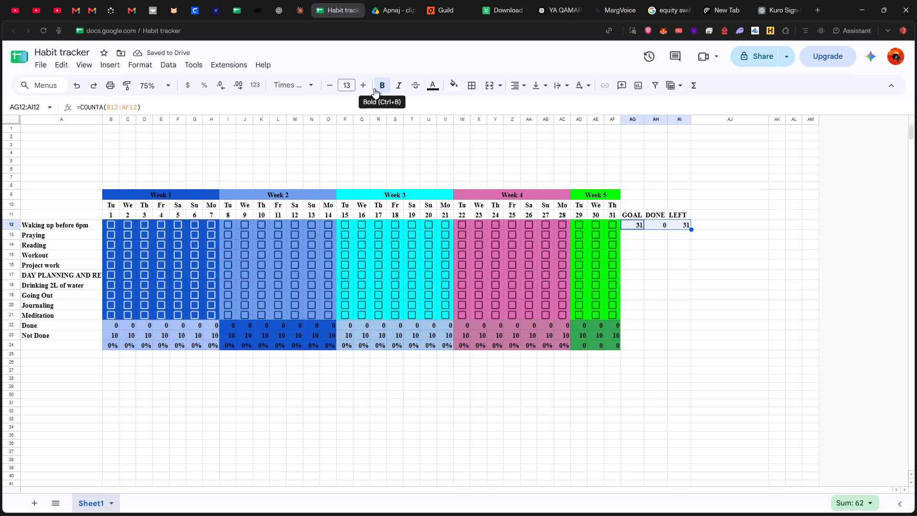
left_click(522, 84)
left_click(534, 109)
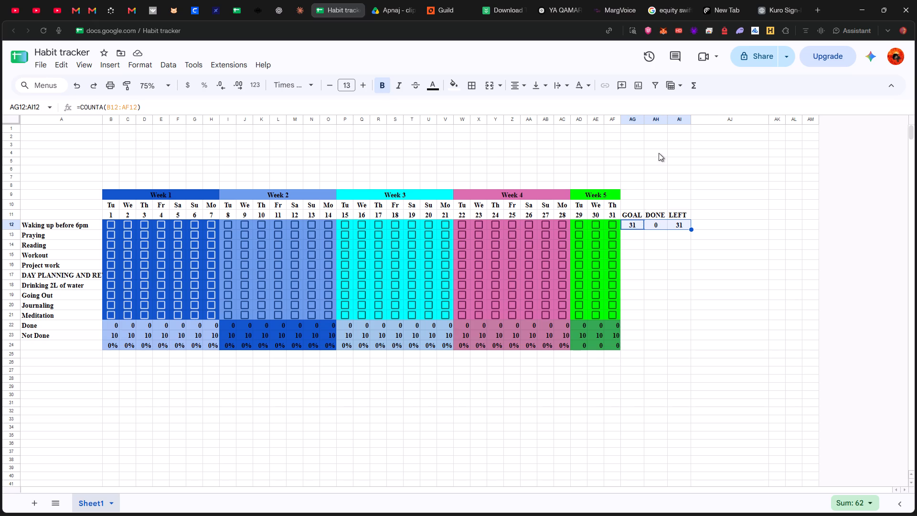
left_click(654, 234)
left_click(628, 231)
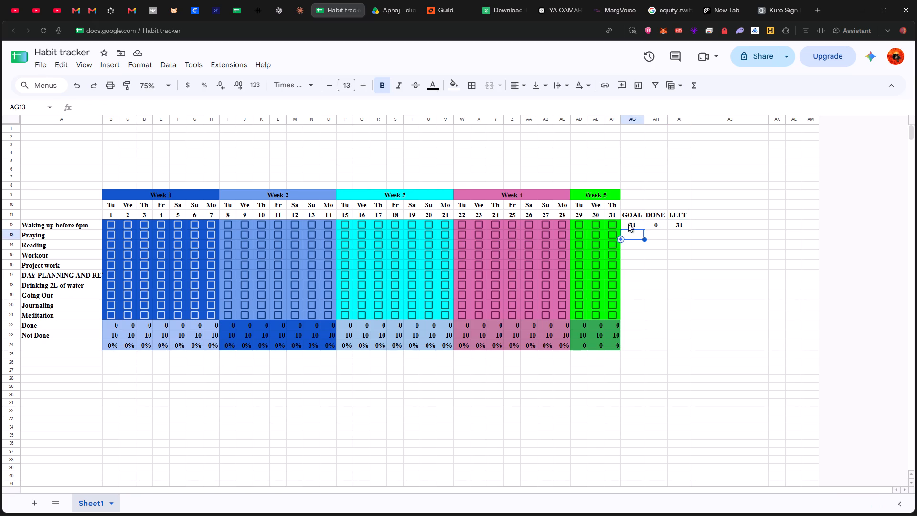
Enter the copied formula =SPARKLINE(COUNTIF(B12:AF12,TRUE),{"CHARTTYPE","BAR";"MAX",31}) in AJ12 as the Waking up habit's progress bar.
left_click_drag(628, 224, 678, 220)
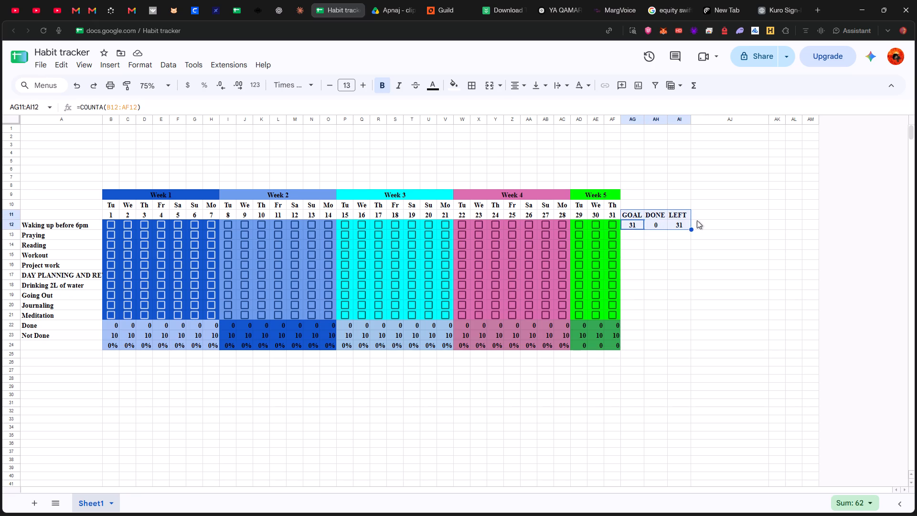
left_click(697, 220)
left_click(698, 223)
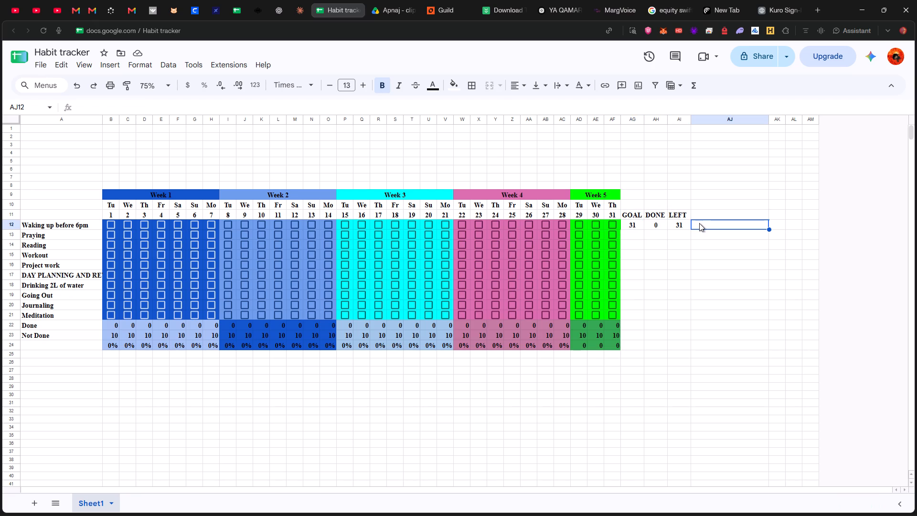
key("super+v")
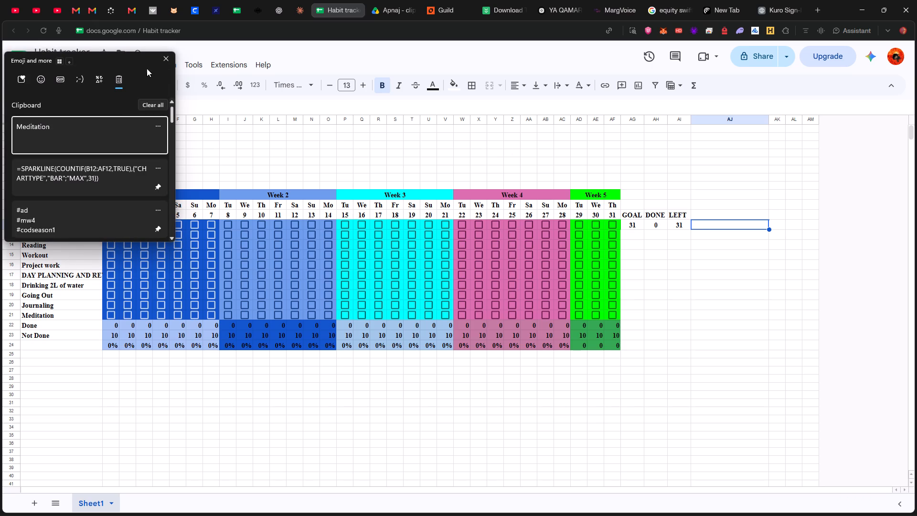
left_click(130, 175)
key("ctrl+v")
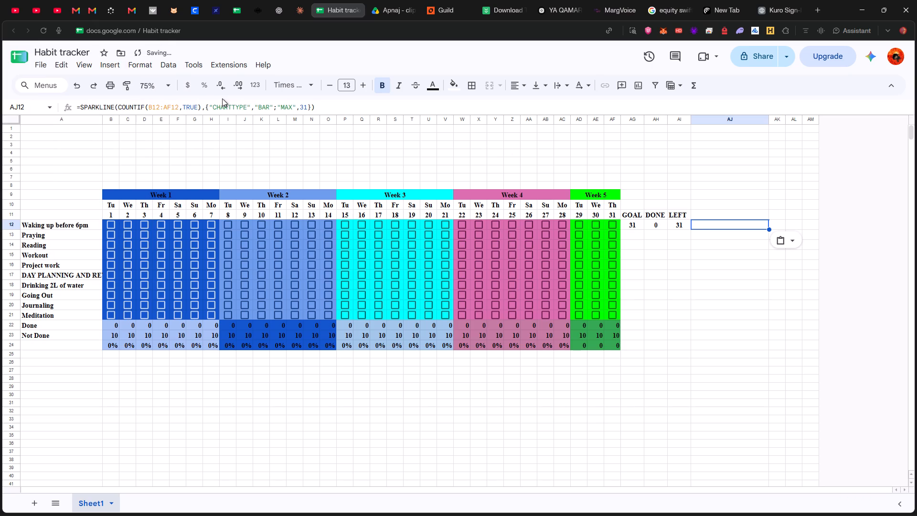
right_click(188, 91)
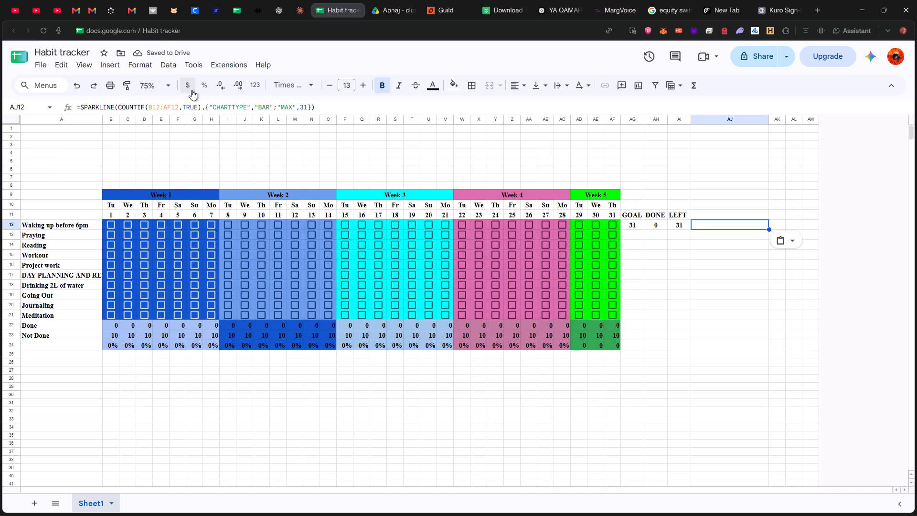
left_click(306, 106)
left_click(307, 106)
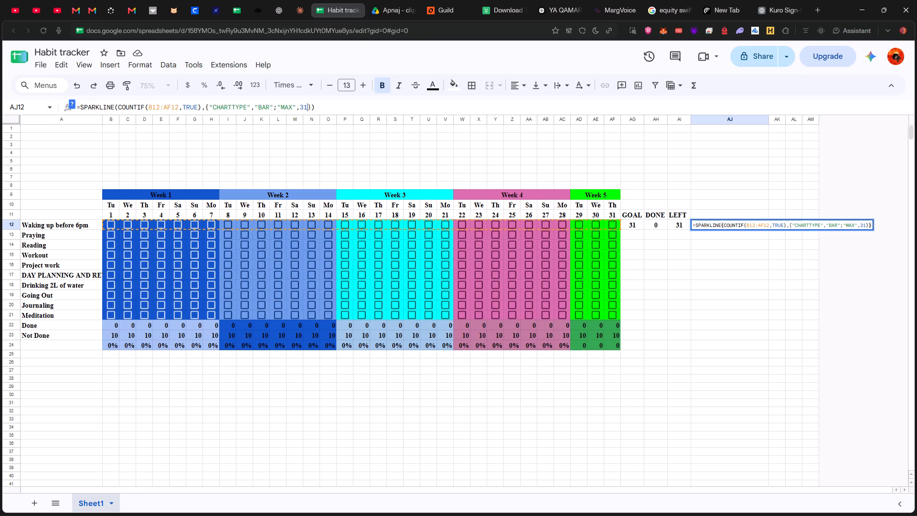
key("BackSpace")
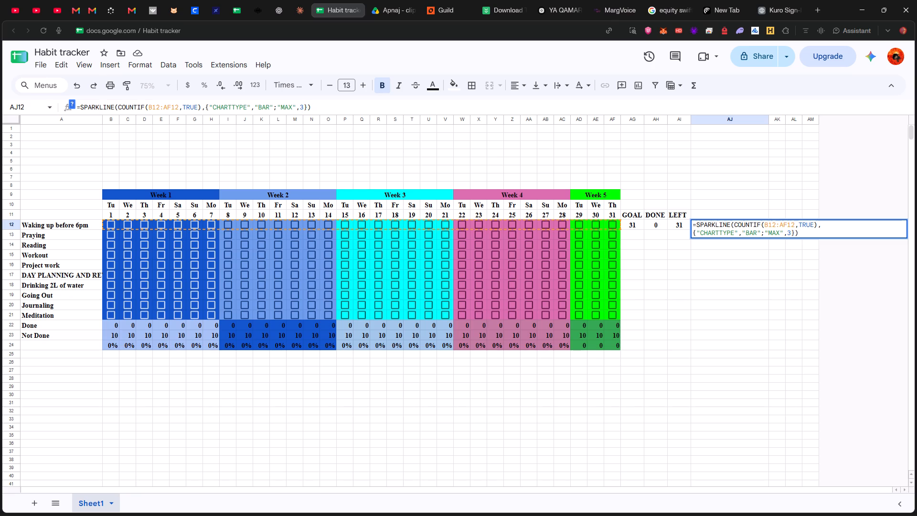
key("BackSpace")
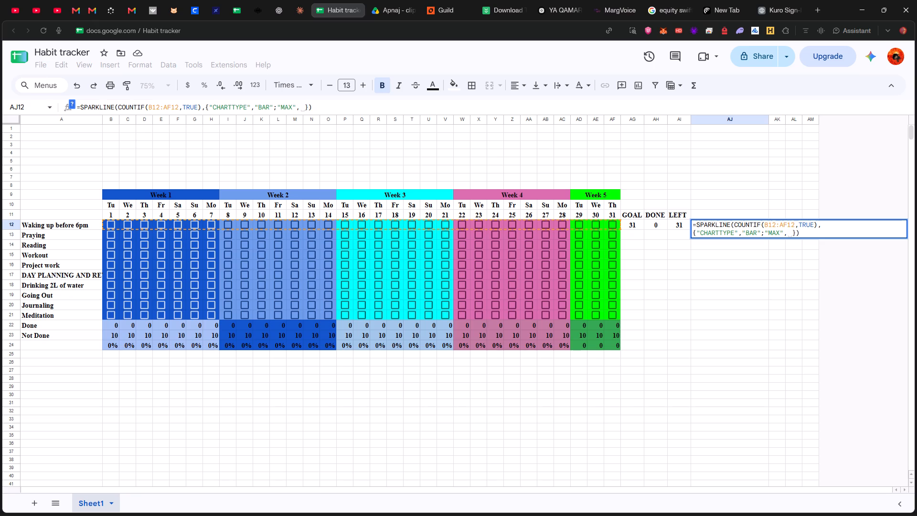
type("31")
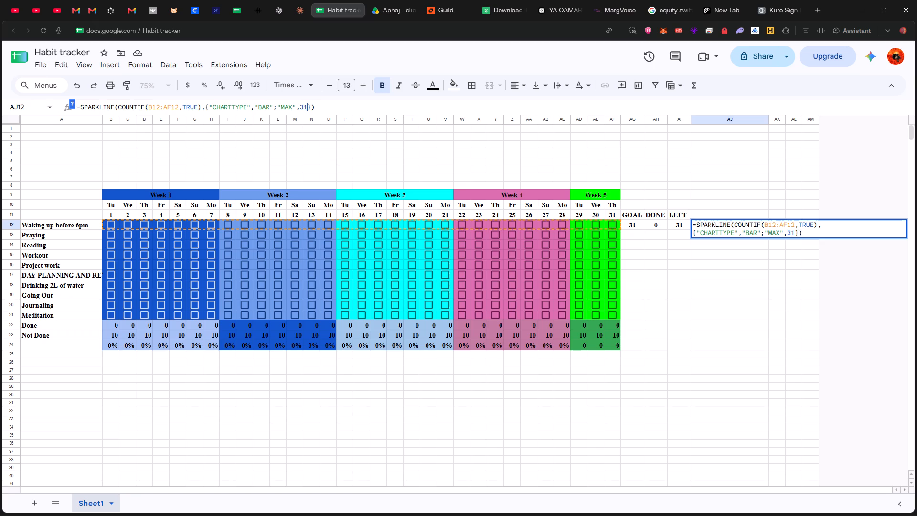
key("Return")
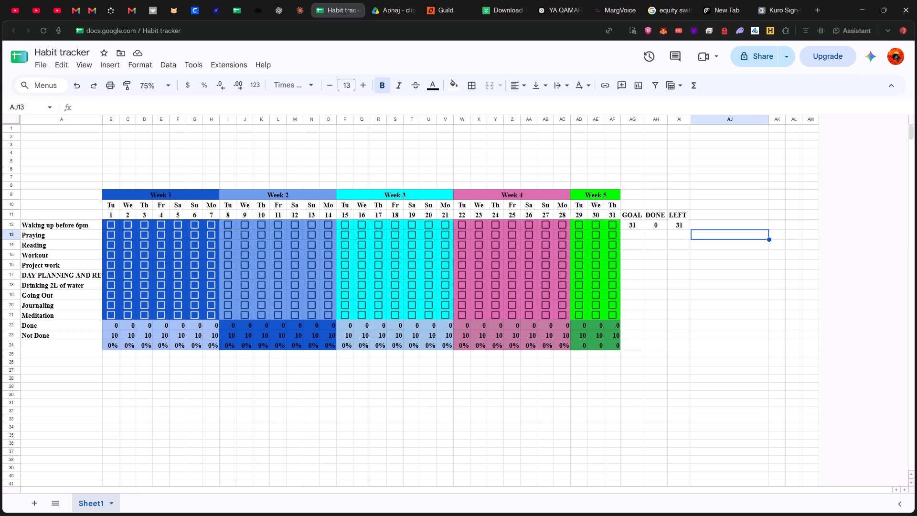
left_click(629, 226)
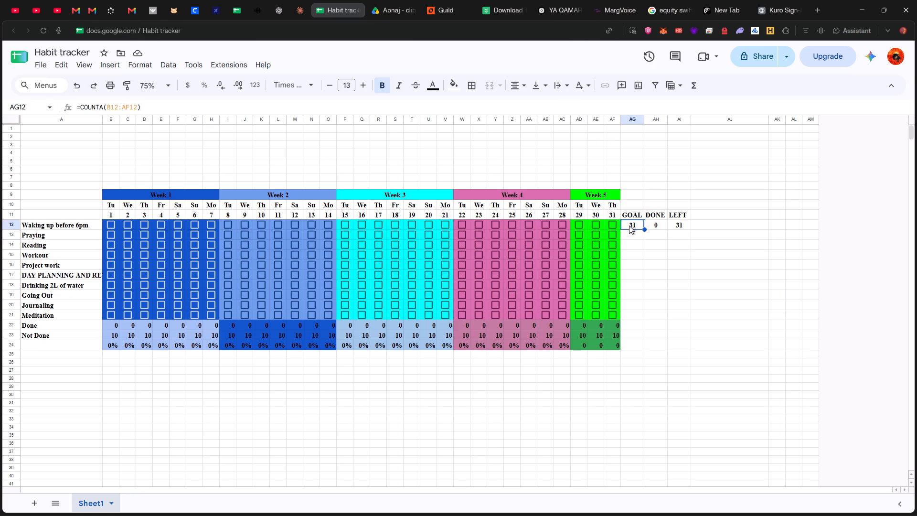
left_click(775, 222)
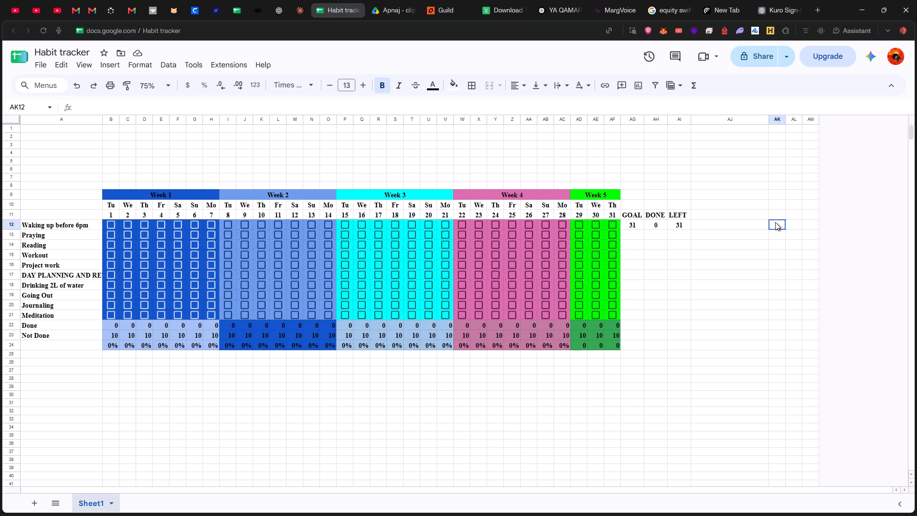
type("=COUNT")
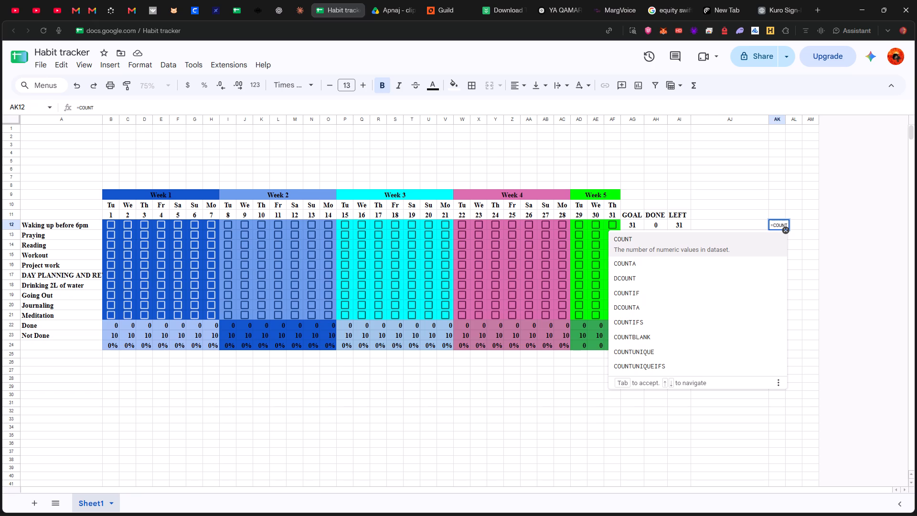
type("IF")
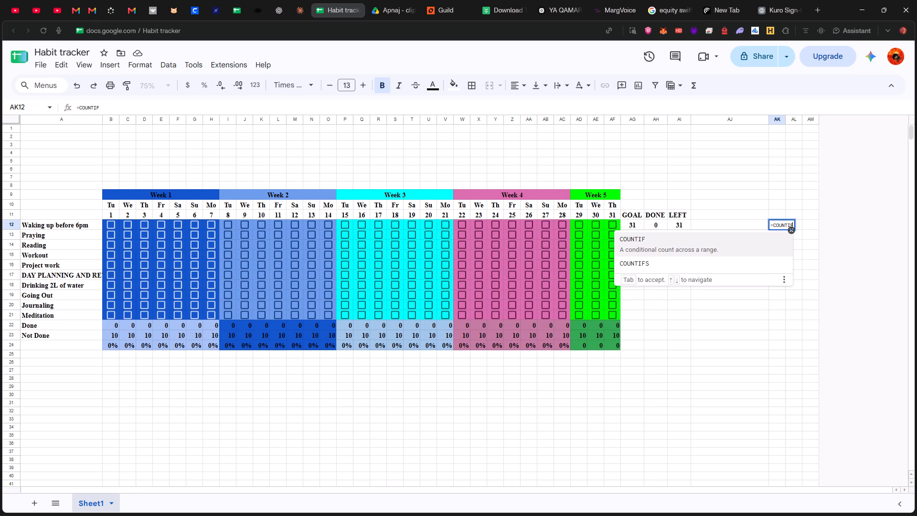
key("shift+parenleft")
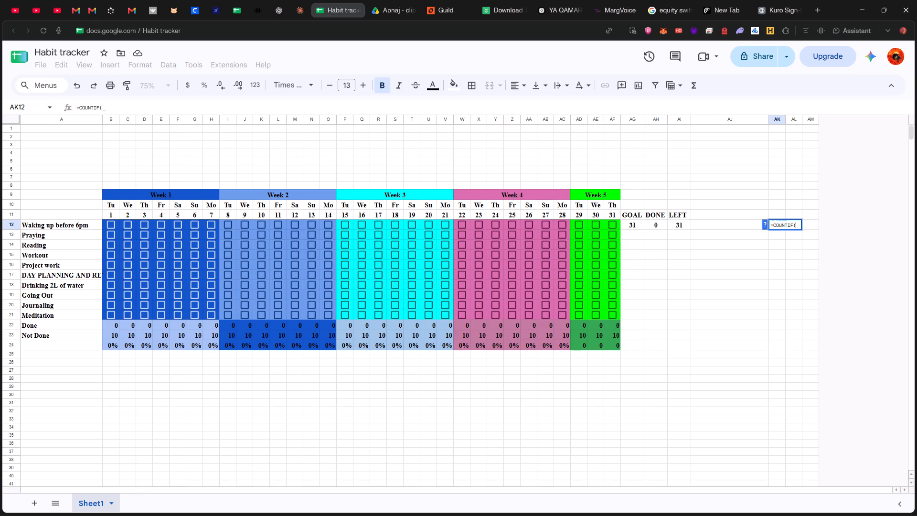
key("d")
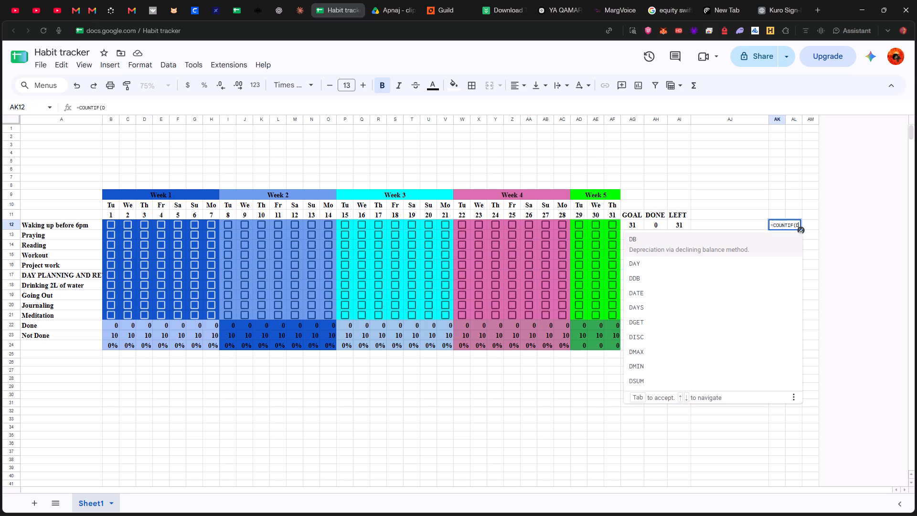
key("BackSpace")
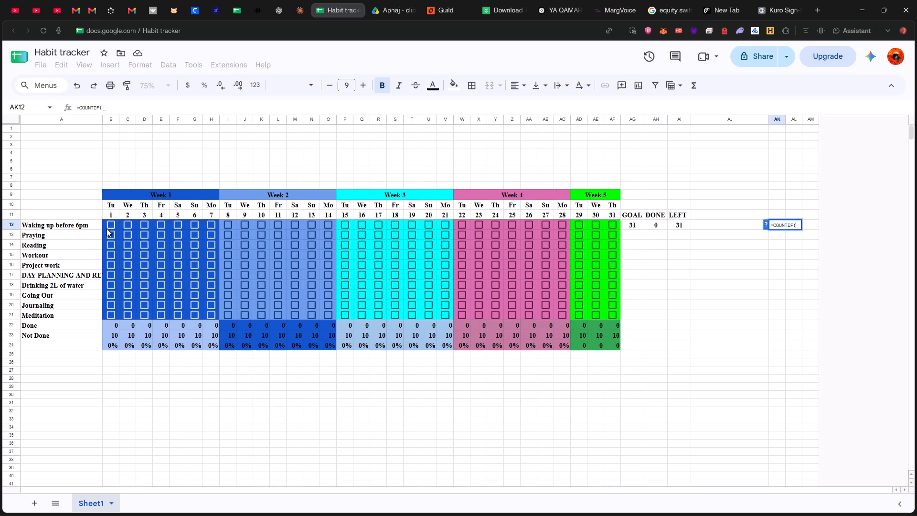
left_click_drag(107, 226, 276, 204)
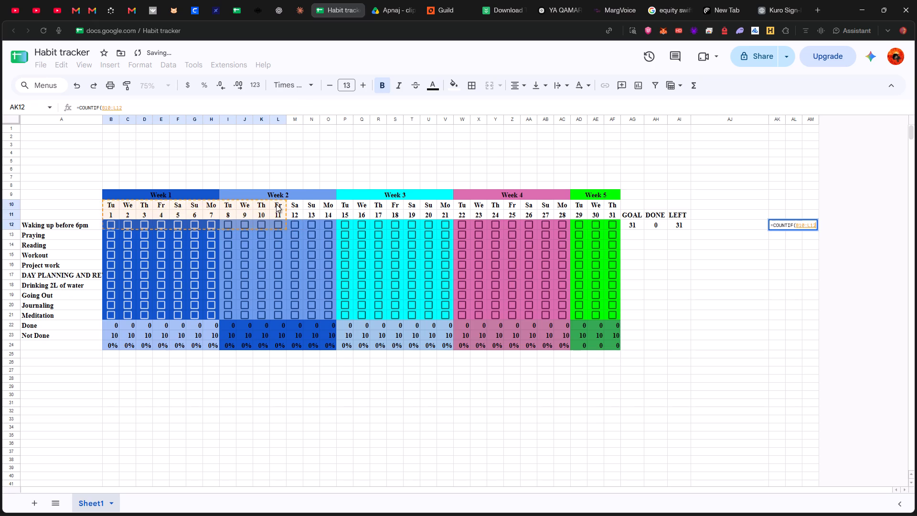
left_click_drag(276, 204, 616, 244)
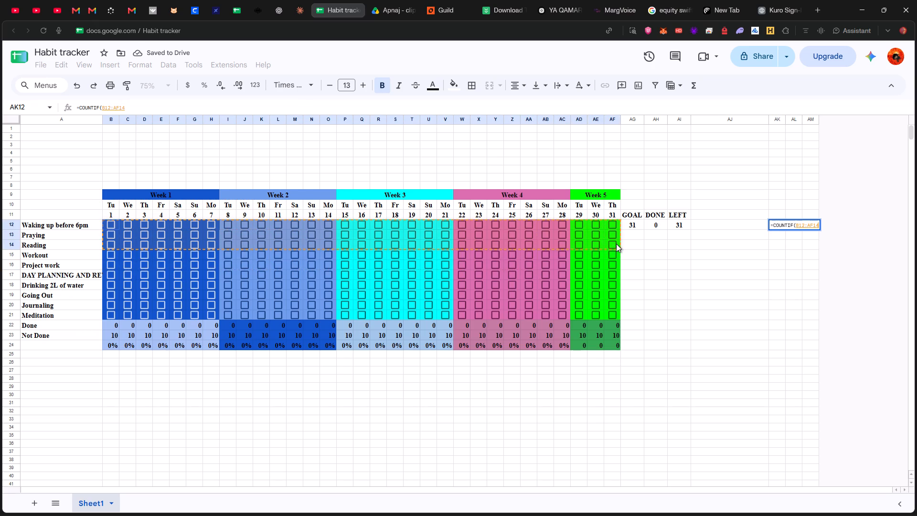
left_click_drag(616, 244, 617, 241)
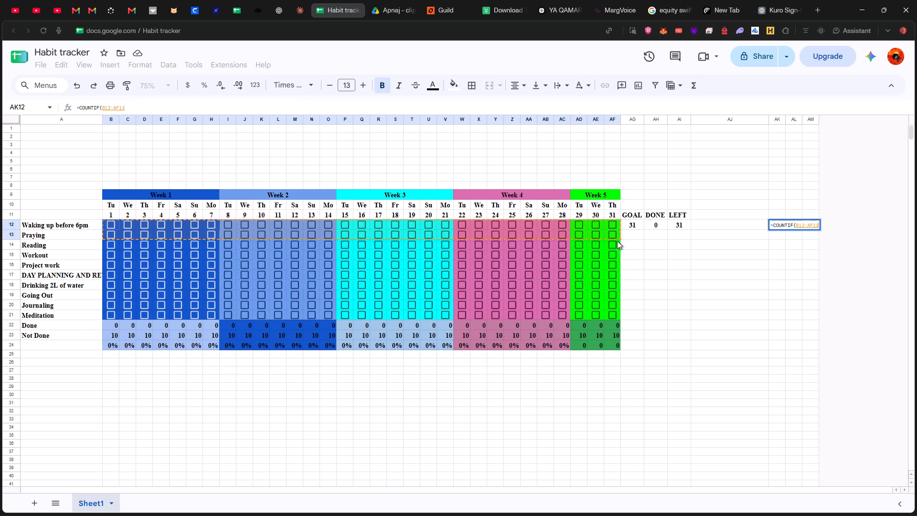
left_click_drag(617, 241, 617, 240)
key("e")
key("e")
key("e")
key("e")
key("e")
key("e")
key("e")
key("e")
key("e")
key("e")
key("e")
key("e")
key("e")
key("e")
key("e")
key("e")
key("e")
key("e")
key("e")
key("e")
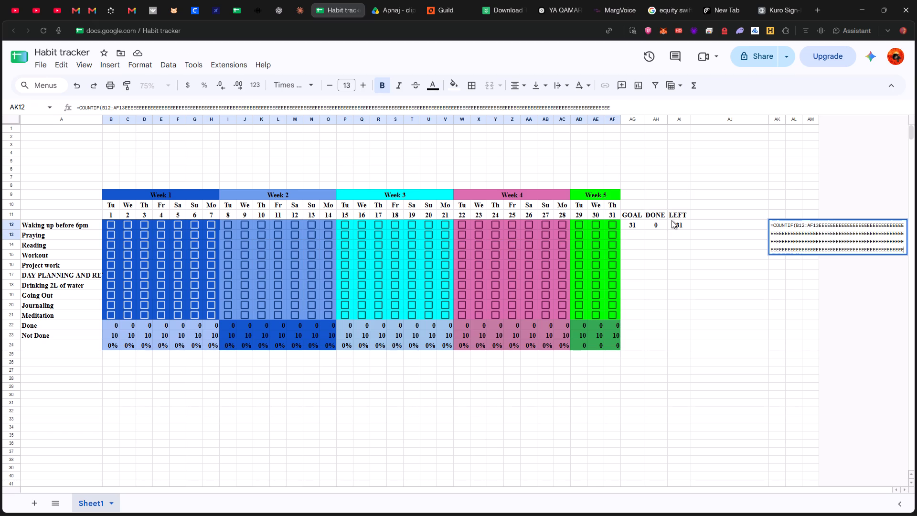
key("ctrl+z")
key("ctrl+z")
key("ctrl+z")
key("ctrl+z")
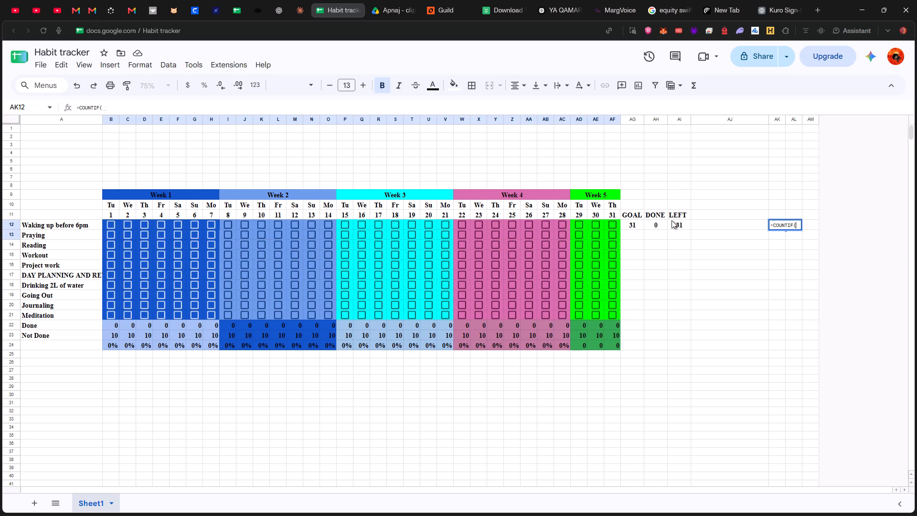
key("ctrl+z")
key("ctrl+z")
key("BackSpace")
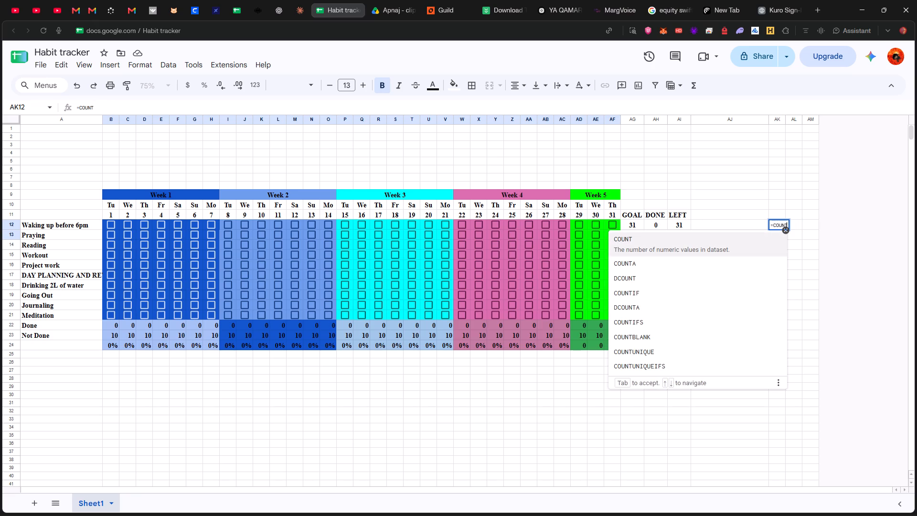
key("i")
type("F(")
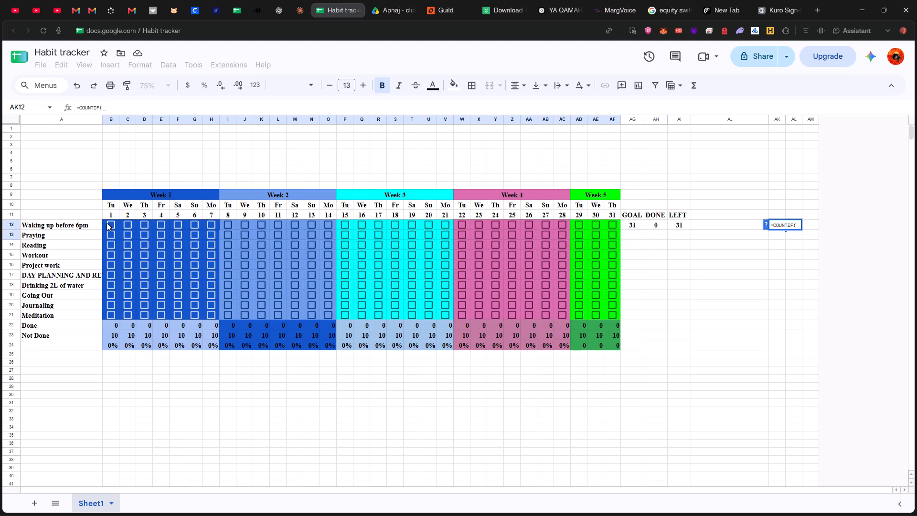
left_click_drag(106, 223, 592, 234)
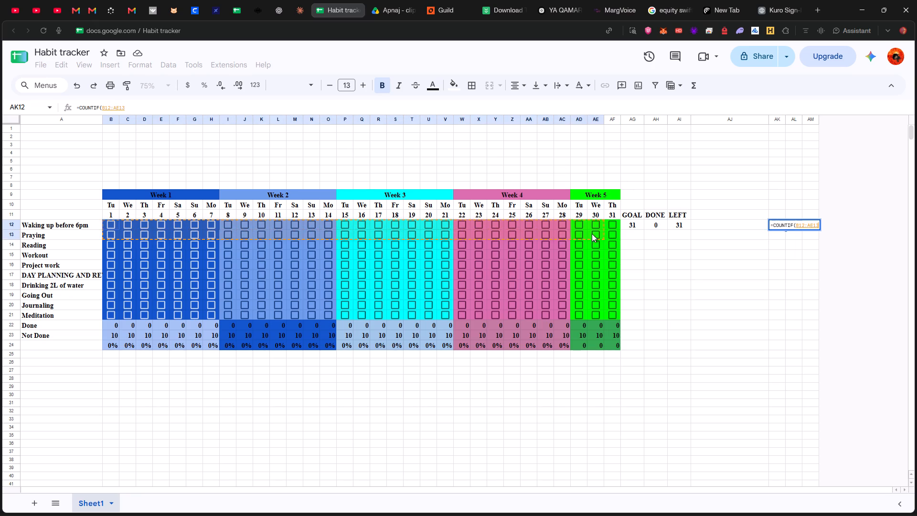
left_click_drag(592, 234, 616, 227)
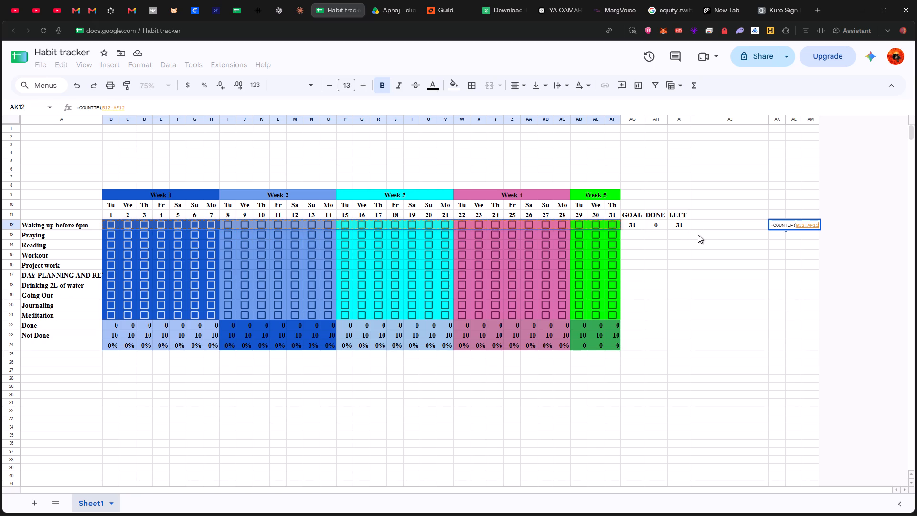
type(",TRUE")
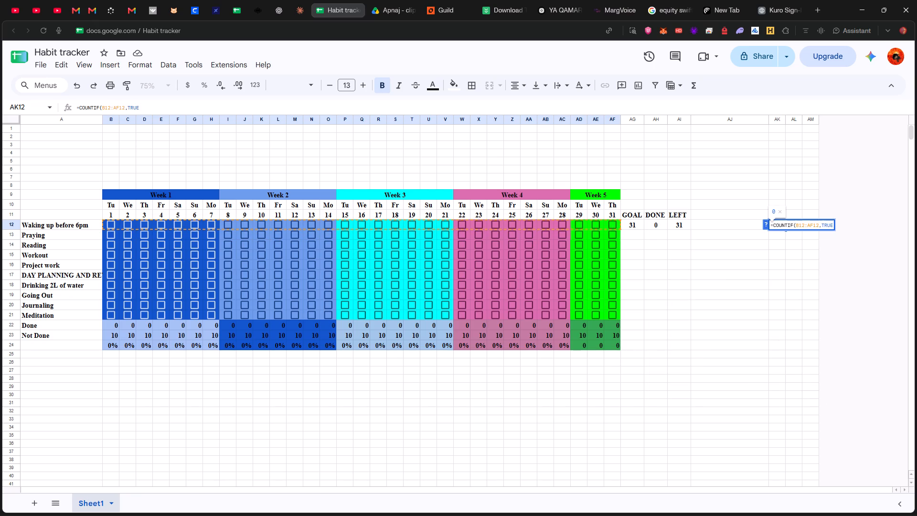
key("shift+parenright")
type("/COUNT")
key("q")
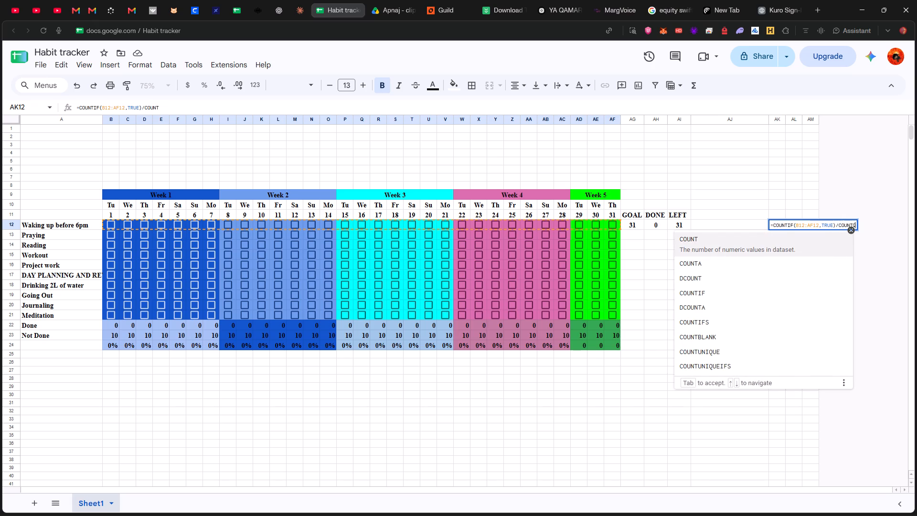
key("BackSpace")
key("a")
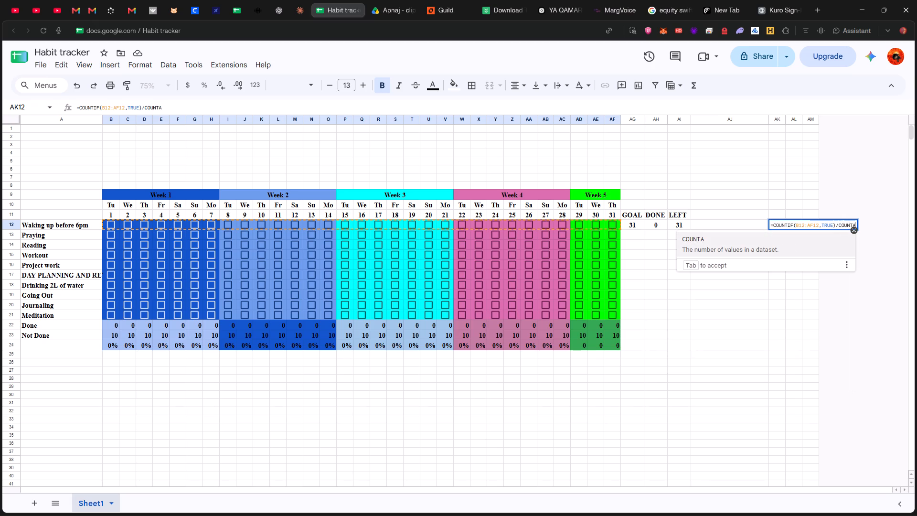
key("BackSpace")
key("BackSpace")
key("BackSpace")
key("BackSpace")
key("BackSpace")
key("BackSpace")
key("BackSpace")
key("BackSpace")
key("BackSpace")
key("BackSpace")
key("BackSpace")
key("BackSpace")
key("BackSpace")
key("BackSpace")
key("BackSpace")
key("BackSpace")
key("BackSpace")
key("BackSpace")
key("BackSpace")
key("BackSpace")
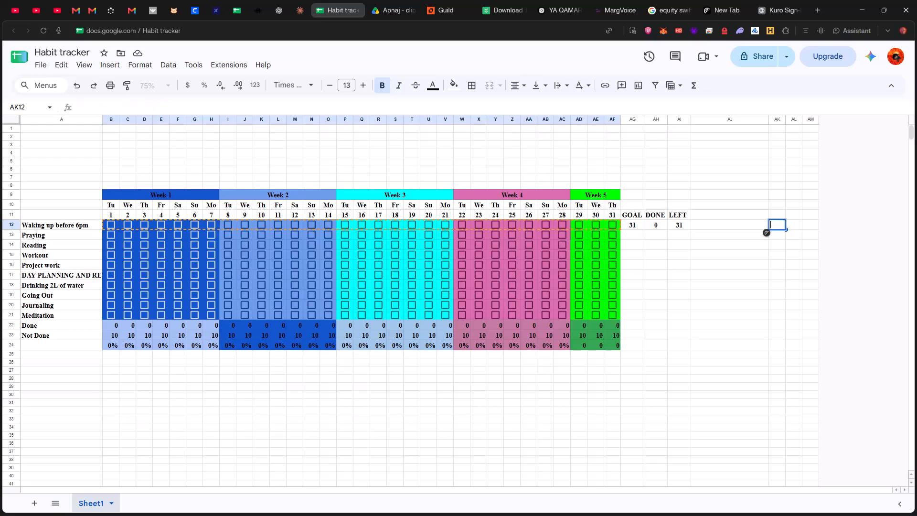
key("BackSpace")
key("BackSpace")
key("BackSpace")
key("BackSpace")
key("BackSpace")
Enter =COUNTIF(B12:AF12,TRUE)/COUNTA(B12:AF12) in AK12 as the Waking up habit's completion rate.
key("equal")
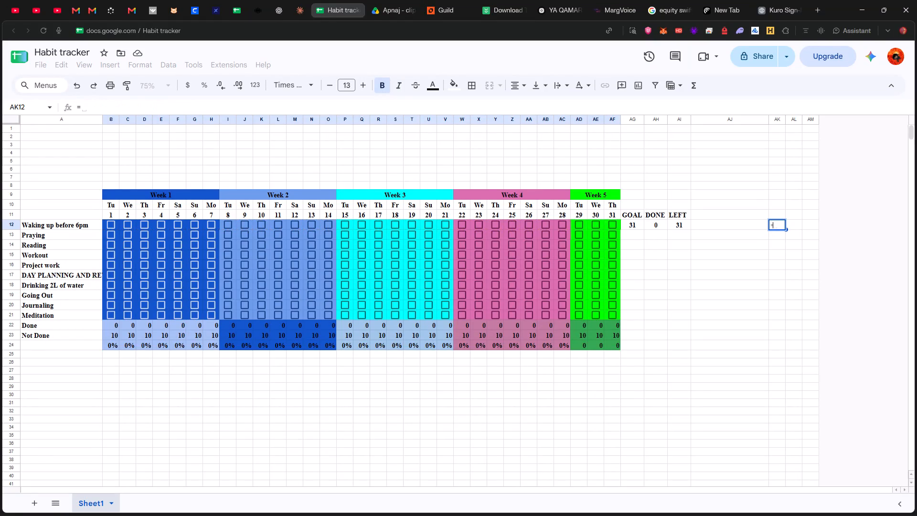
type("COUNT")
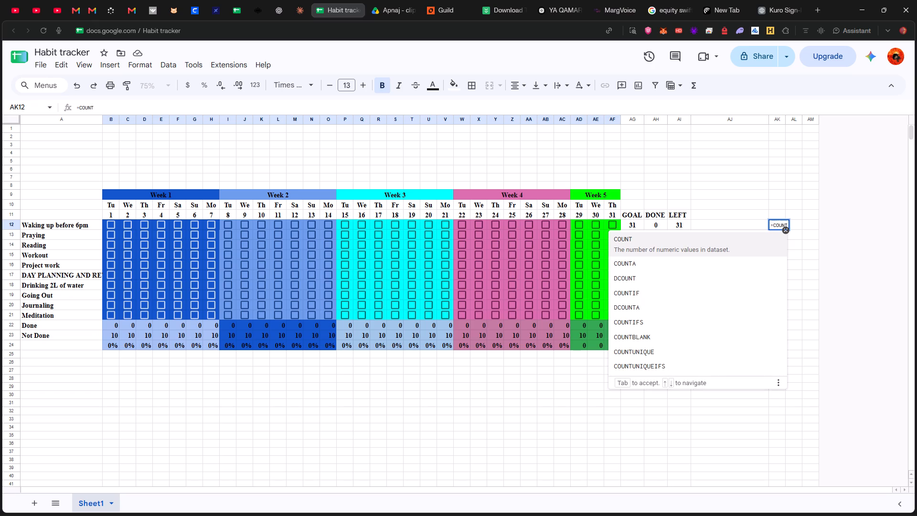
type("IF(")
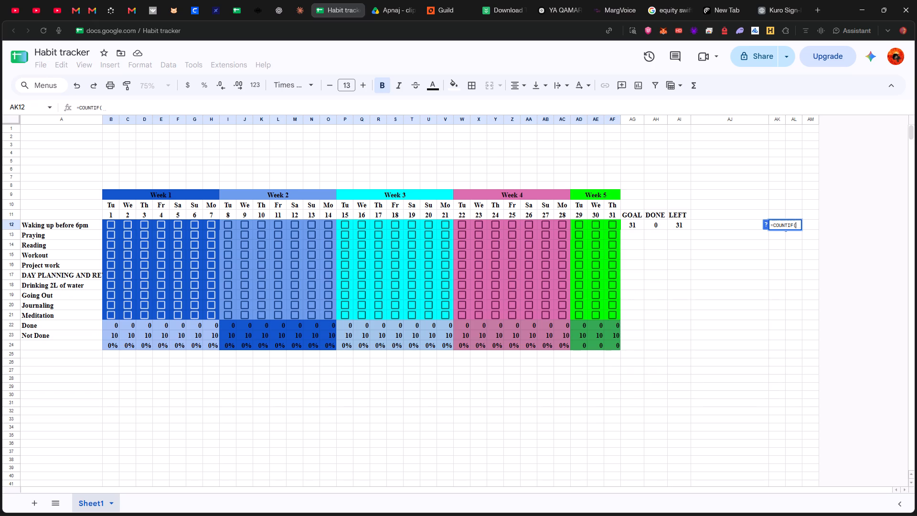
left_click_drag(105, 224, 104, 224)
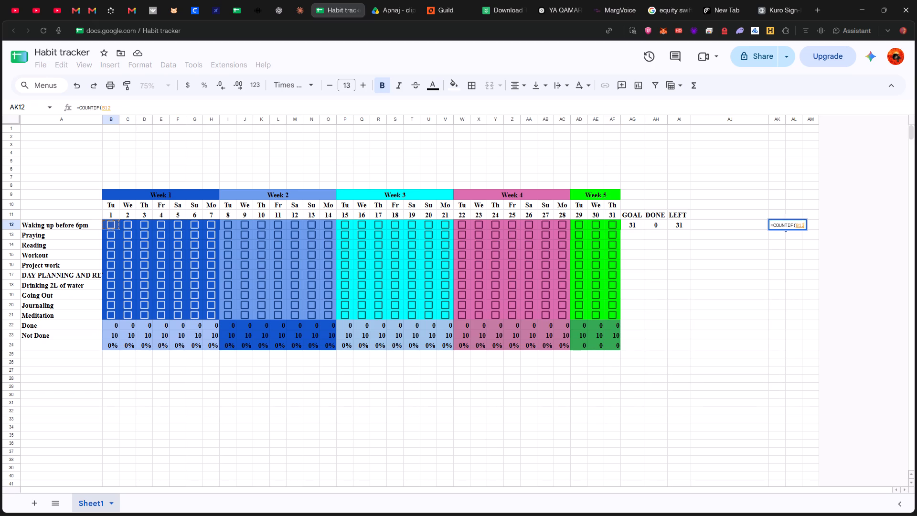
left_click_drag(104, 224, 578, 231)
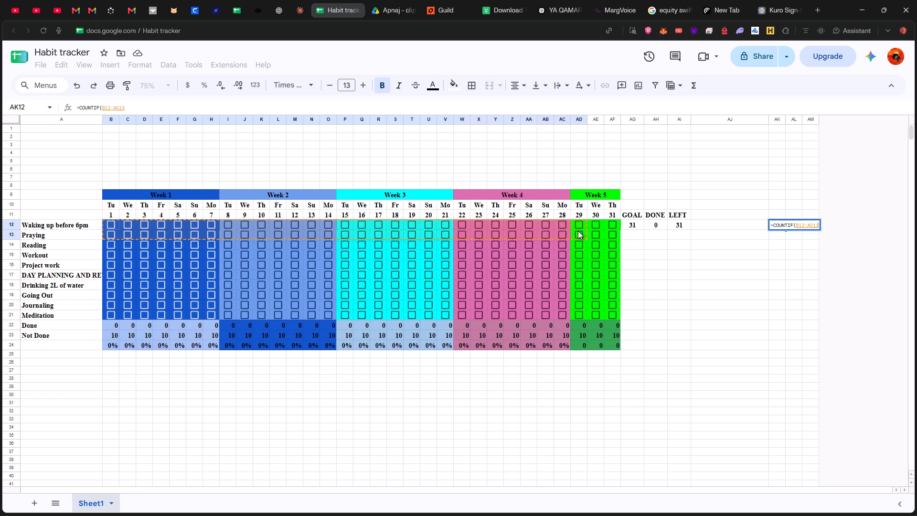
left_click_drag(578, 231, 609, 226)
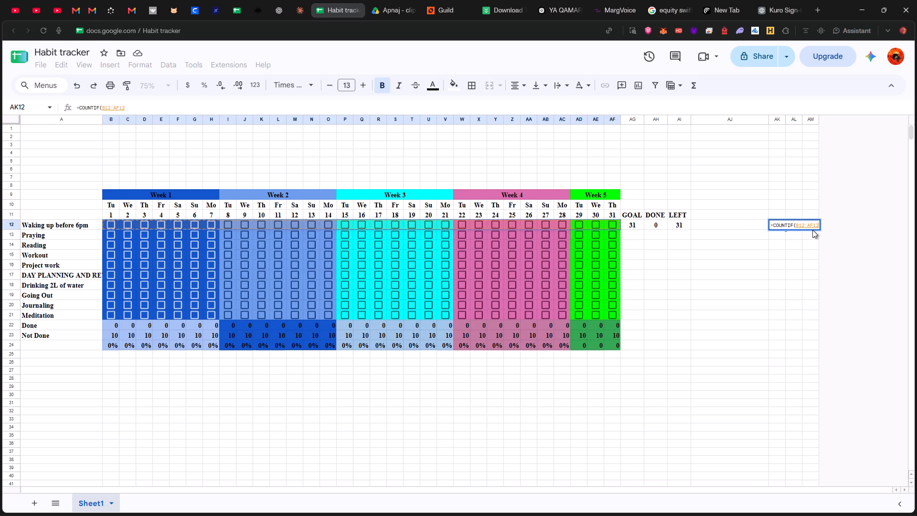
type(",TRUE")
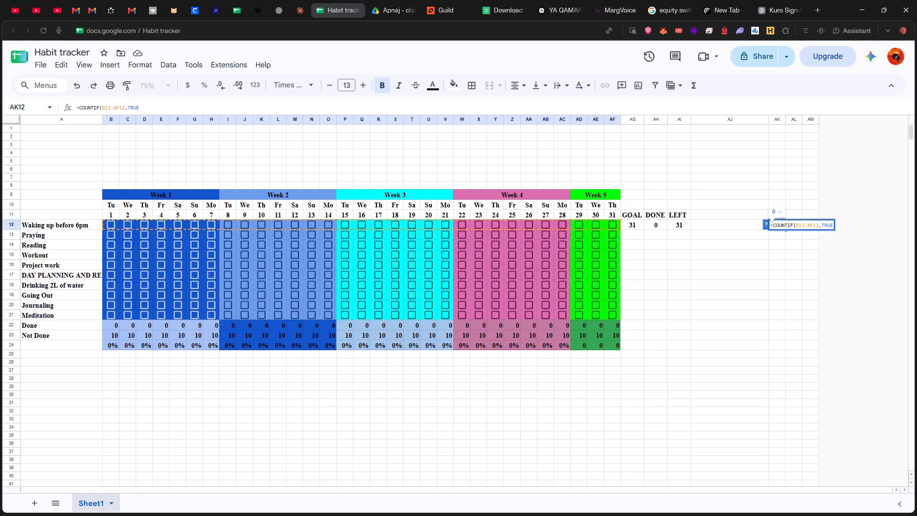
key("shift+parenright")
key("slash")
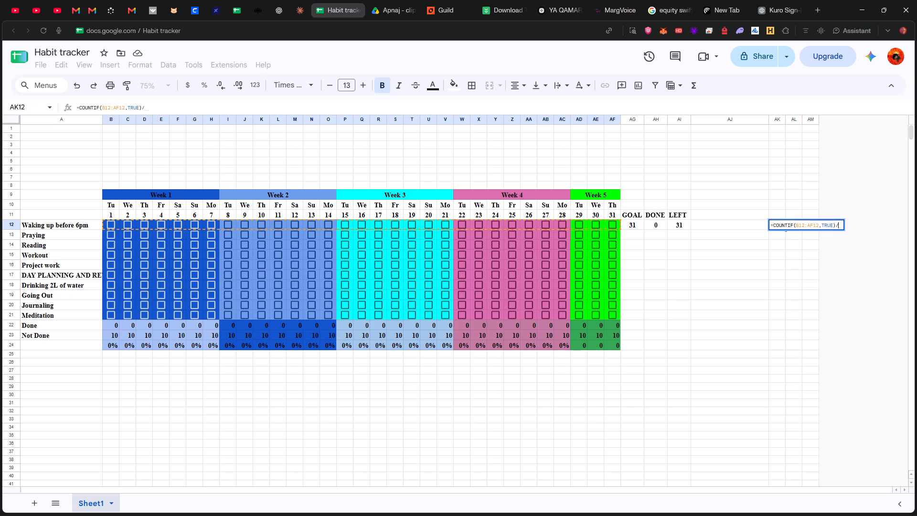
type("COUNT")
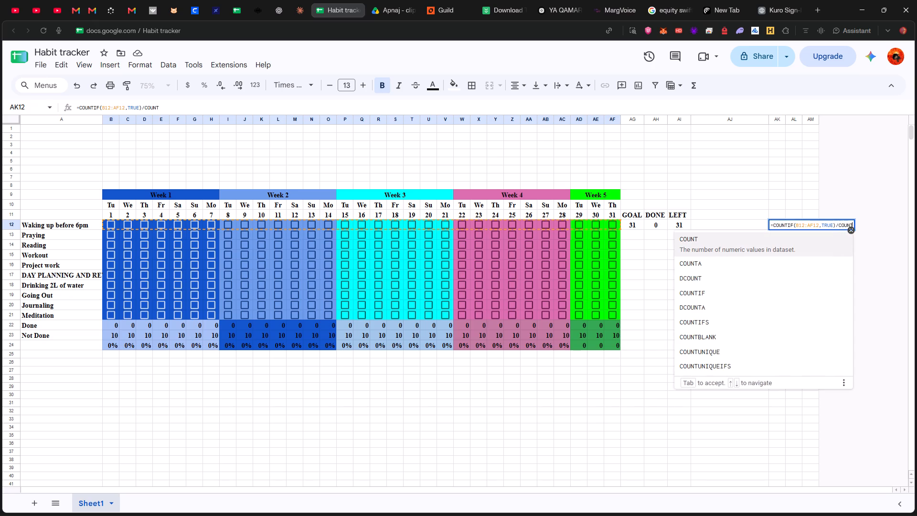
key("a")
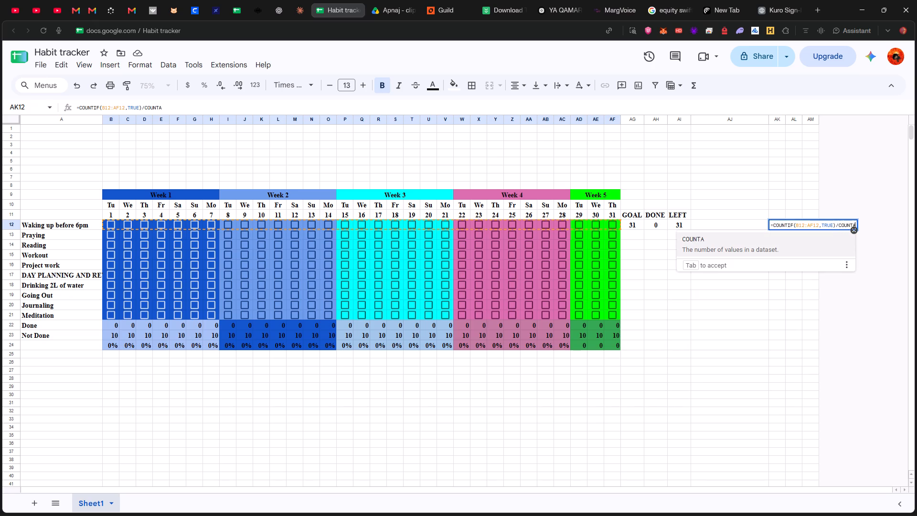
key("shift+parenleft")
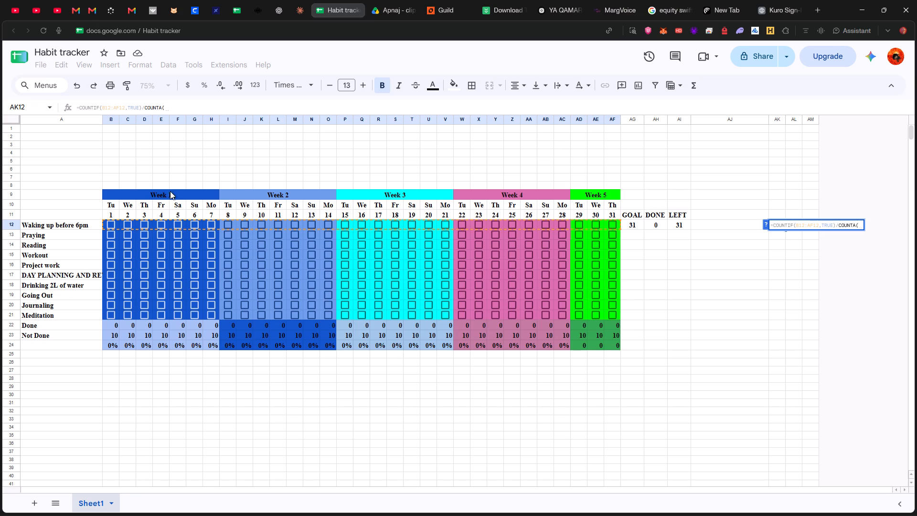
left_click(111, 225)
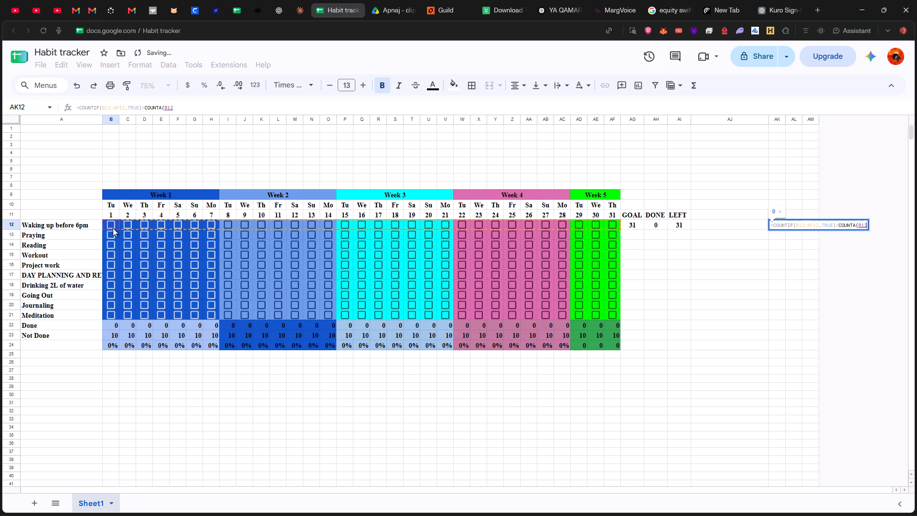
left_click_drag(108, 225, 334, 226)
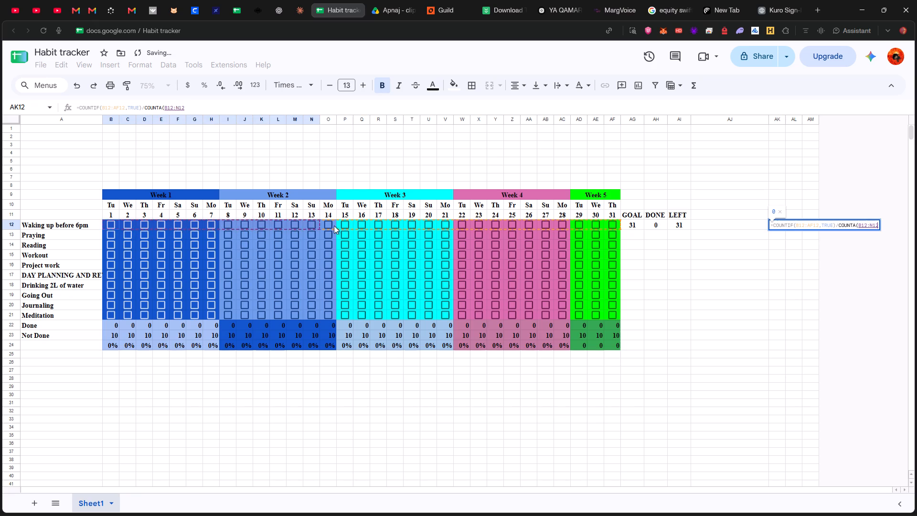
left_click_drag(334, 226, 608, 228)
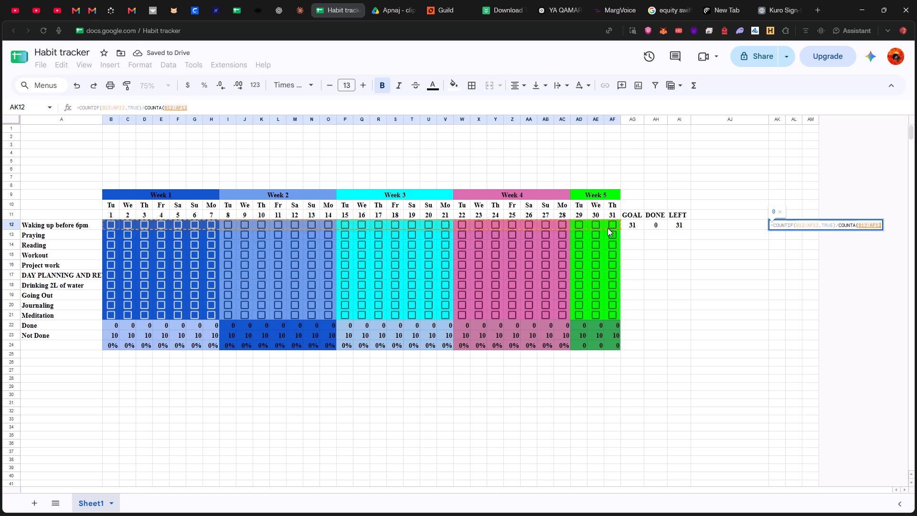
left_click_drag(608, 228, 612, 225)
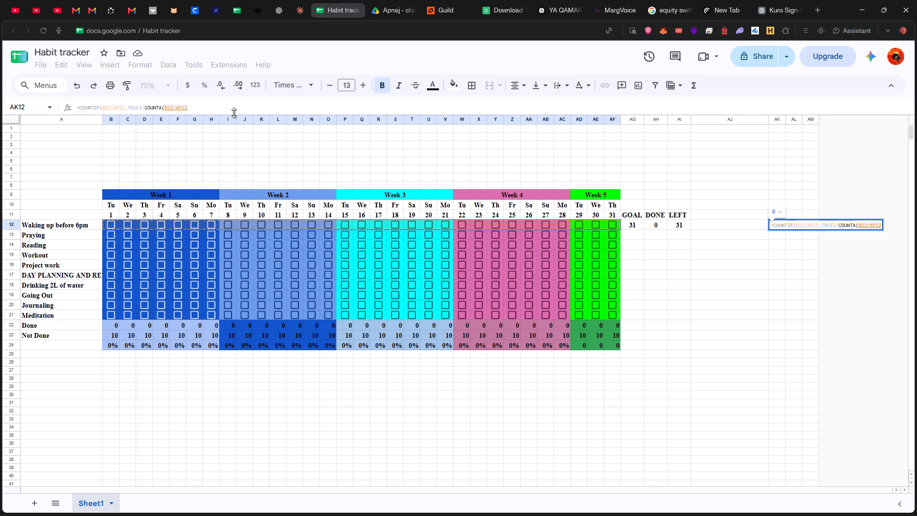
left_click(195, 107)
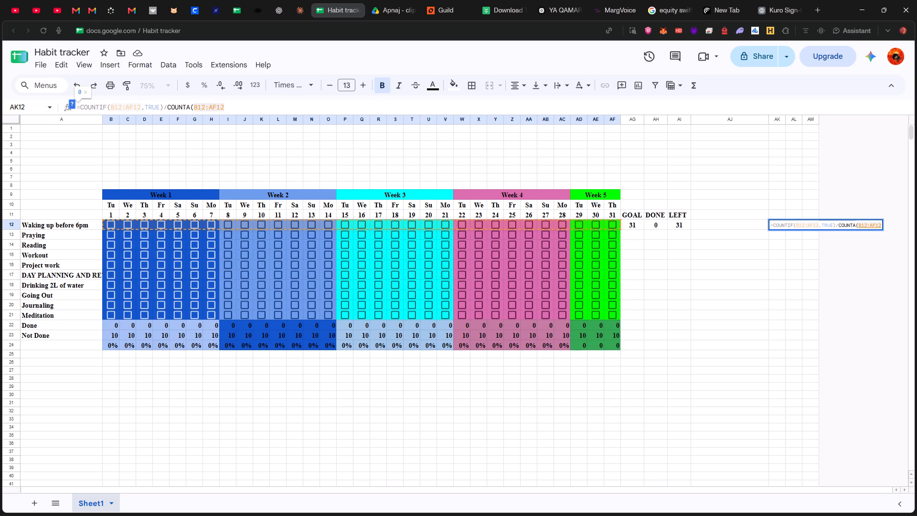
left_click(232, 107)
key("0")
key("BackSpace")
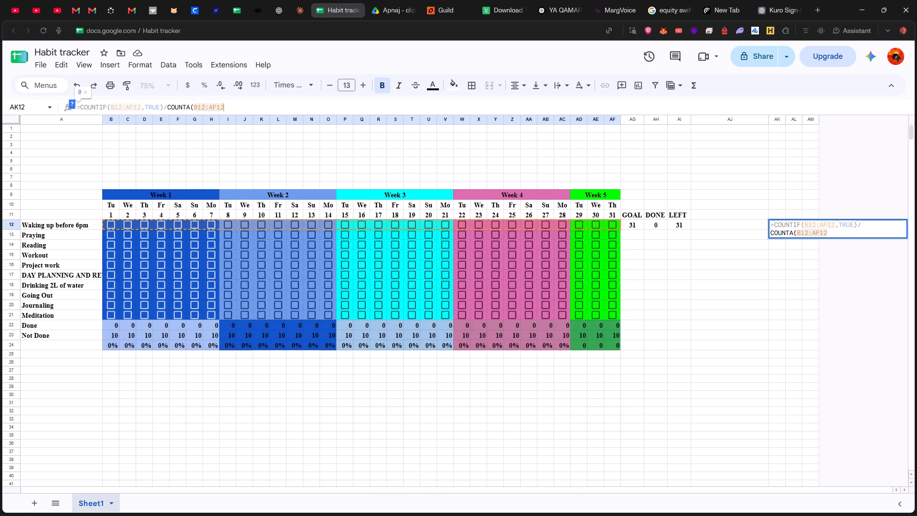
key("shift+parenright")
key("Return")
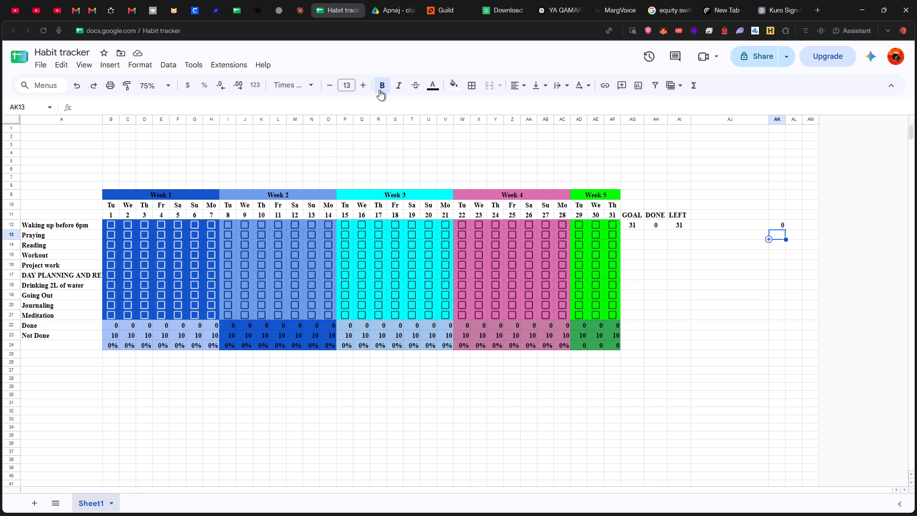
Format the completion rate in AK12 as a percentage with no decimal places.
left_click(772, 223)
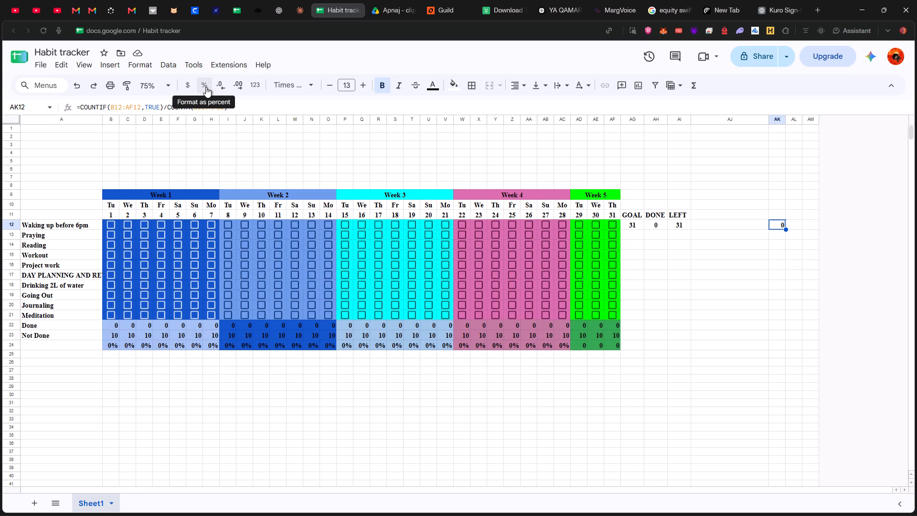
left_click(206, 86)
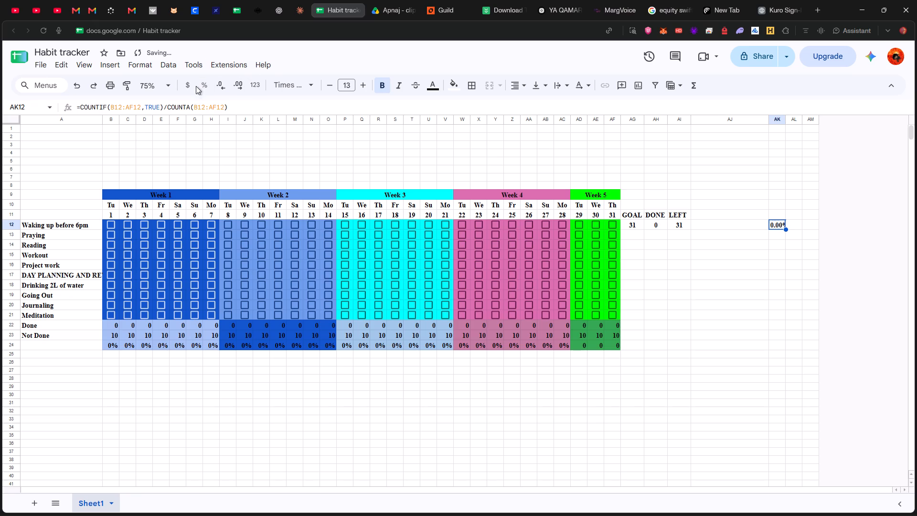
left_click(199, 82)
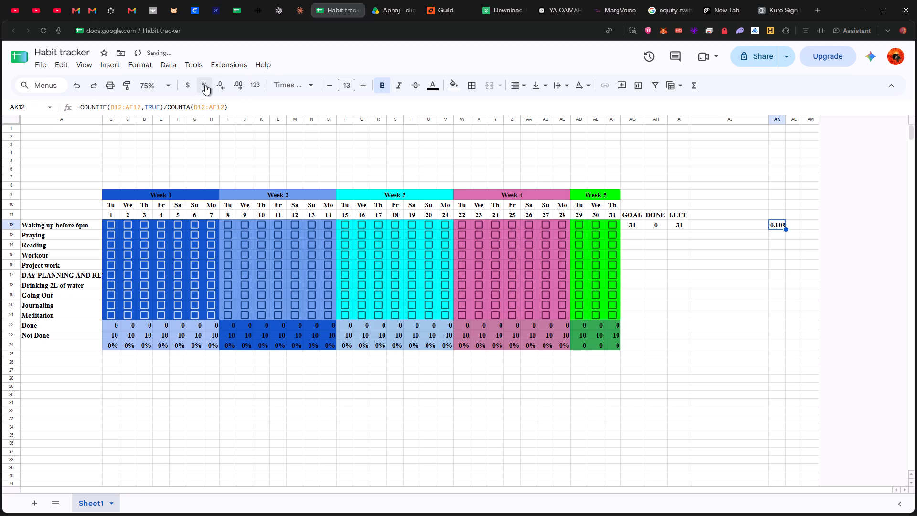
left_click(205, 87)
double_click(223, 86)
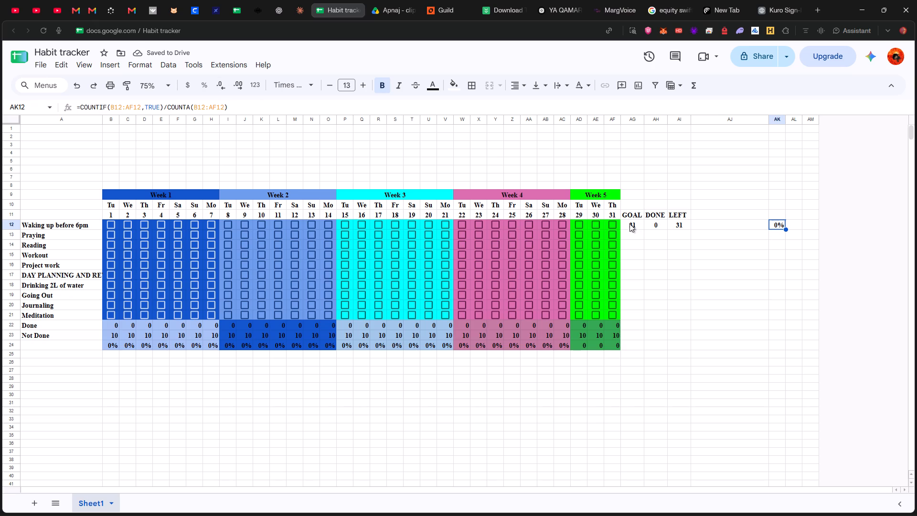
Fill the Waking up habit's formulas in AG12:AK12 down through row 21 for all the habits.
left_click_drag(628, 223, 778, 221)
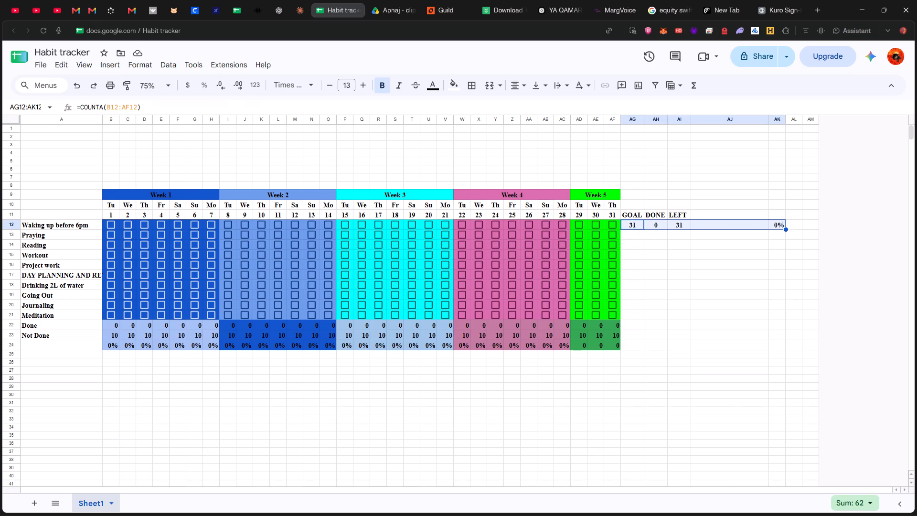
left_click_drag(787, 230, 792, 299)
left_click_drag(792, 299, 795, 314)
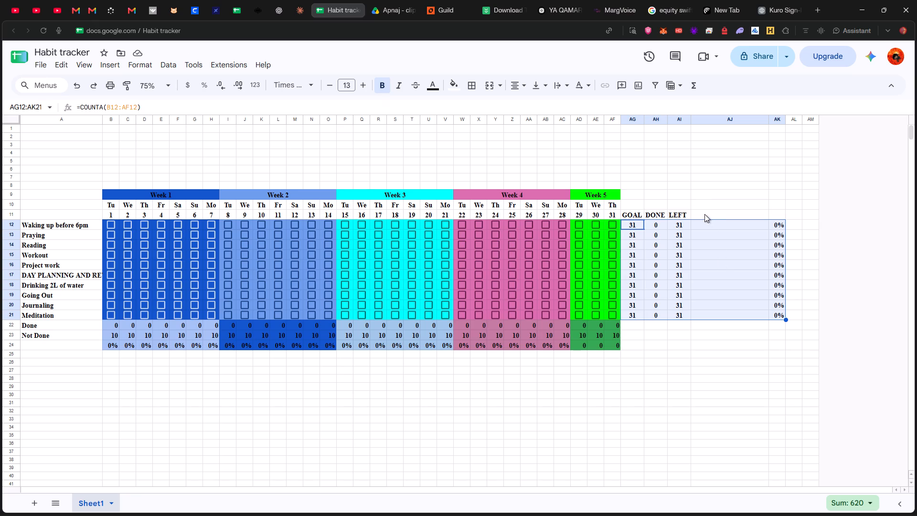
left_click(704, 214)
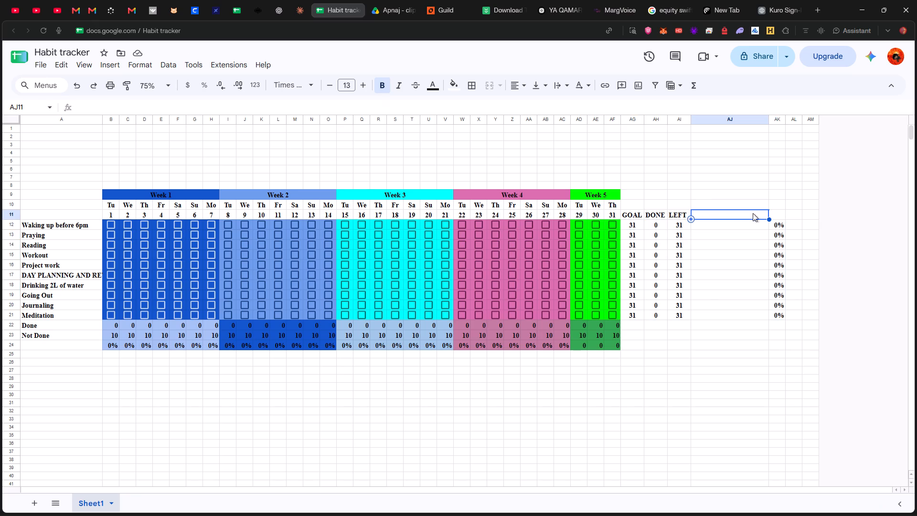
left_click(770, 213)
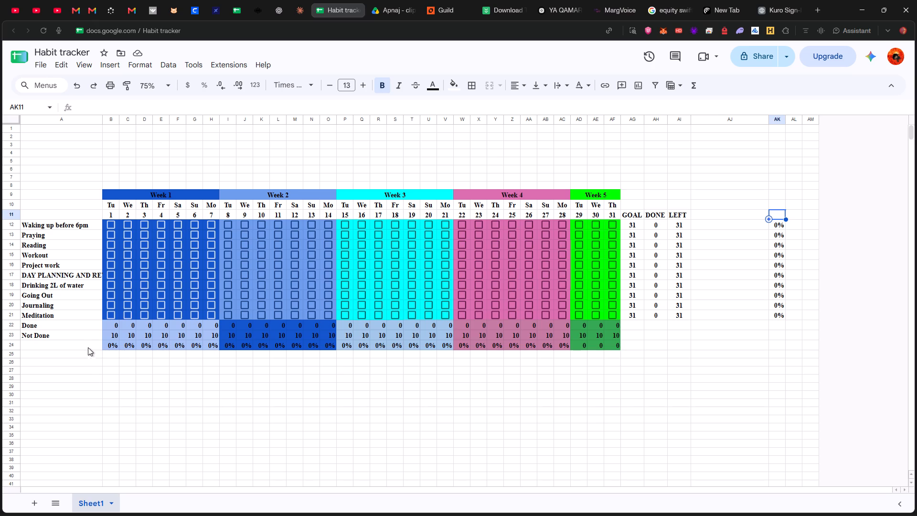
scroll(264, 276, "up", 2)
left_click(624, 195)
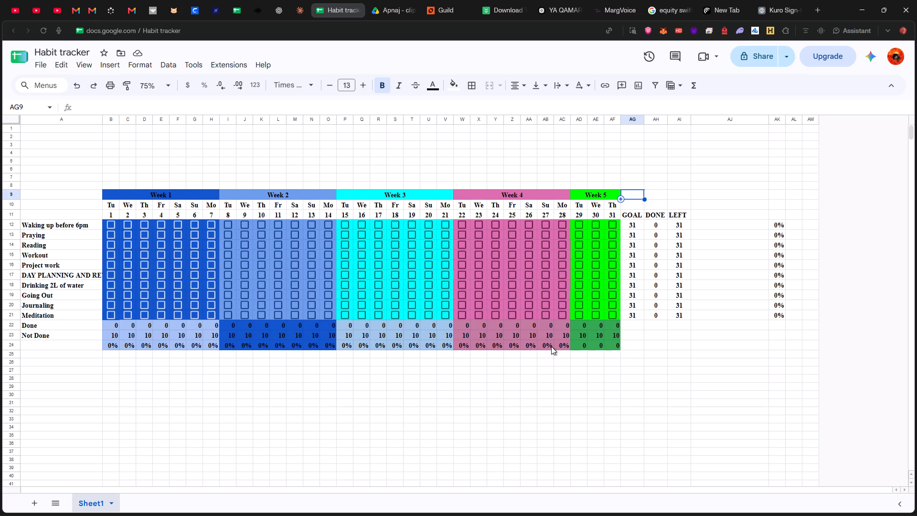
Center-align the daily Done, Not Done and percentage rows in B22:AF24.
left_click_drag(108, 324, 129, 329)
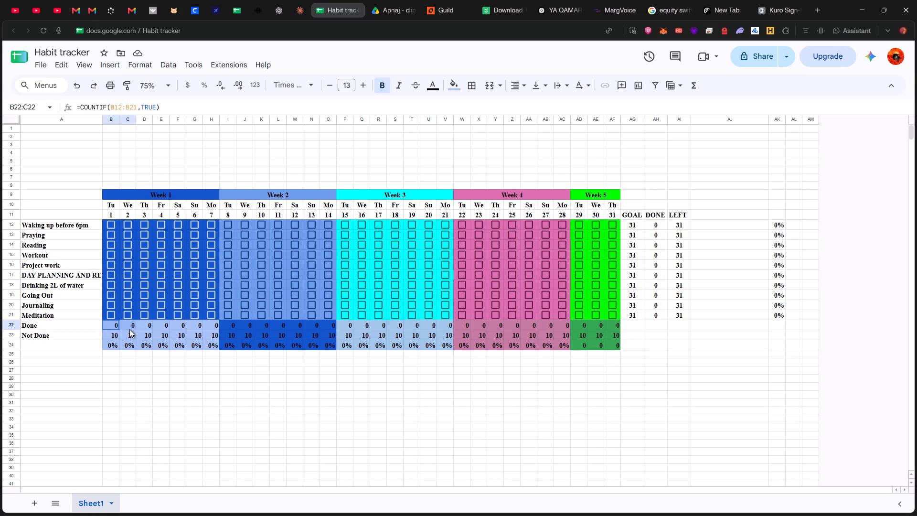
left_click_drag(129, 329, 593, 348)
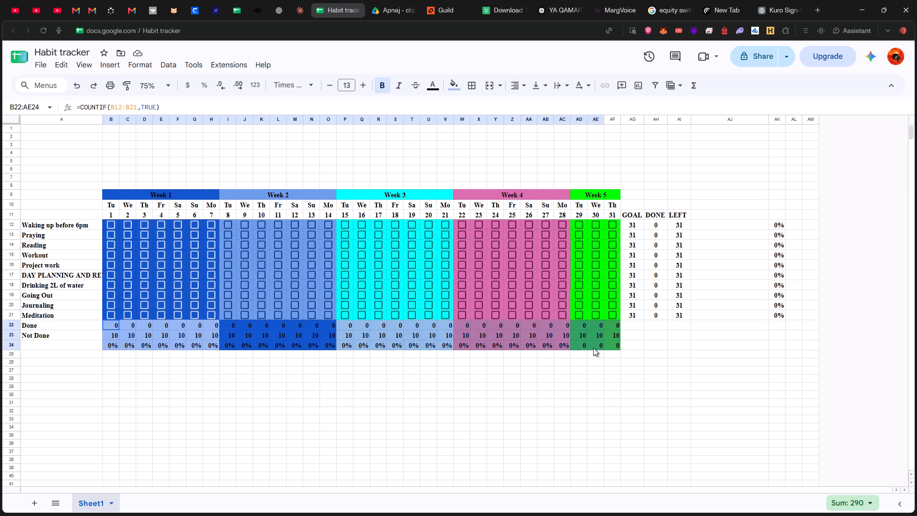
left_click_drag(593, 348, 617, 346)
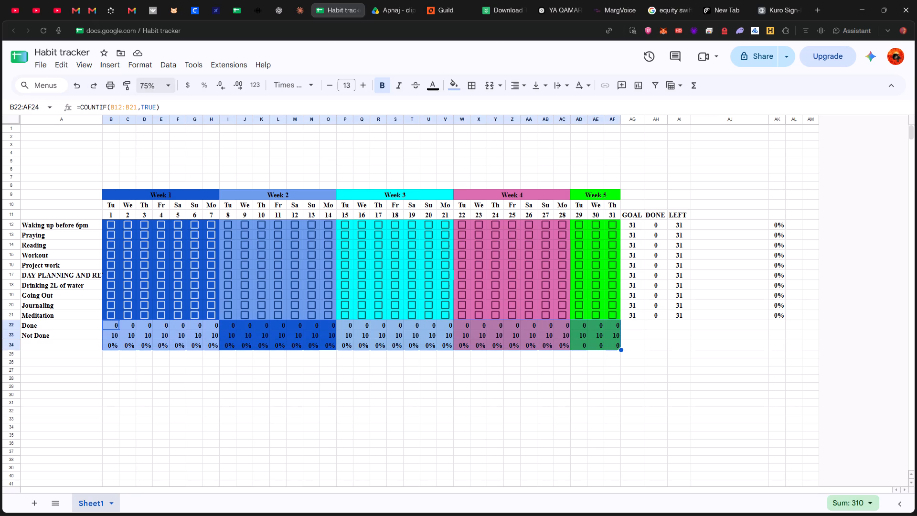
left_click(524, 87)
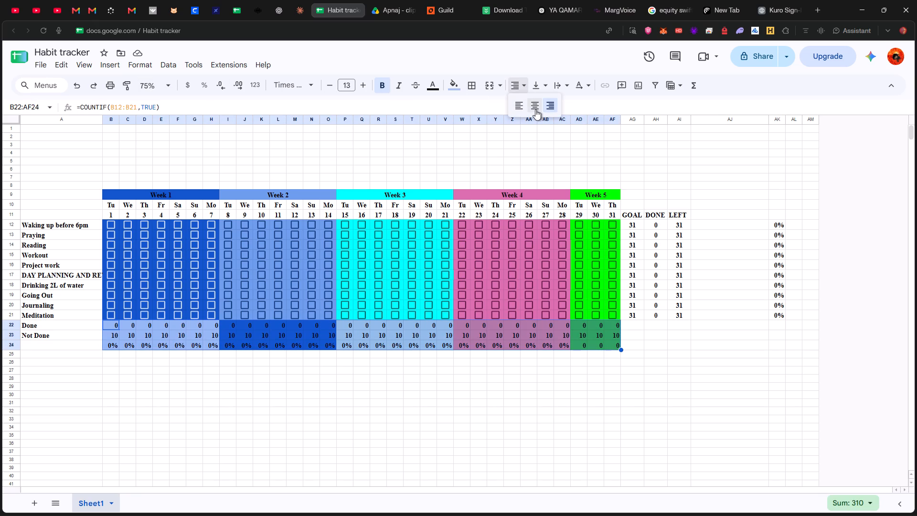
left_click(535, 107)
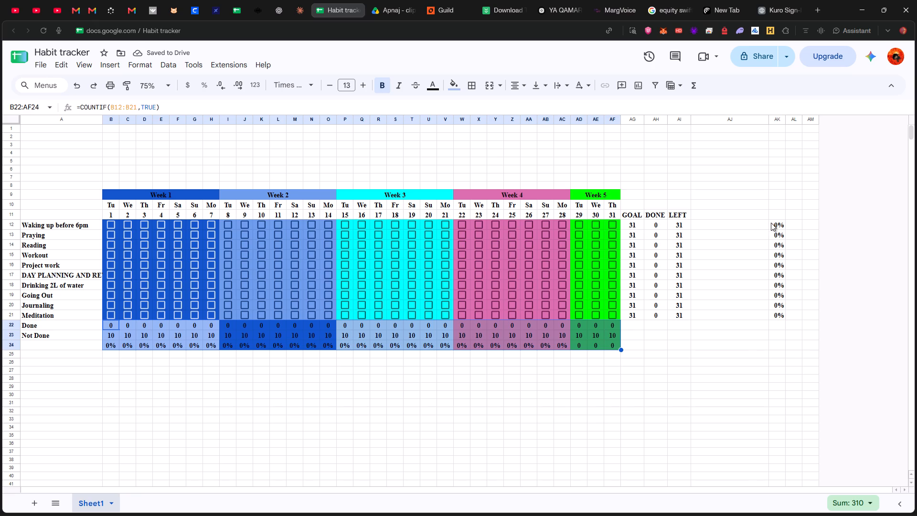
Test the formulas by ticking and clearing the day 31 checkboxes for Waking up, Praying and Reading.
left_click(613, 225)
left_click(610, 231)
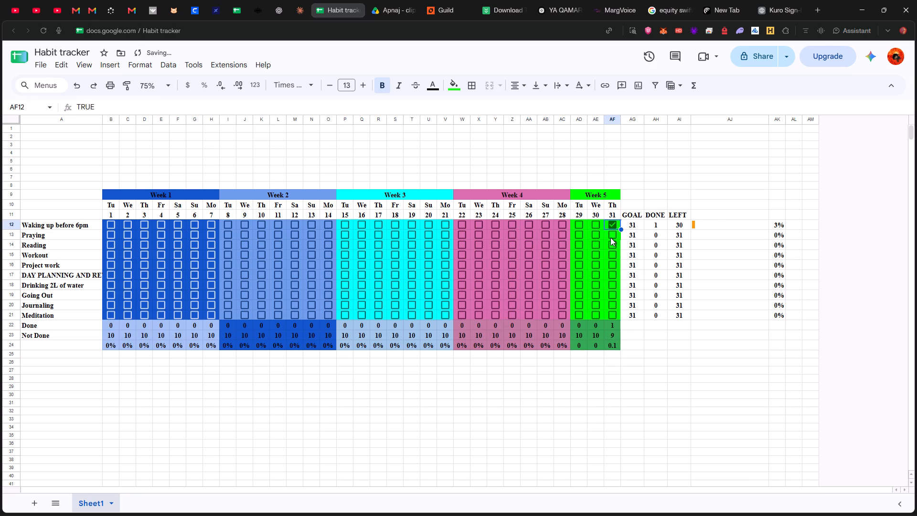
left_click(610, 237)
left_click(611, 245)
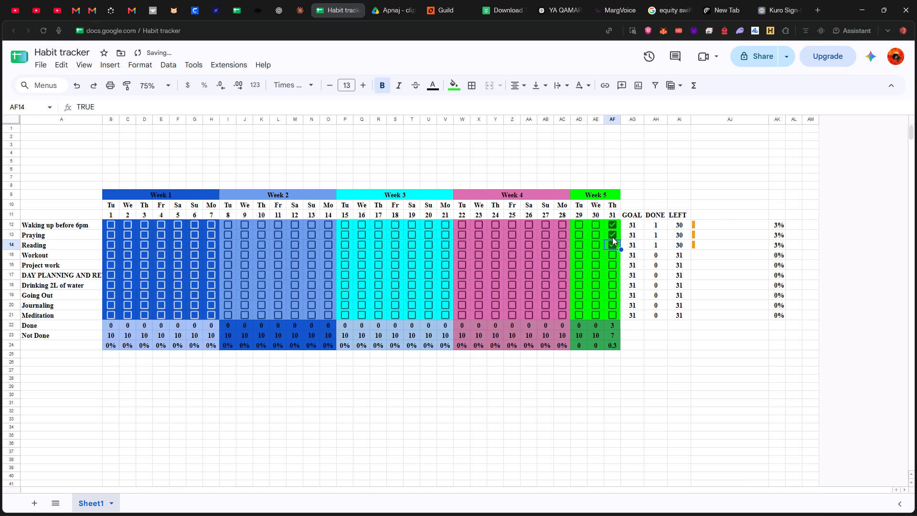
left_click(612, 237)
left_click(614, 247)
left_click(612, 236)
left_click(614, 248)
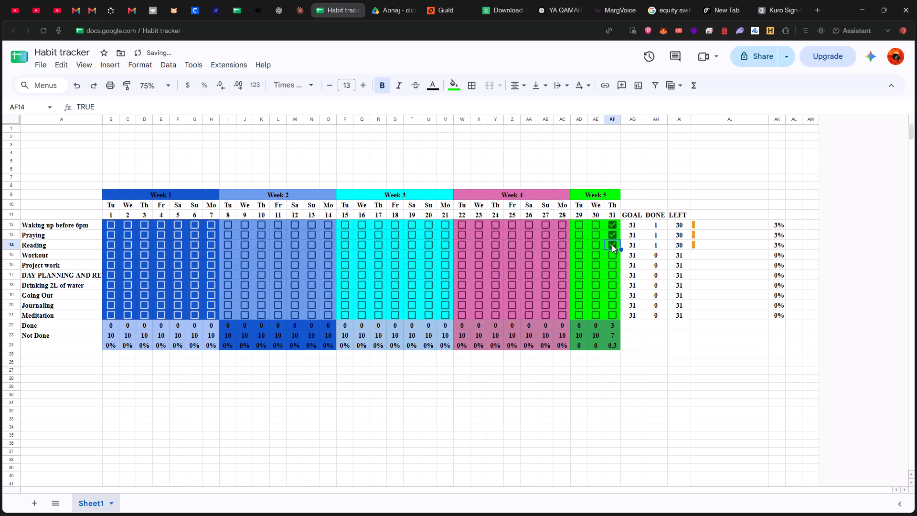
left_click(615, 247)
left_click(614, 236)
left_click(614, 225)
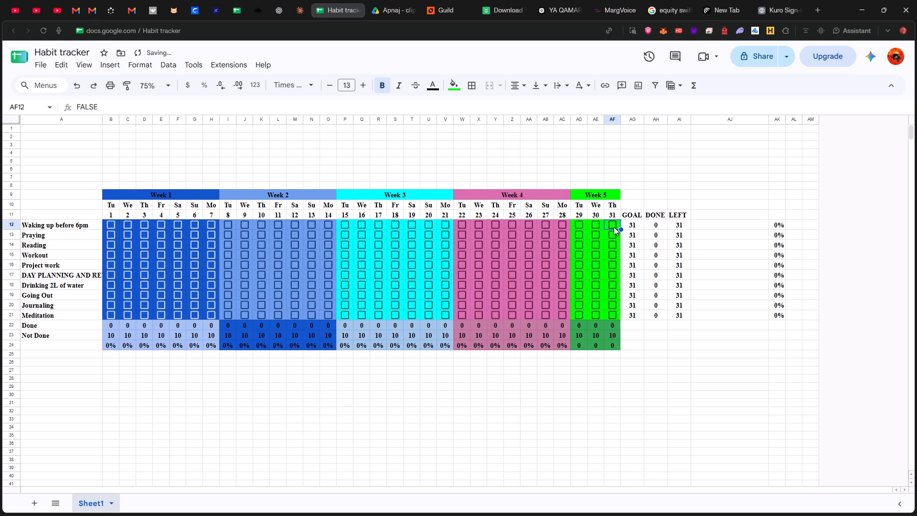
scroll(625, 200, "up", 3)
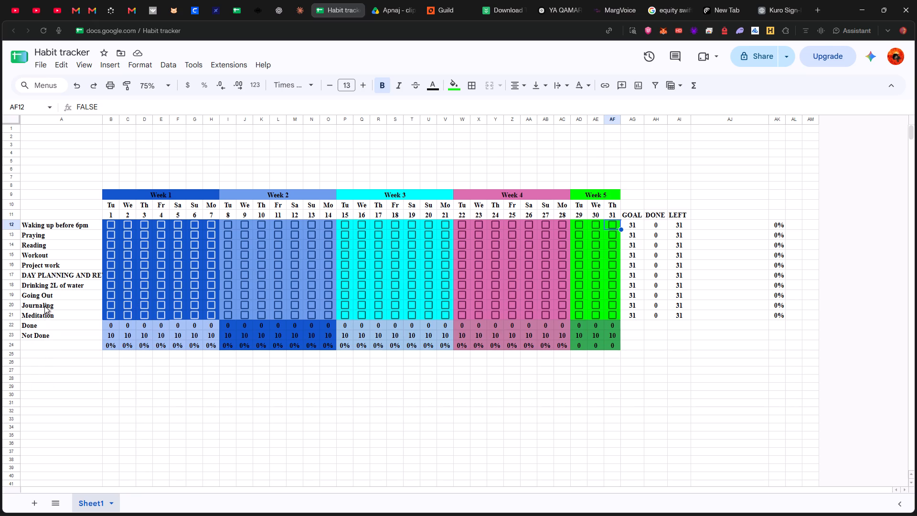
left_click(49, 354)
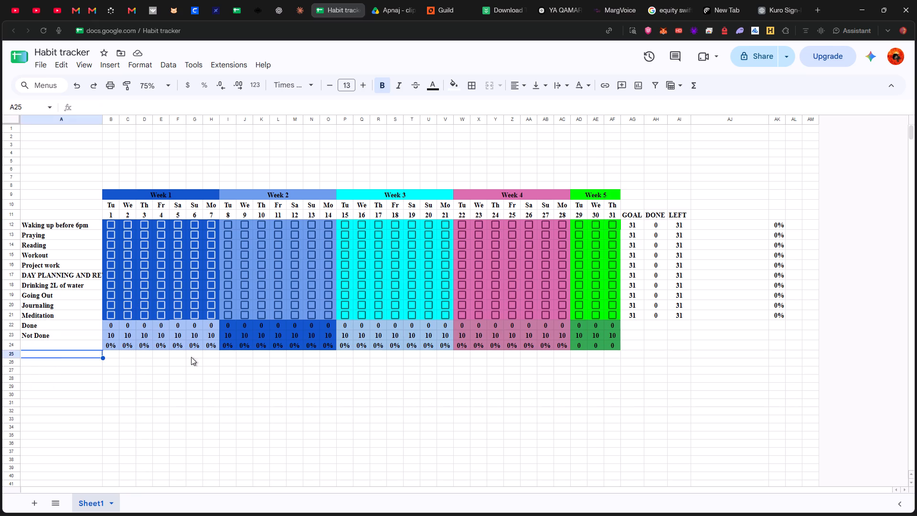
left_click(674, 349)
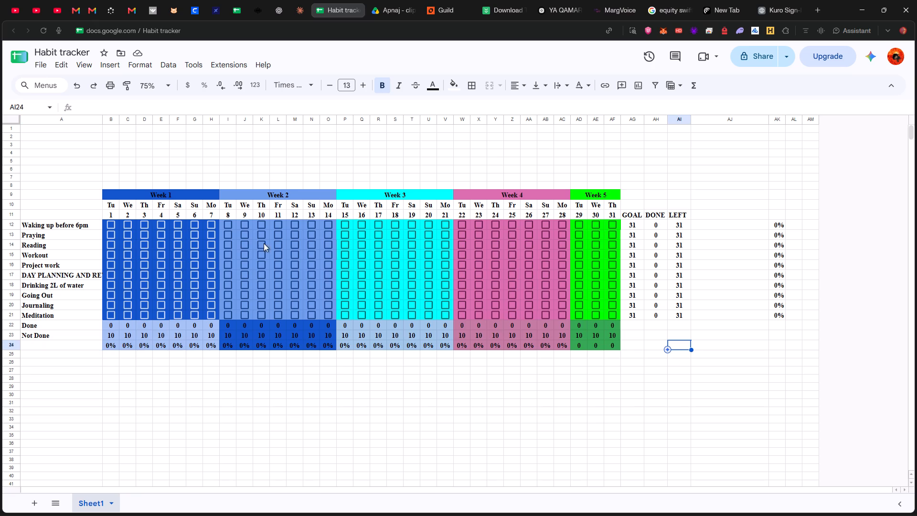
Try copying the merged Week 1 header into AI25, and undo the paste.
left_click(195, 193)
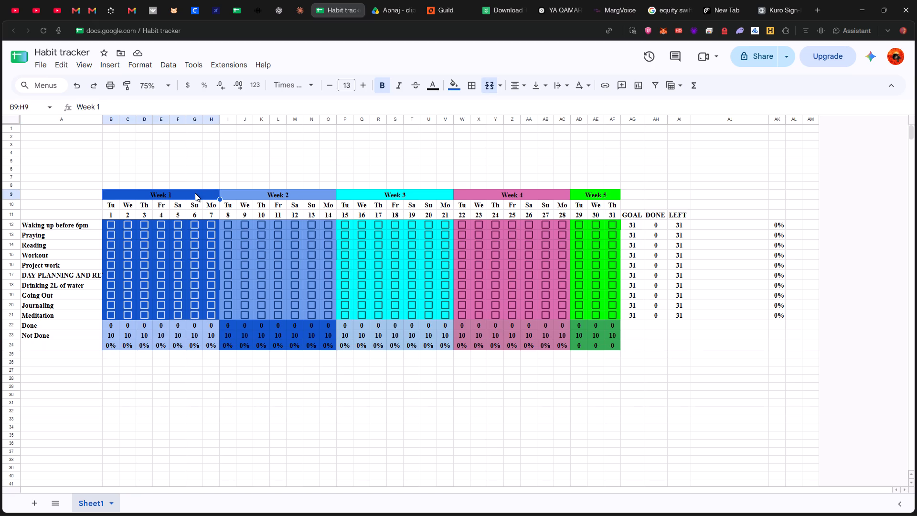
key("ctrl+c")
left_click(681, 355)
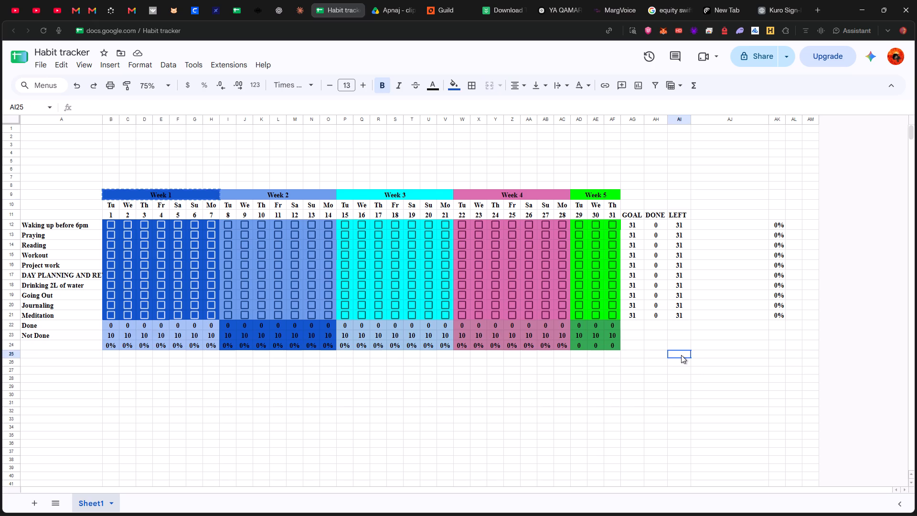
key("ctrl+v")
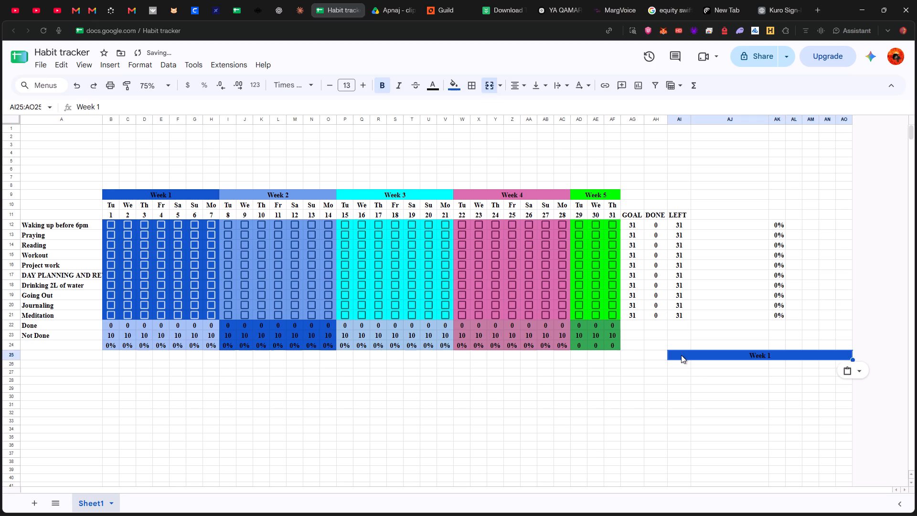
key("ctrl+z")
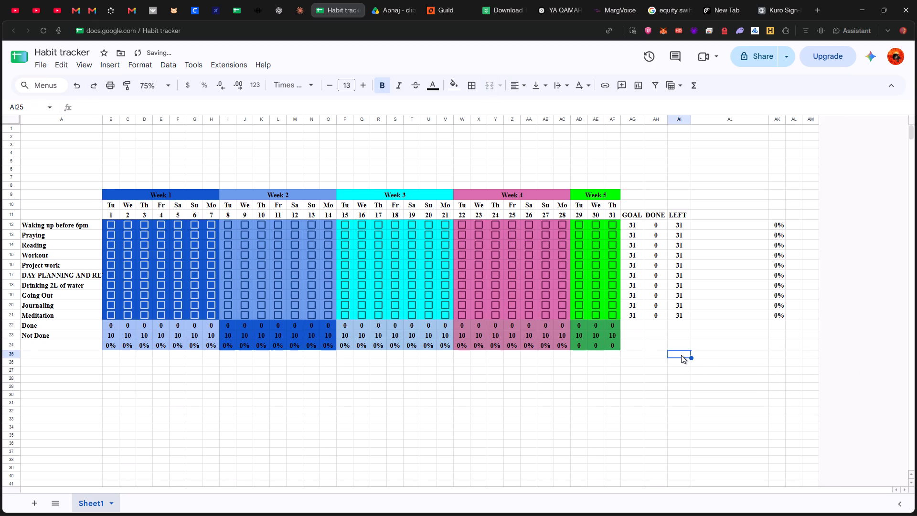
Enter the label "Week 1" in AI25, below the habit summary columns.
key("shift+w")
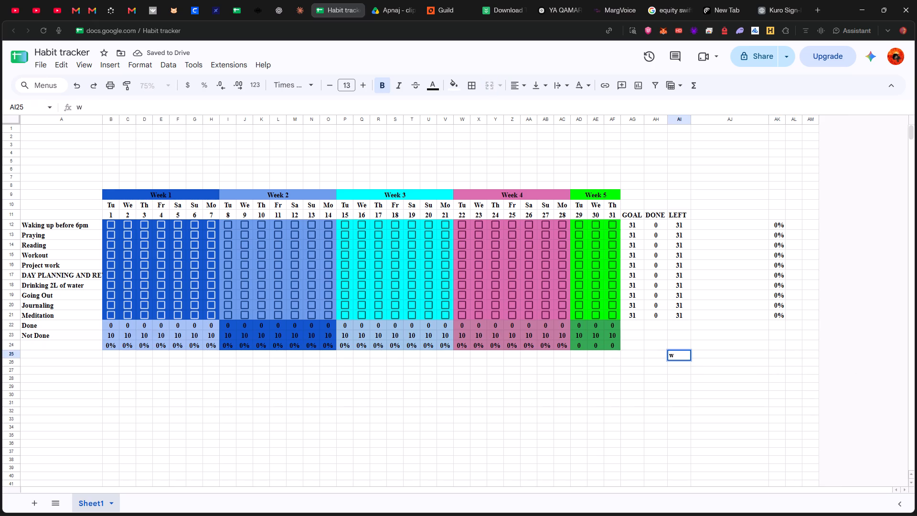
key("BackSpace")
key("w")
key("shift+e")
key("BackSpace")
key("e")
type("ek")
key("space")
key("shift+exclam")
key("BackSpace")
key("1")
key("Down")
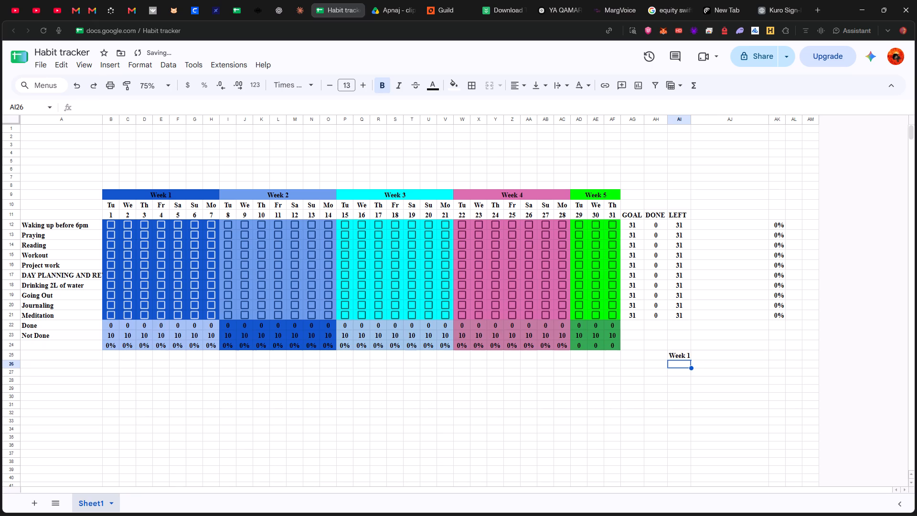
Enter the label "Week 2" in AI26, directly below the Week 1 label.
type("We")
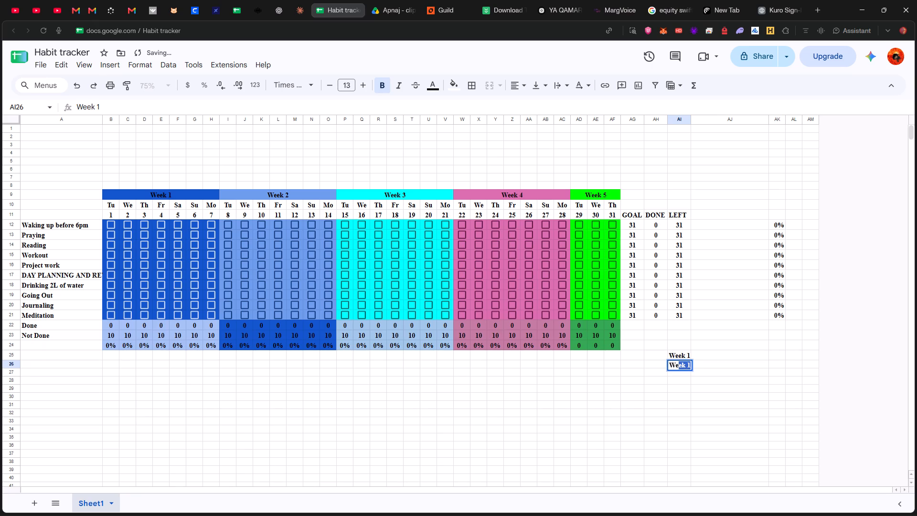
type("ek2")
key("BackSpace")
key("space")
key("2")
key("Left")
Enter the label "Week 3" in AI27, directly below the Week 2 label.
key("Left")
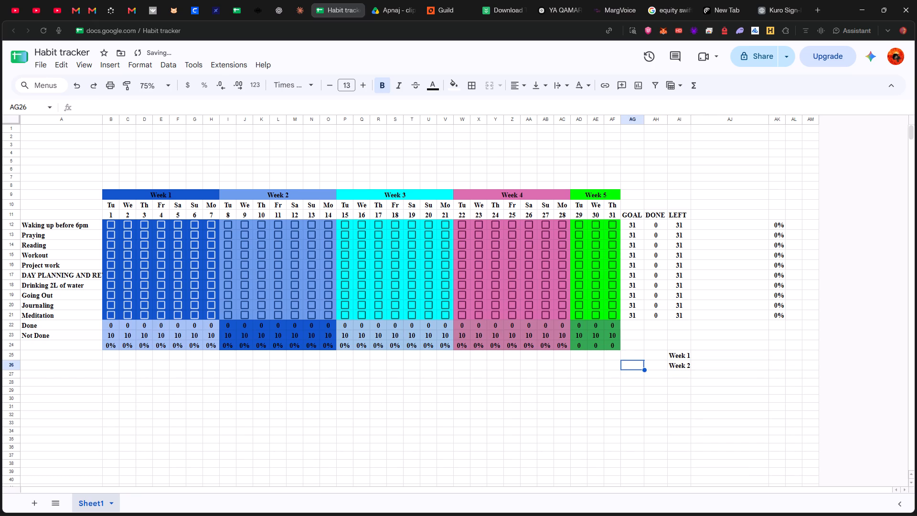
key("Left")
key("Down")
key("Right")
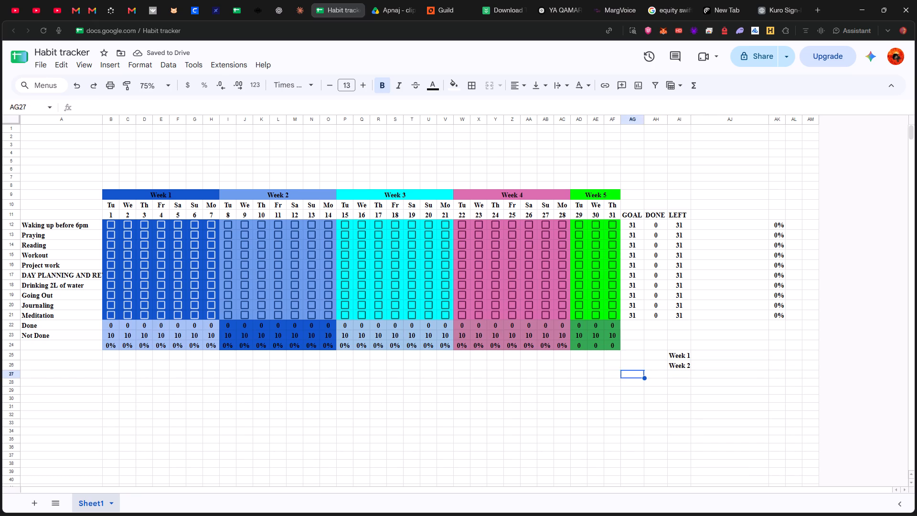
key("Right")
key("Right")
type("we")
key("BackSpace")
key("BackSpace")
type("Week")
key("space")
key("3")
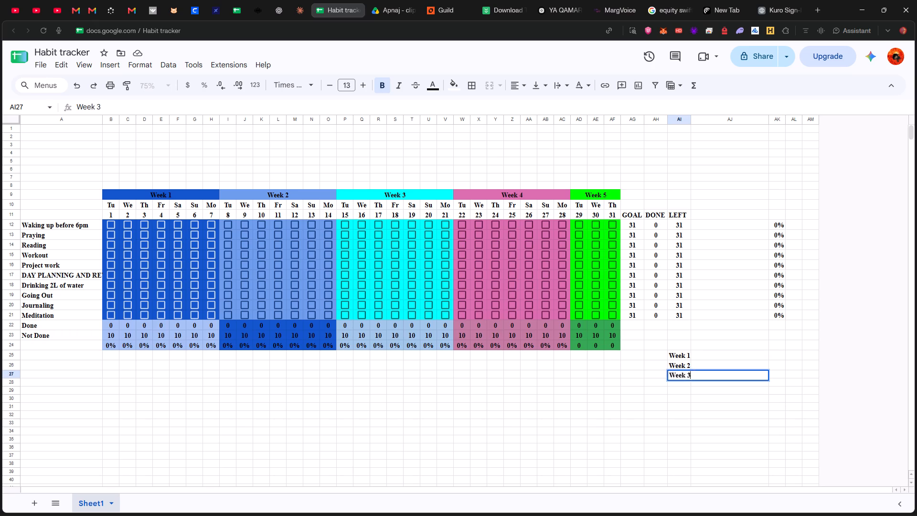
key("Down")
Enter the label "Week 4" in AI28, directly below the Week 3 label.
type("Wee")
type("k")
key("space")
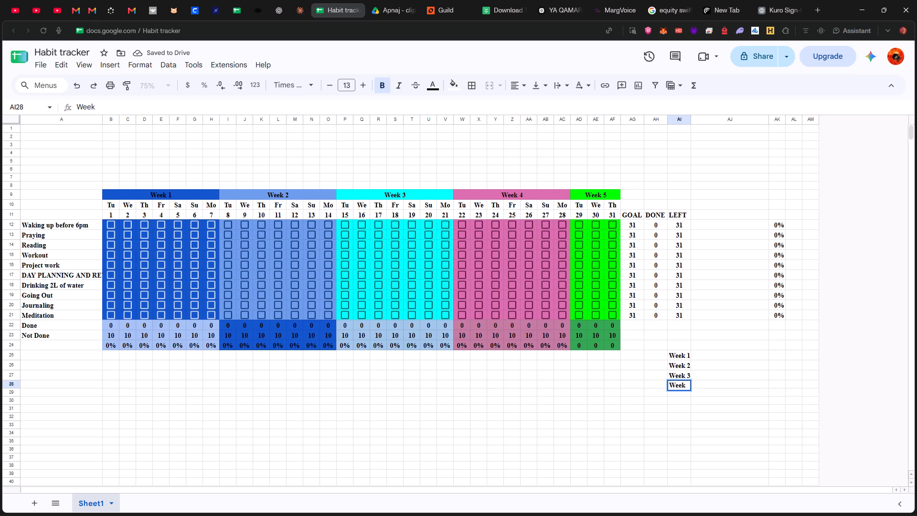
key("shift+dollar")
key("BackSpace")
key("4")
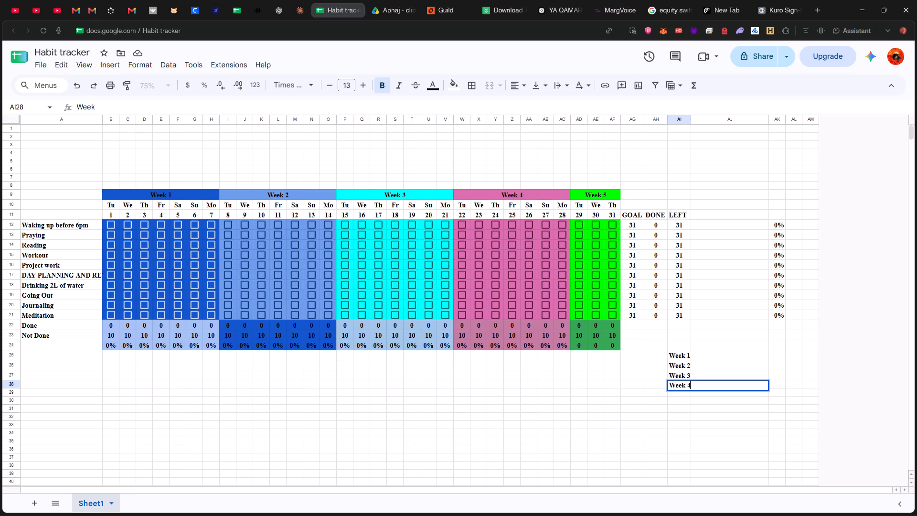
key("Right")
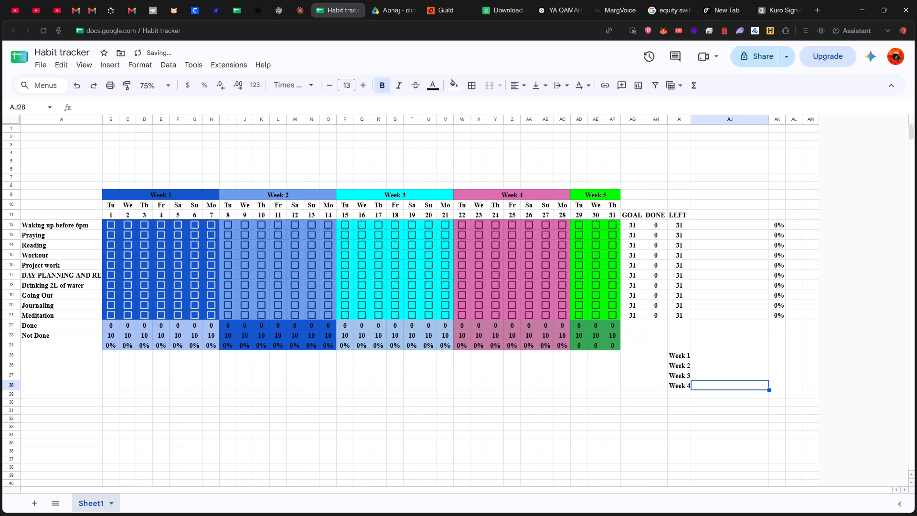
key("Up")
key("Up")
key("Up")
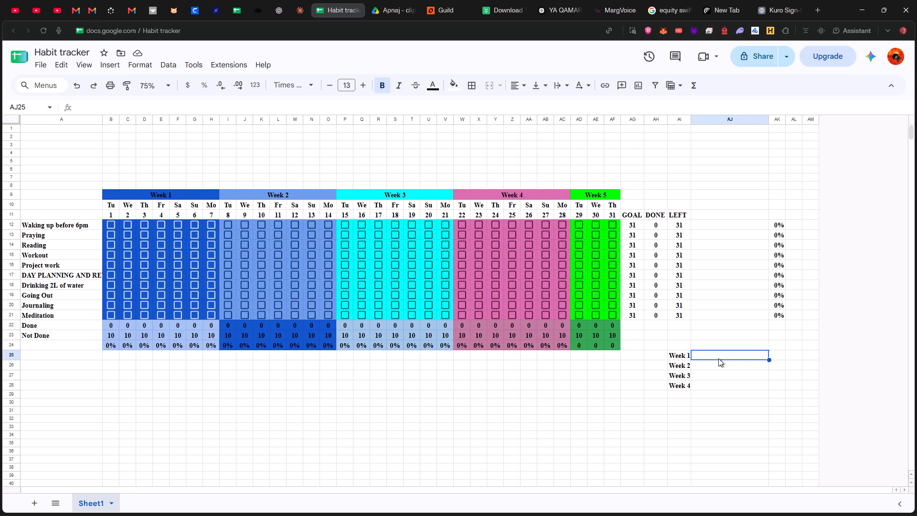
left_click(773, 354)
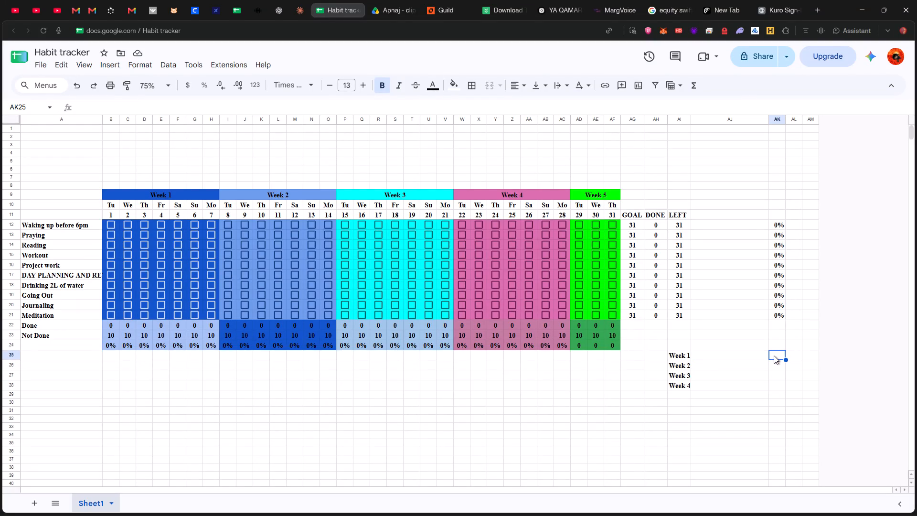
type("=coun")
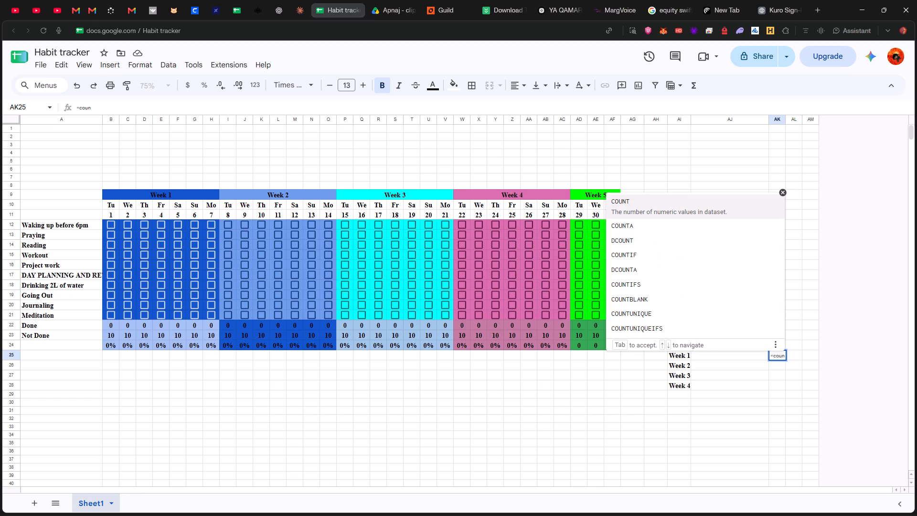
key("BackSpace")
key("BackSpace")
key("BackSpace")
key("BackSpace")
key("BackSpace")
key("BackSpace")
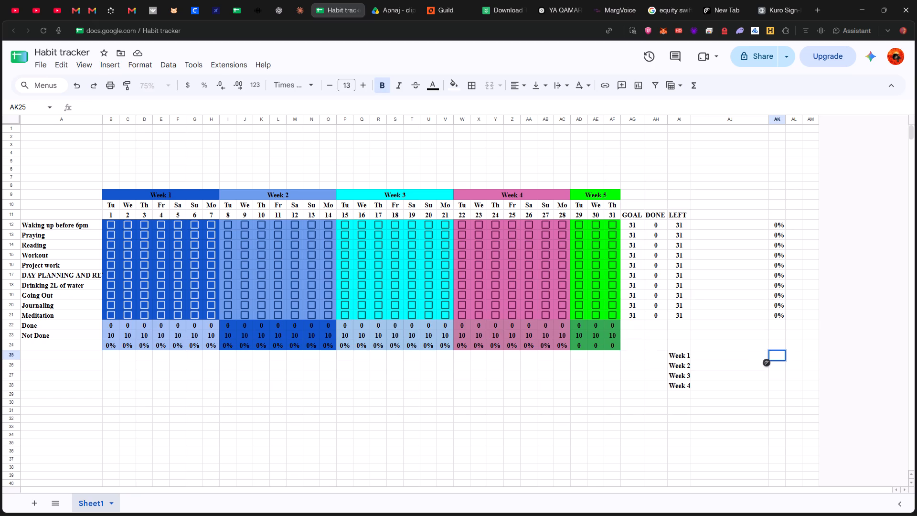
Enter the Week 1 completion-rate formula =COUNTIF(B12:H21,TRUE)/COUNTA(B12:H21) in AK25.
double_click(111, 106)
type("=coun")
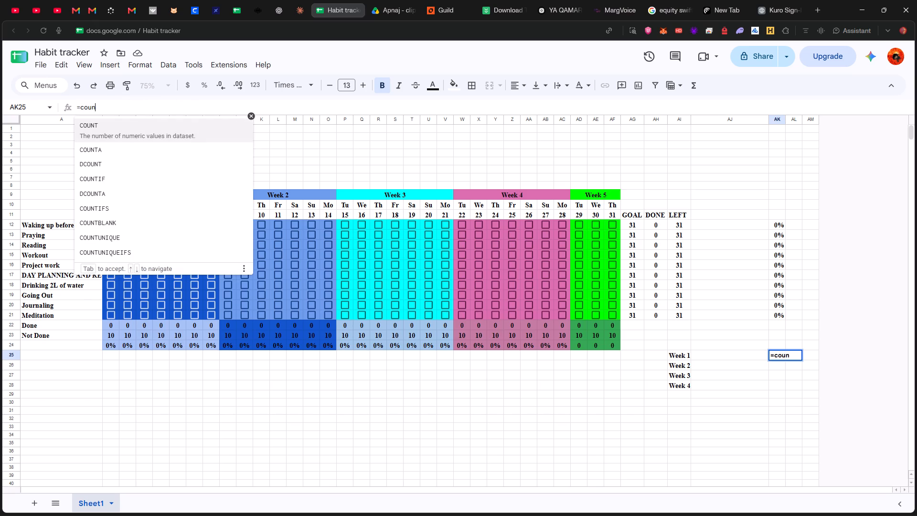
key("n")
key("t")
key("BackSpace")
key("BackSpace")
key("BackSpace")
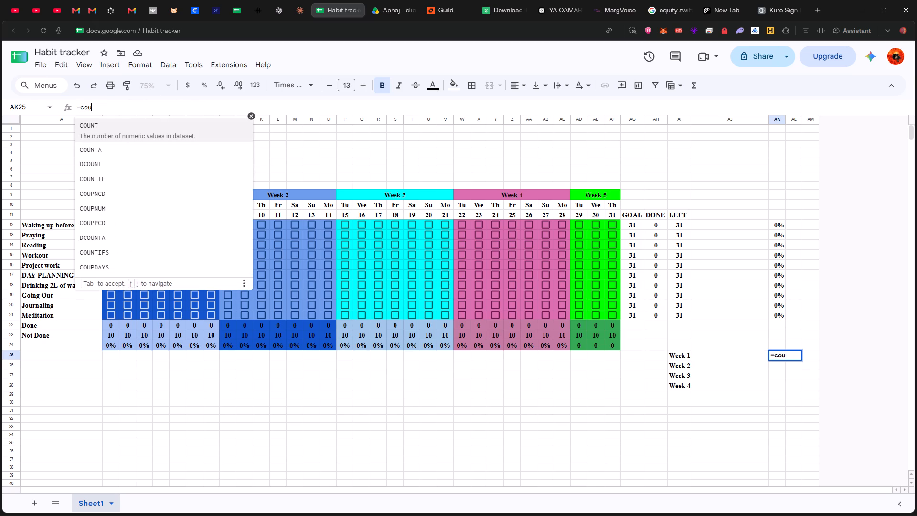
type("nt")
type("if")
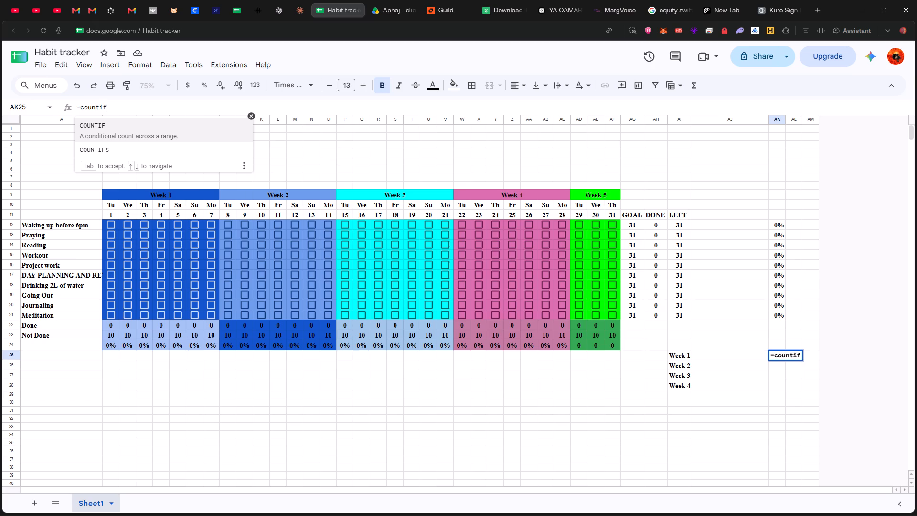
key("shift+BackSpace")
key("BackSpace")
key("BackSpace")
key("BackSpace")
key("BackSpace")
key("BackSpace")
key("BackSpace")
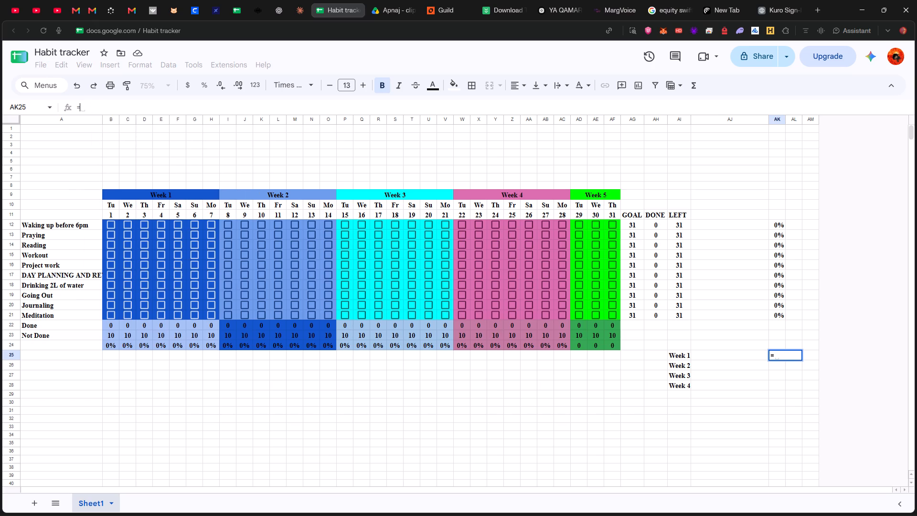
type("COUNT")
type("IF")
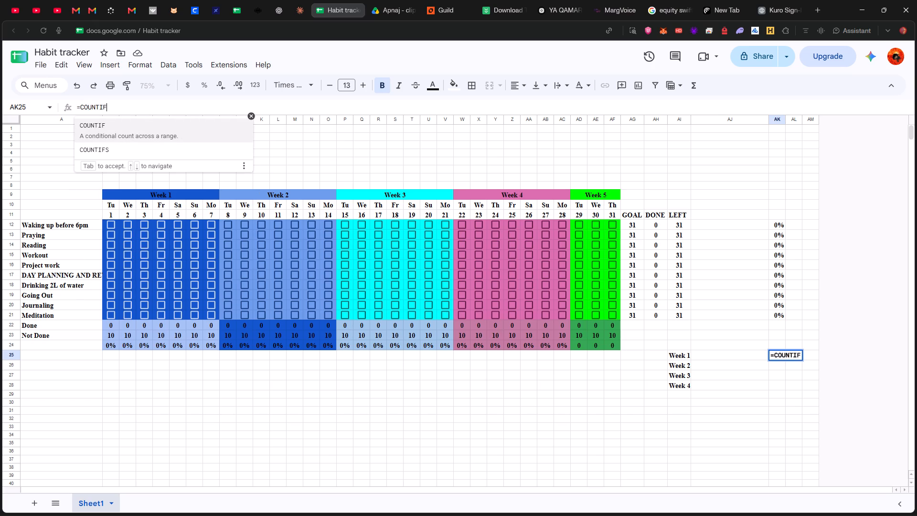
key("shift+parenleft")
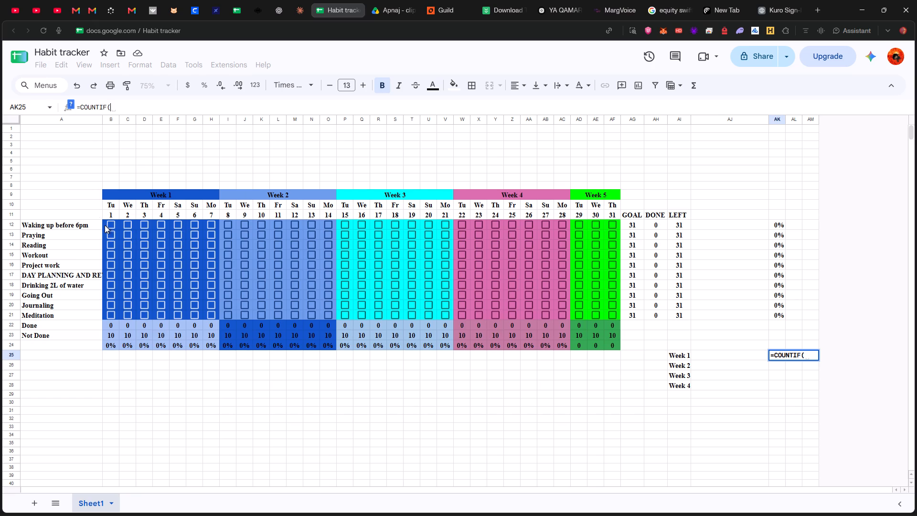
left_click_drag(105, 225, 215, 313)
key("shift+parenright")
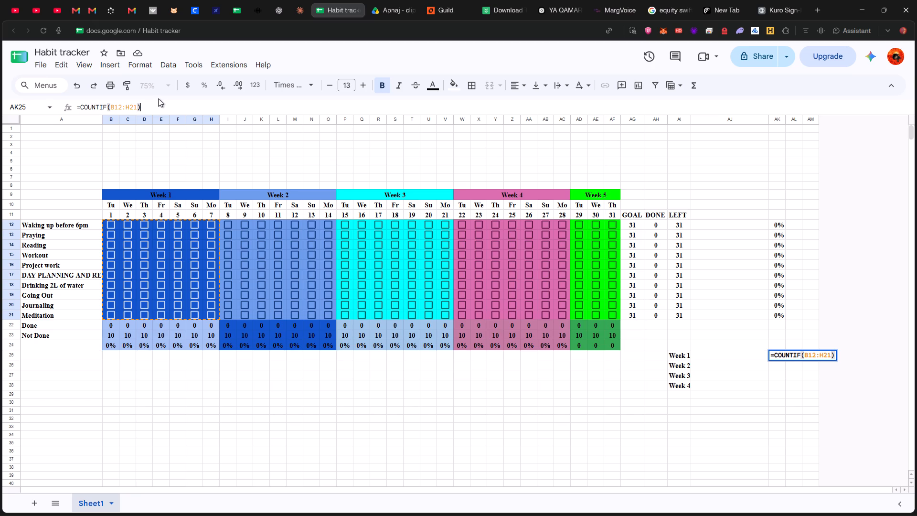
key("BackSpace")
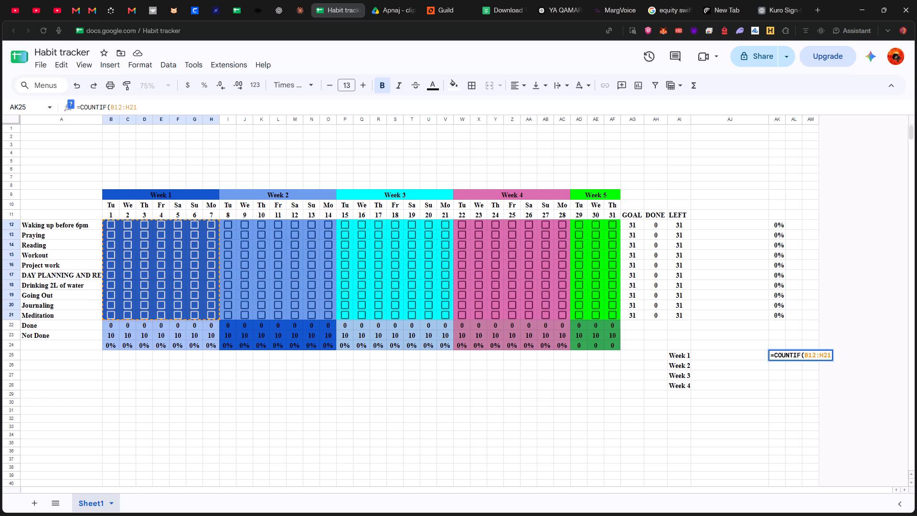
type(",TRUE")
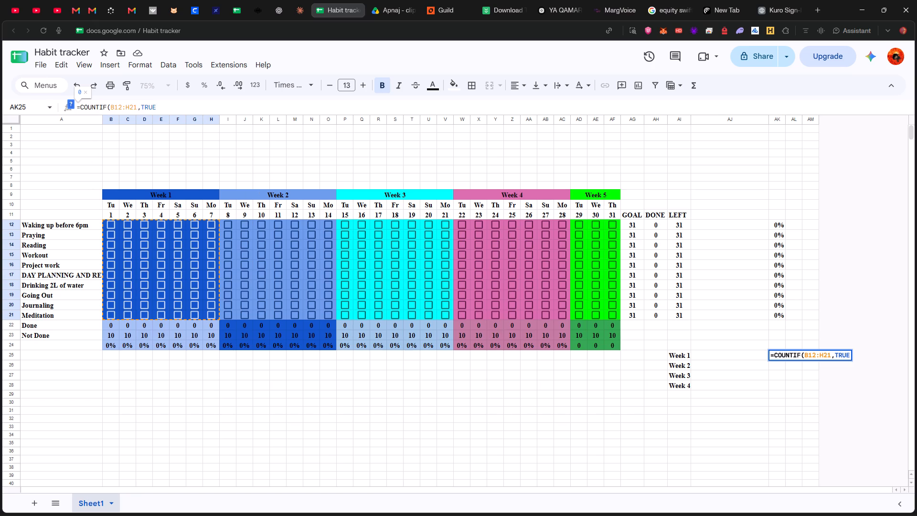
key("shift+parenright")
key("slash")
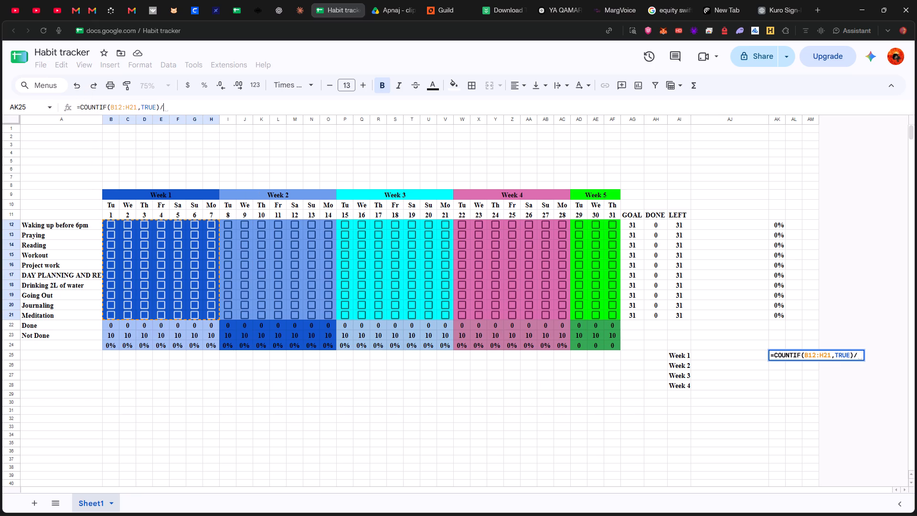
key("u")
key("BackSpace")
type("COUNT")
key("a")
key("shift+parenleft")
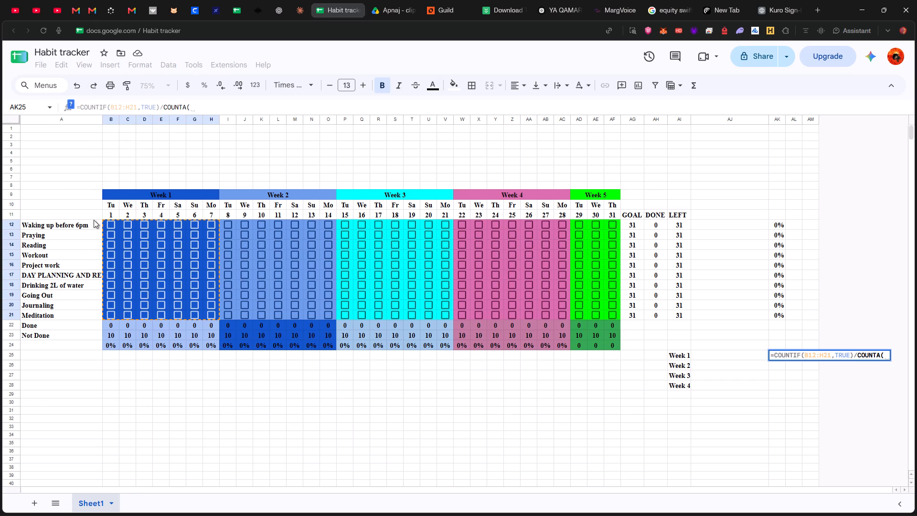
left_click_drag(104, 225, 136, 247)
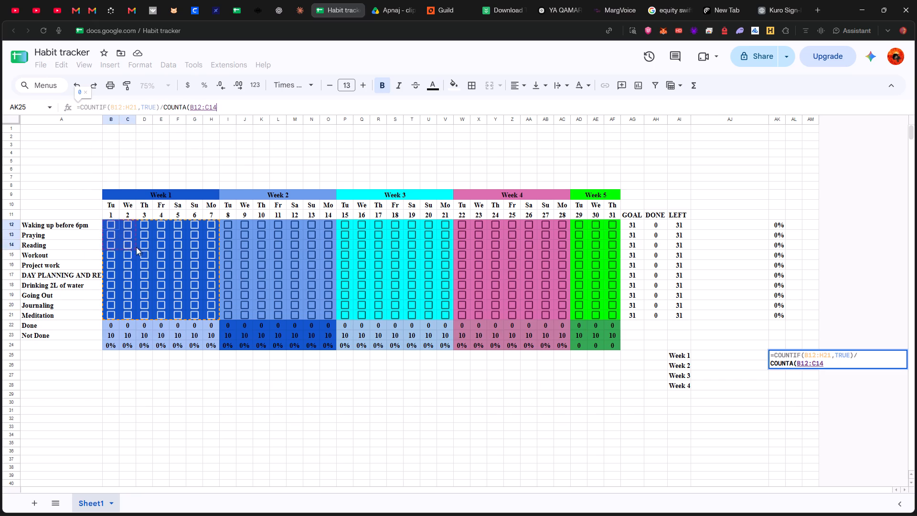
left_click_drag(136, 247, 214, 319)
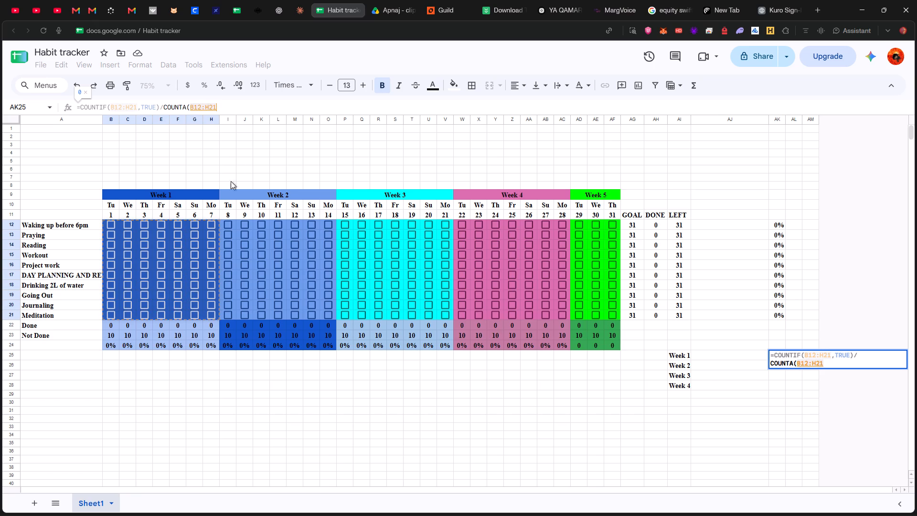
key("shift+parenright")
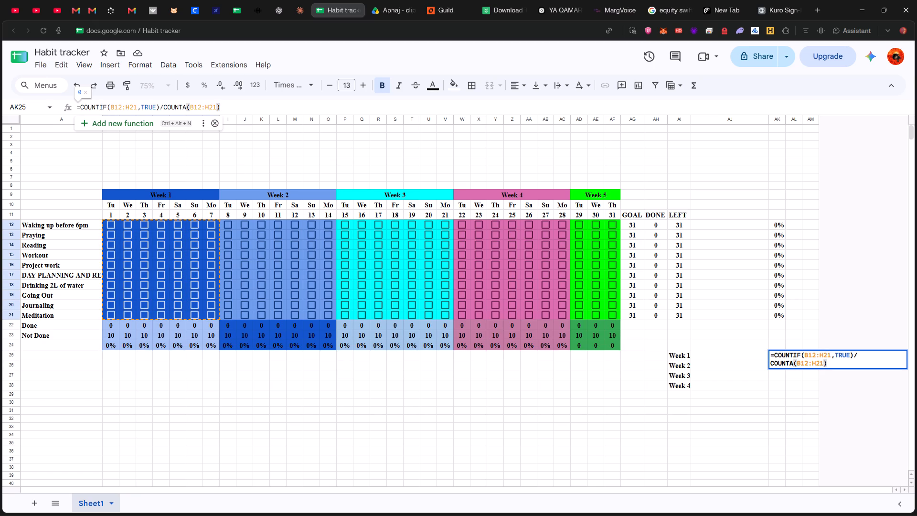
key("Return")
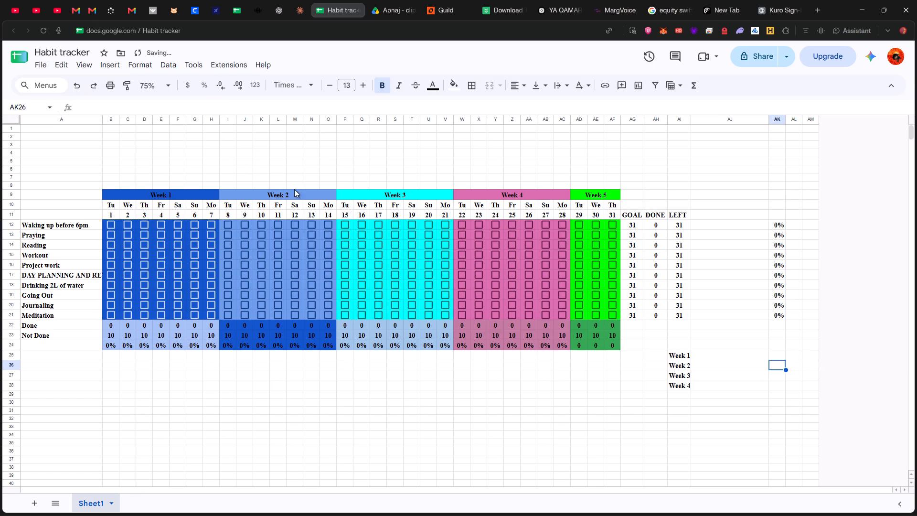
Format the Week 1 completion rate in AK25 as a percentage without decimals.
left_click(782, 356)
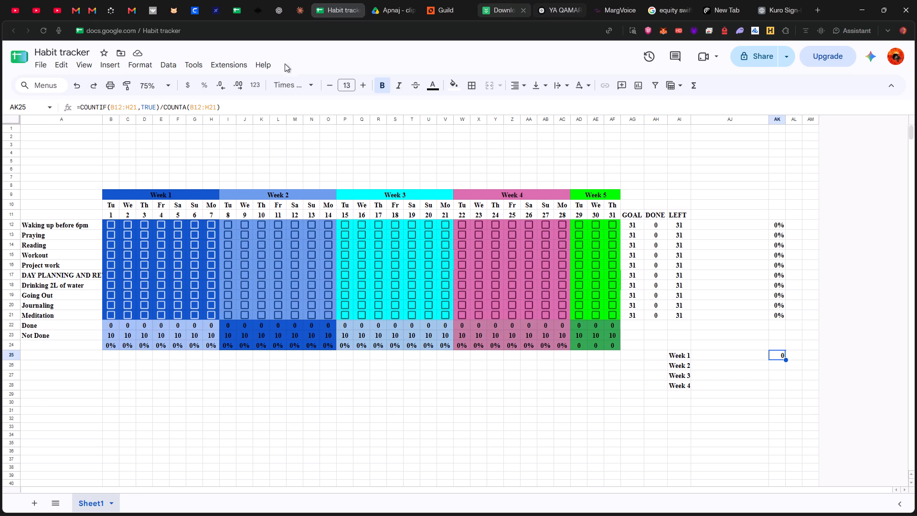
left_click(205, 87)
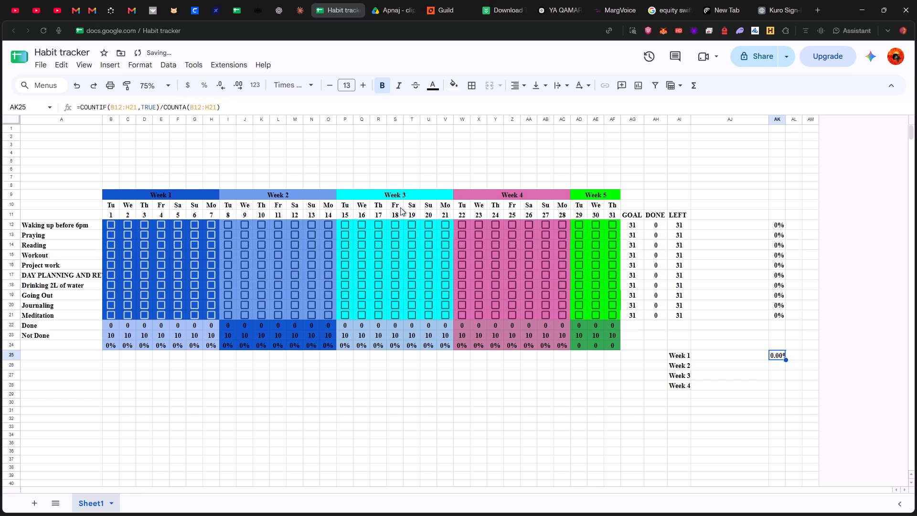
triple_click(224, 87)
Format the empty Week 2 to Week 4 rate cells AK26:AK28 as percentages without decimals.
left_click(777, 363)
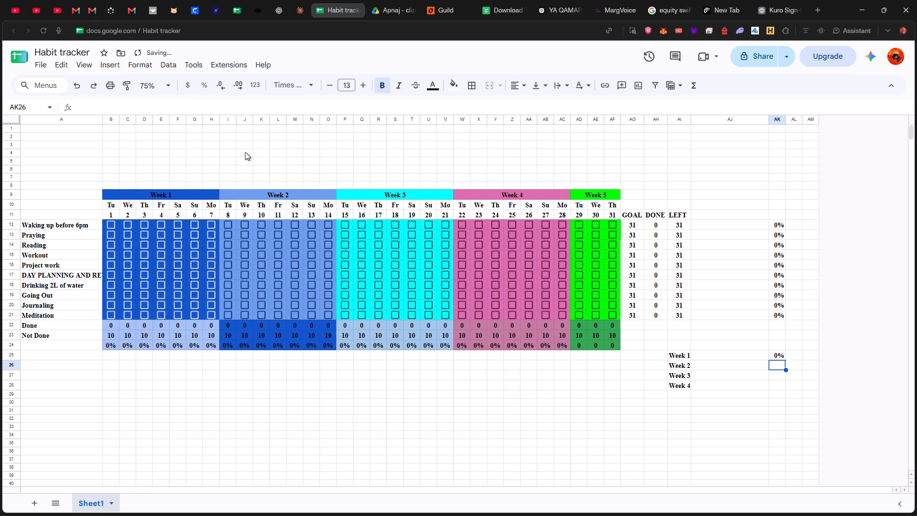
left_click(205, 90)
left_click(205, 90)
left_click(774, 375)
left_click(775, 367)
left_click_drag(785, 369, 785, 387)
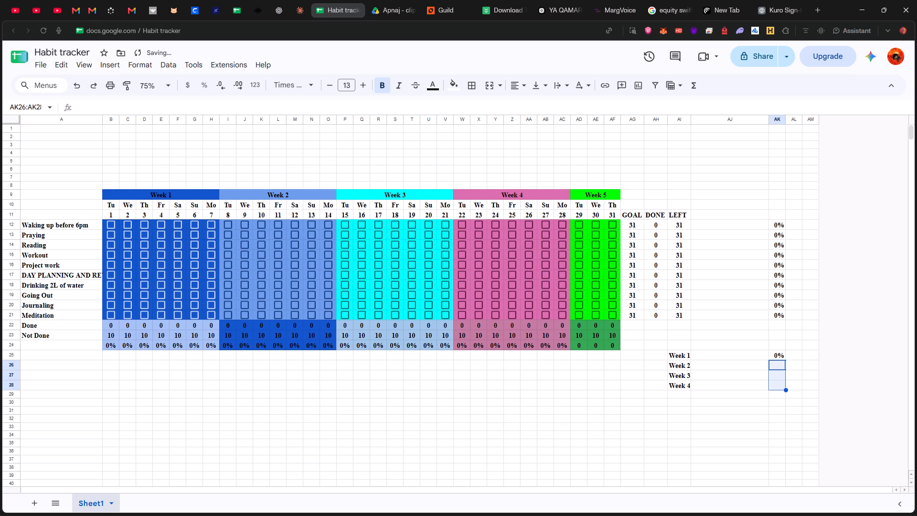
triple_click(219, 88)
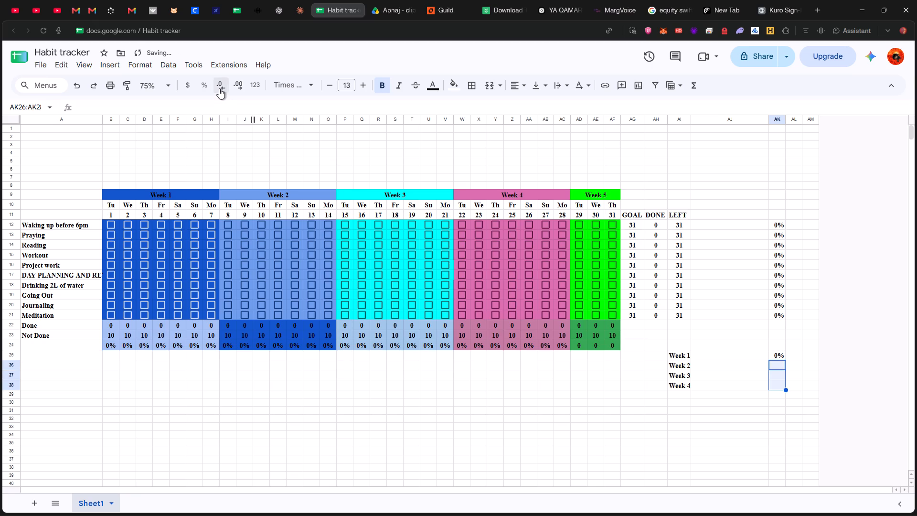
double_click(219, 88)
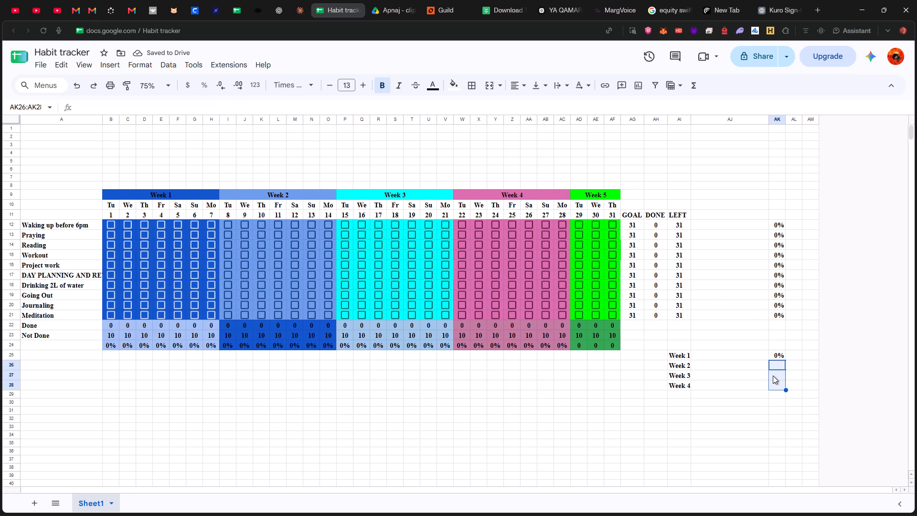
Enter the Week 2 completion-rate formula =COUNTIF(I12:O21,TRUE)/COUNTA(I12:O21) in AK26.
left_click(777, 366)
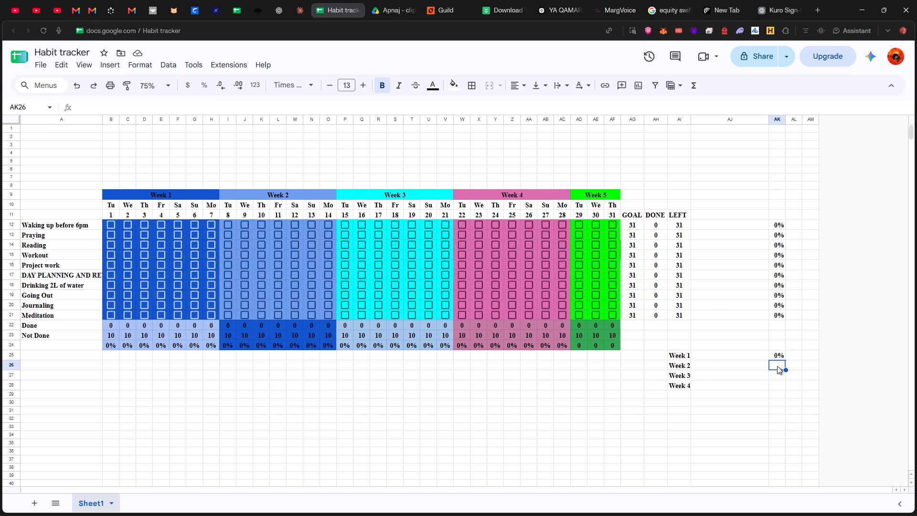
left_click(156, 111)
type("=COUN")
key("t")
type("IF")
key("shift+parenleft")
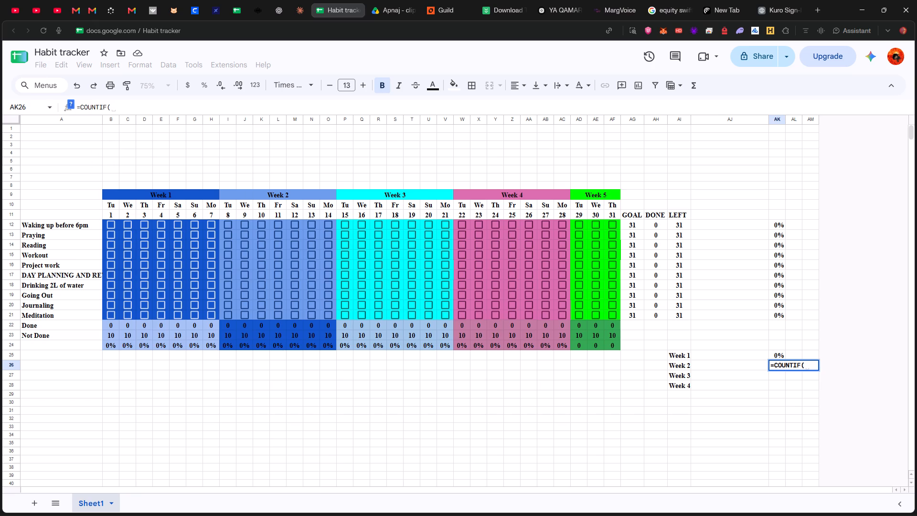
key("a")
key("BackSpace")
left_click_drag(221, 223, 331, 317)
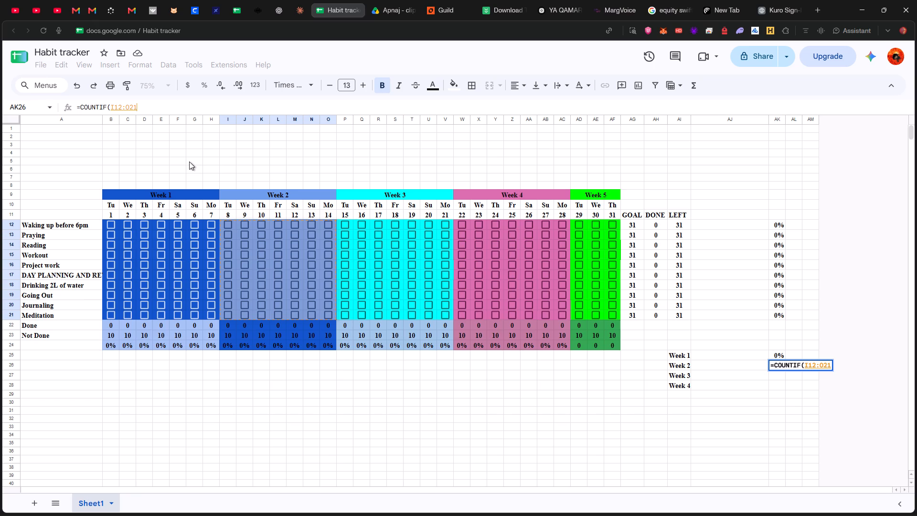
key("period")
key("BackSpace")
type(",TRUE")
key("shift+parenright")
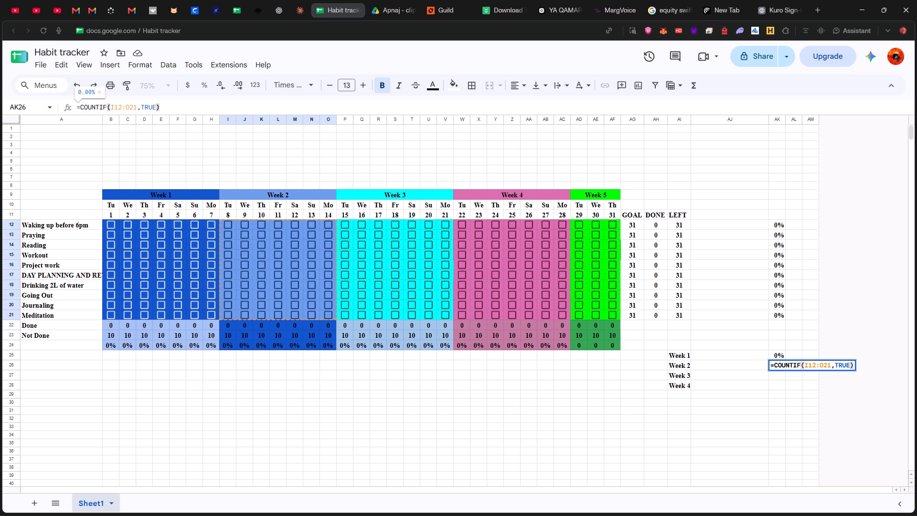
key("slash")
type("COUNT")
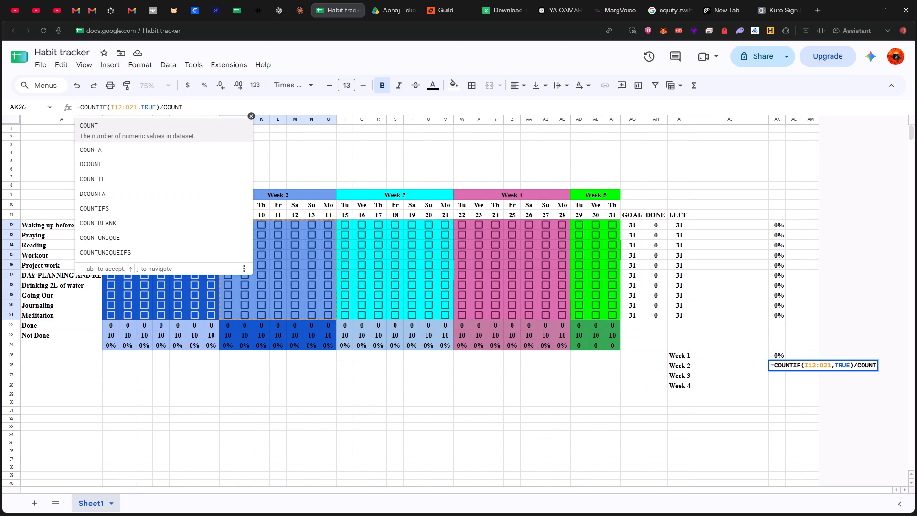
key("shift+a")
key("BackSpace")
key("a")
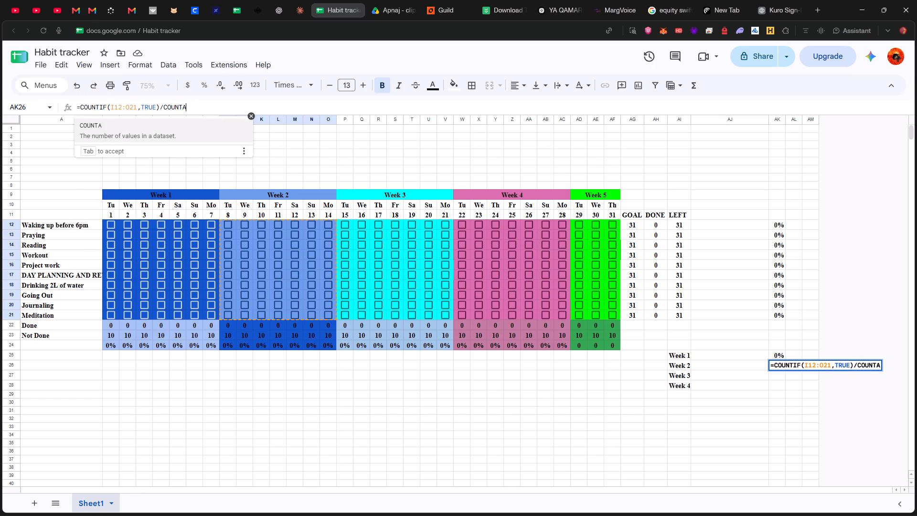
key("9")
key("BackSpace")
key("shift+parenleft")
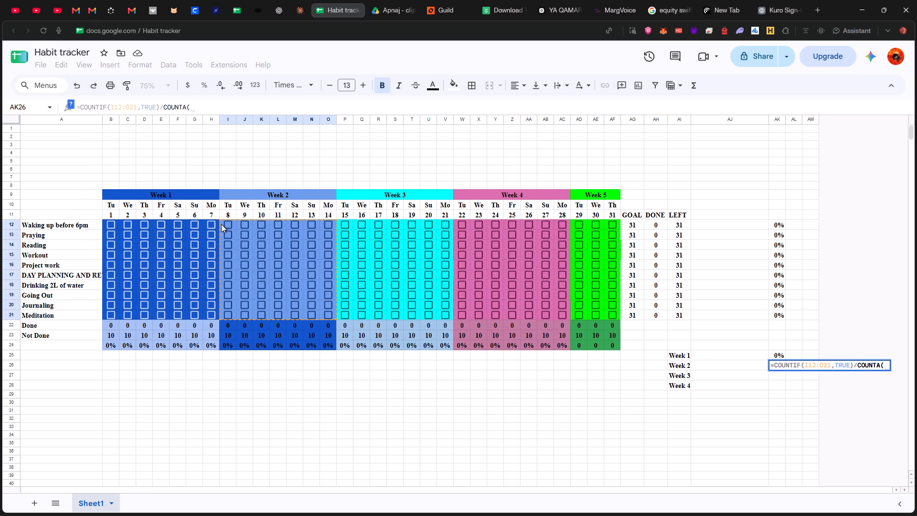
left_click_drag(221, 224, 330, 320)
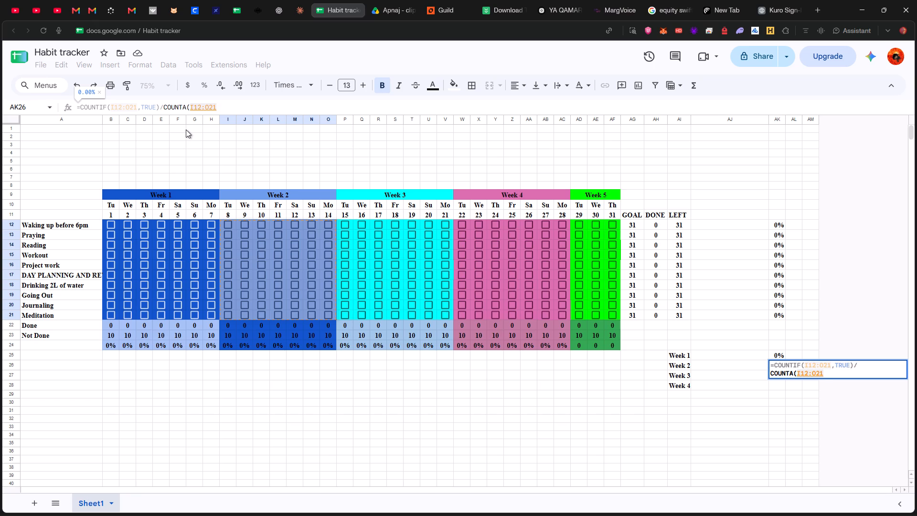
key("shift+parenright")
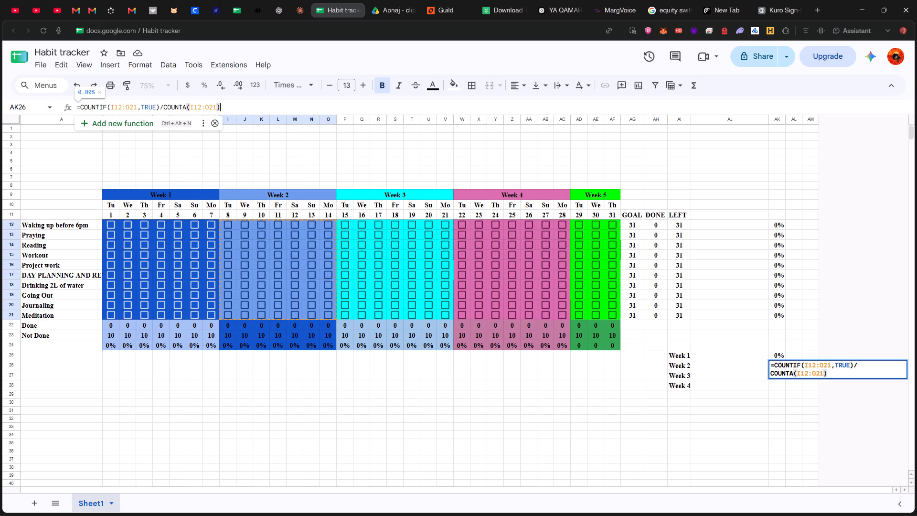
key("Return")
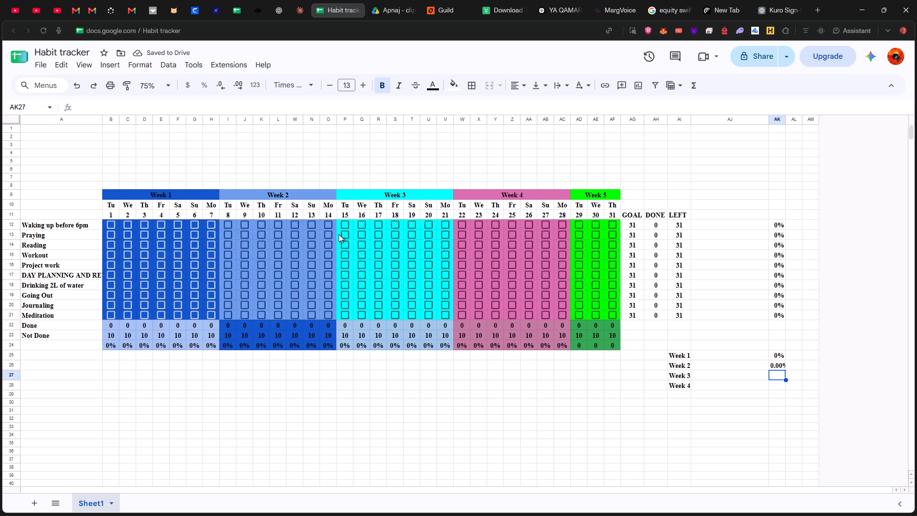
Start the Week 3 completion-rate formula in AK27 with =COUNTIF(.
left_click(168, 103)
type("=COUNTIF")
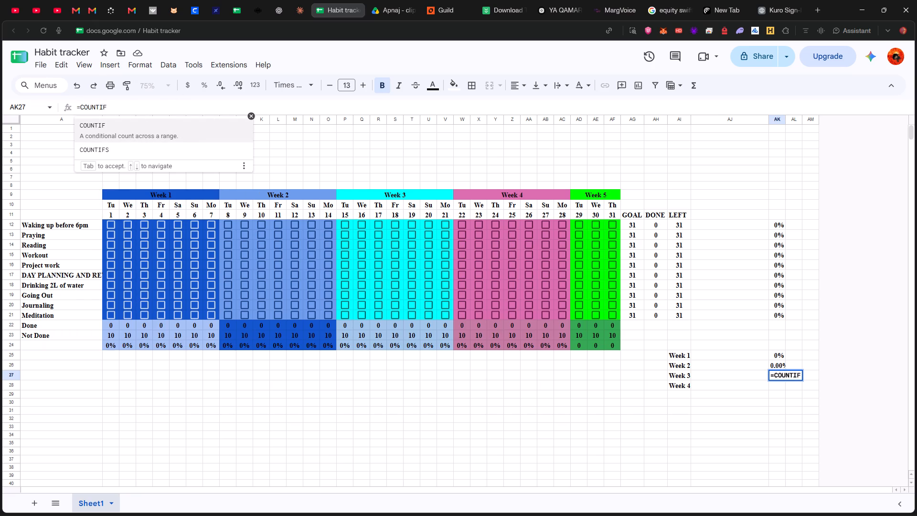
key("shift+parenleft")
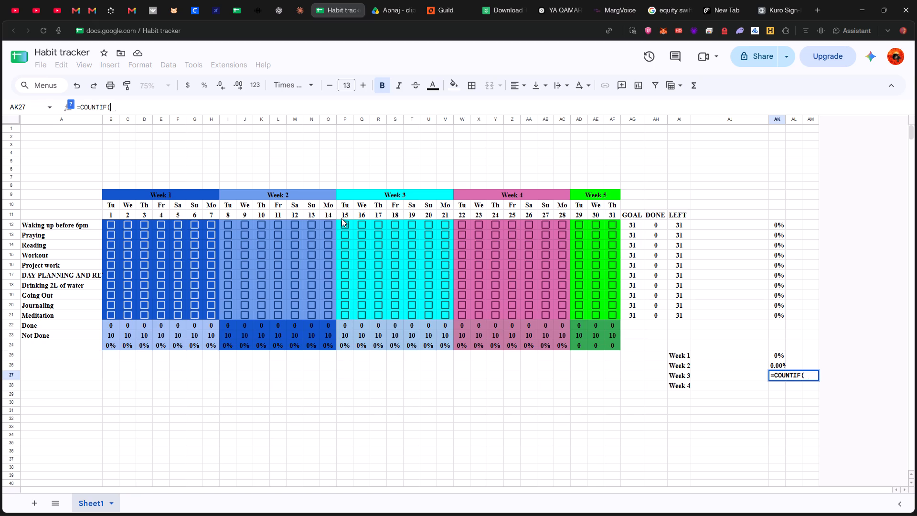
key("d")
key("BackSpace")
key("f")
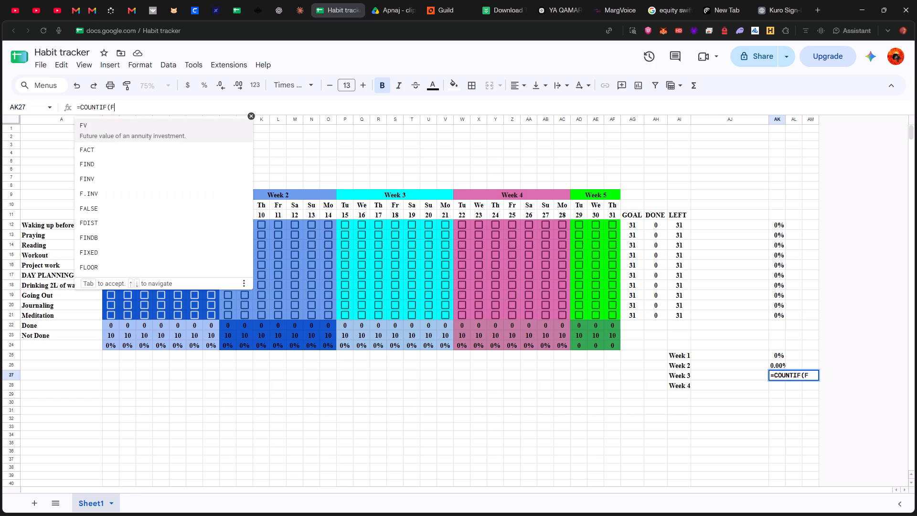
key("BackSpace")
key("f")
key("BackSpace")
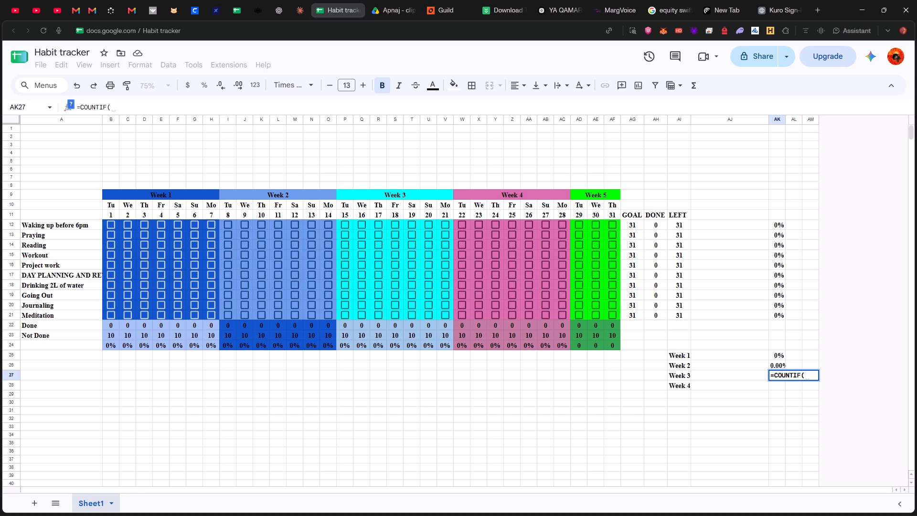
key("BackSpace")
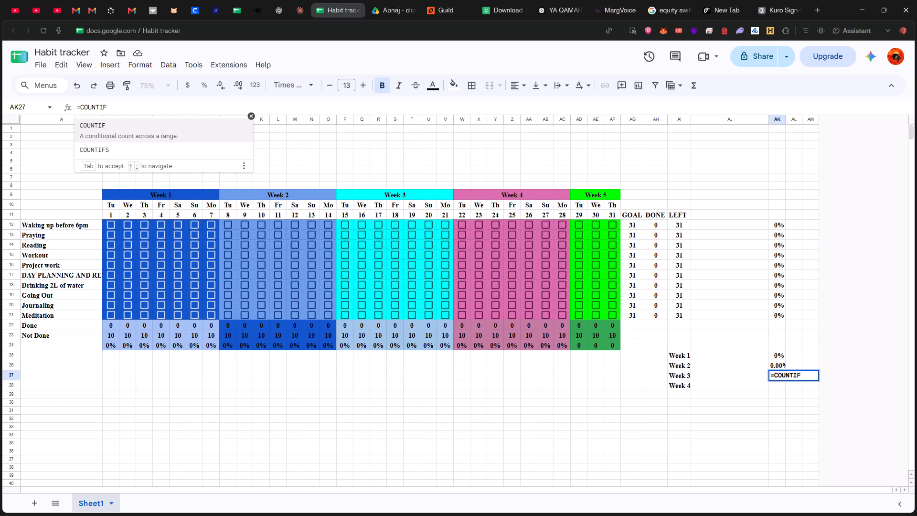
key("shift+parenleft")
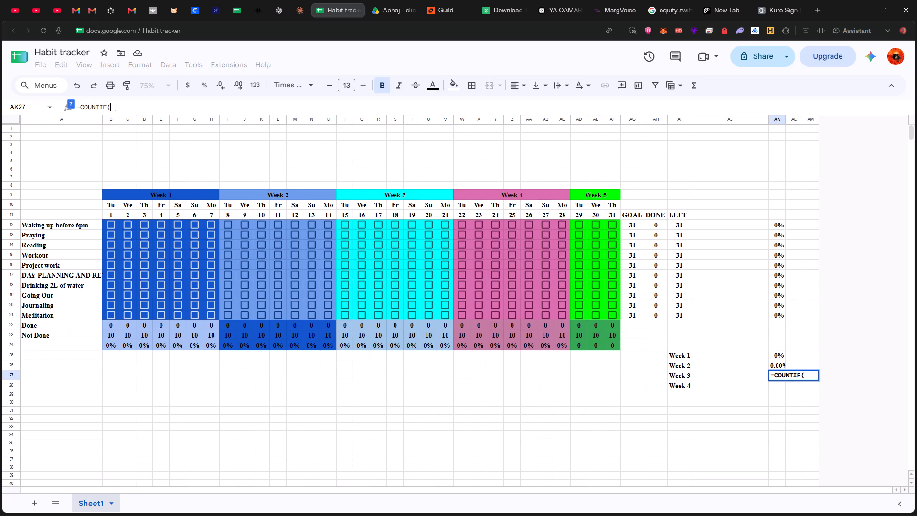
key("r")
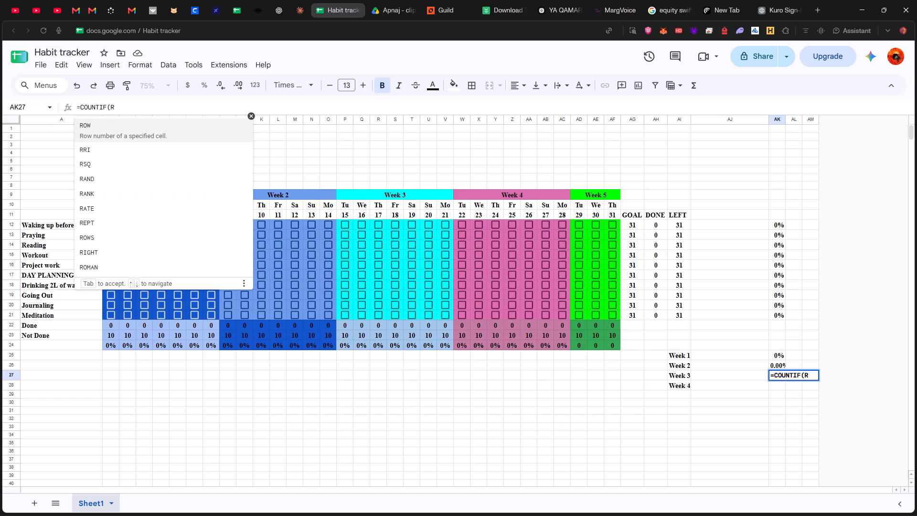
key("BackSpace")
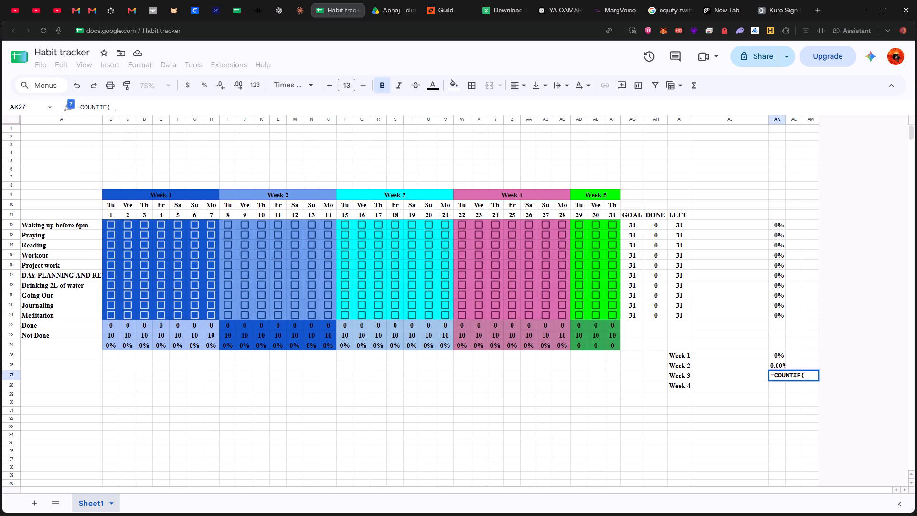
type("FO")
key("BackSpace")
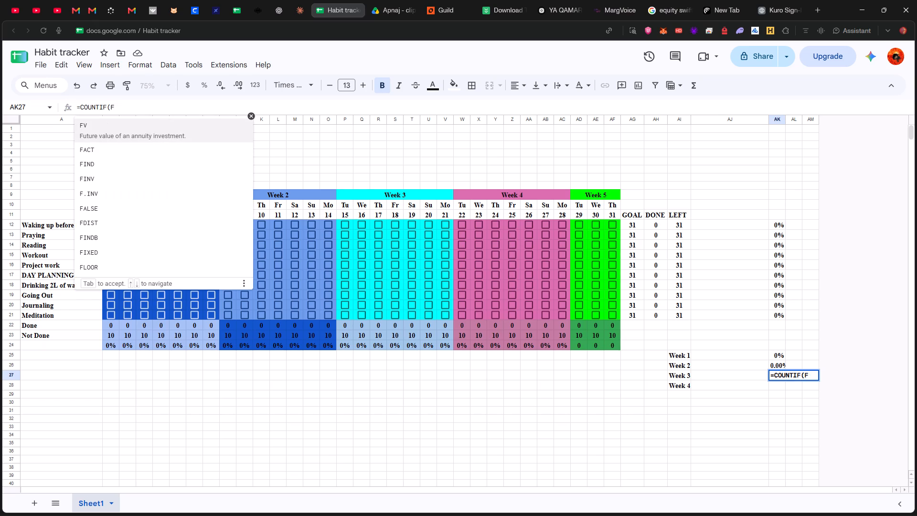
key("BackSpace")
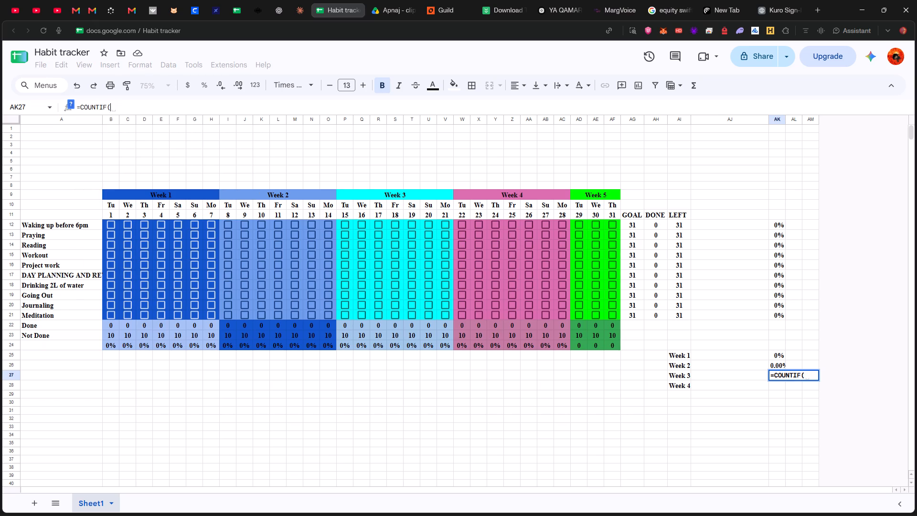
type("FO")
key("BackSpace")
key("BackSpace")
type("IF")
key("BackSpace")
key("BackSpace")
Extend the Week 3 formula in AK27 to =COUNTIF(P12:V21,TRUE)/COUNTA(, using the Week 3 checkboxes as the counted range.
left_click_drag(339, 222, 430, 290)
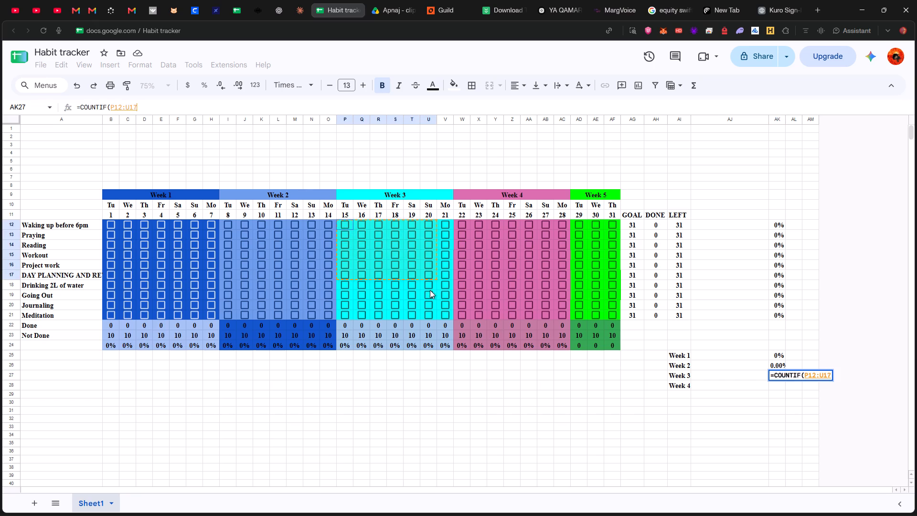
left_click_drag(430, 290, 448, 317)
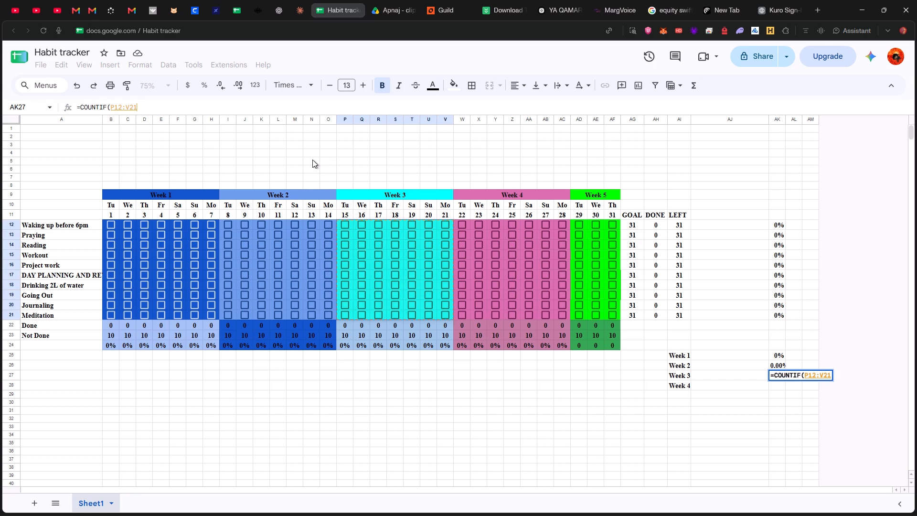
type(",R")
key("BackSpace")
type("TRUE")
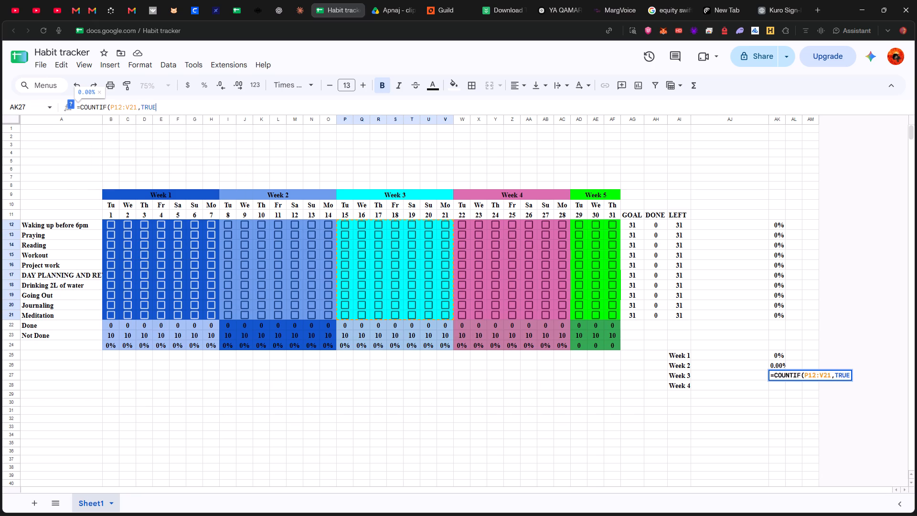
key("shift+parenright")
key("slash")
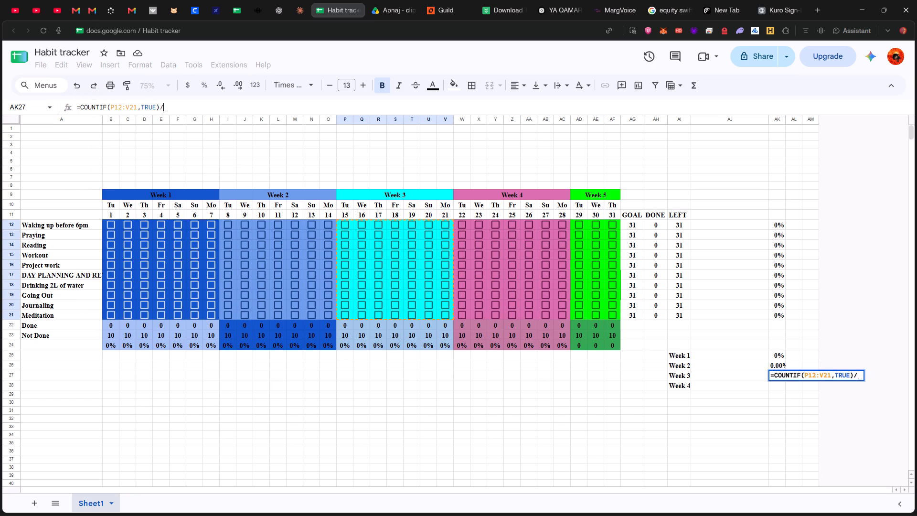
type("COUNTa")
key("BackSpace")
key("a")
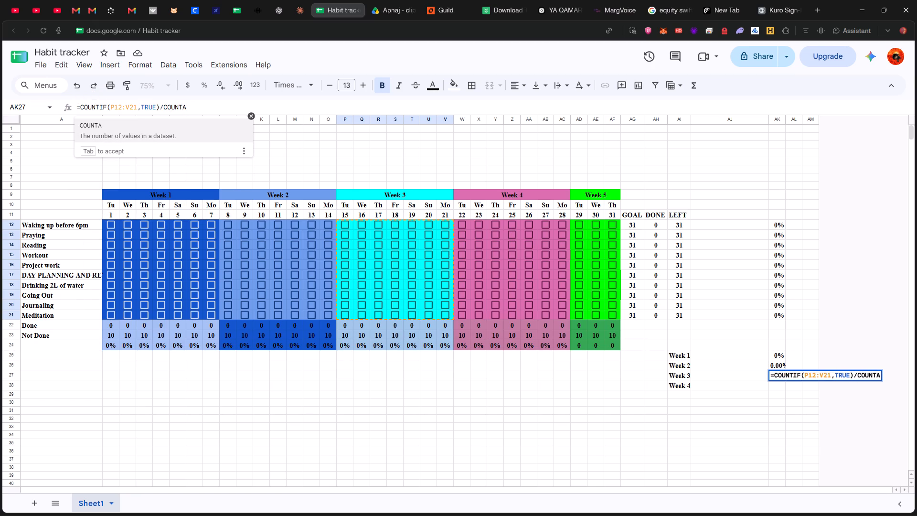
key("shift+parenleft")
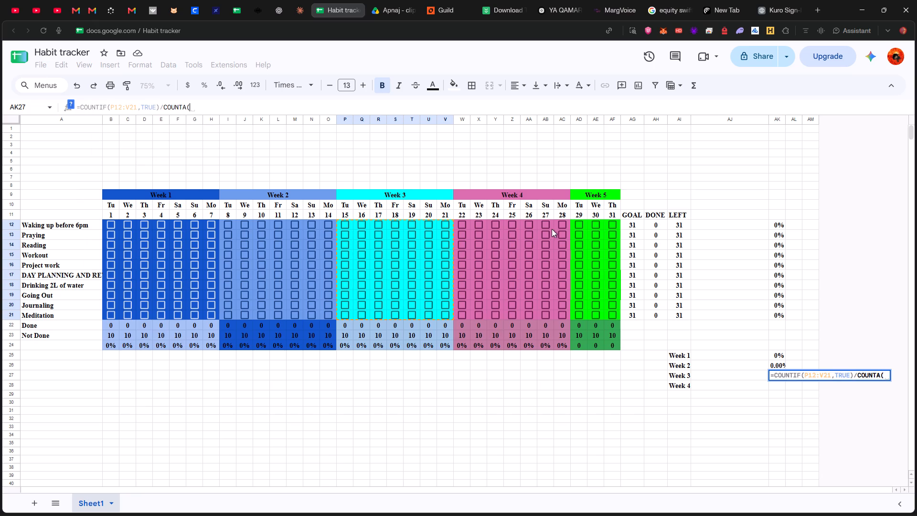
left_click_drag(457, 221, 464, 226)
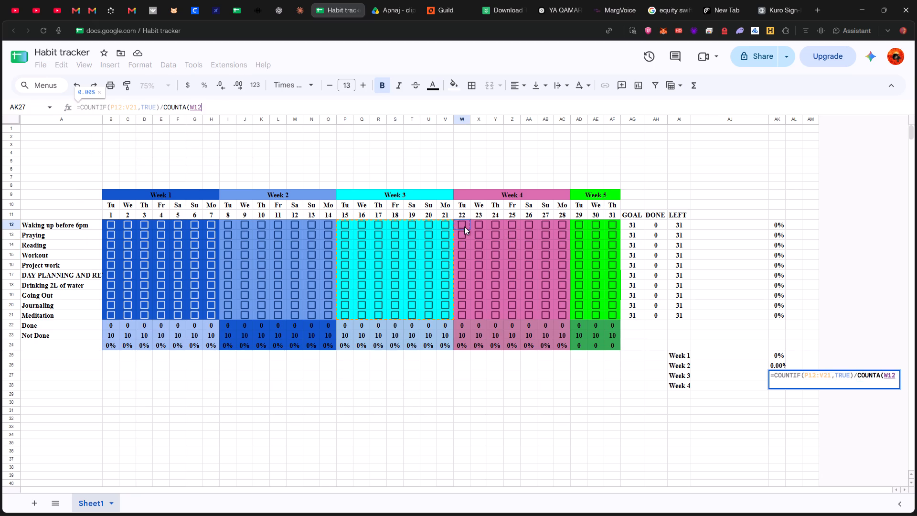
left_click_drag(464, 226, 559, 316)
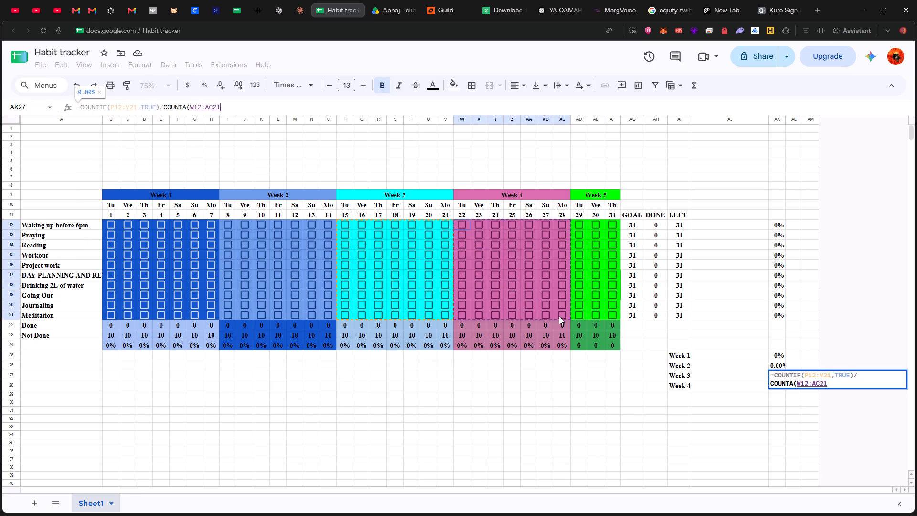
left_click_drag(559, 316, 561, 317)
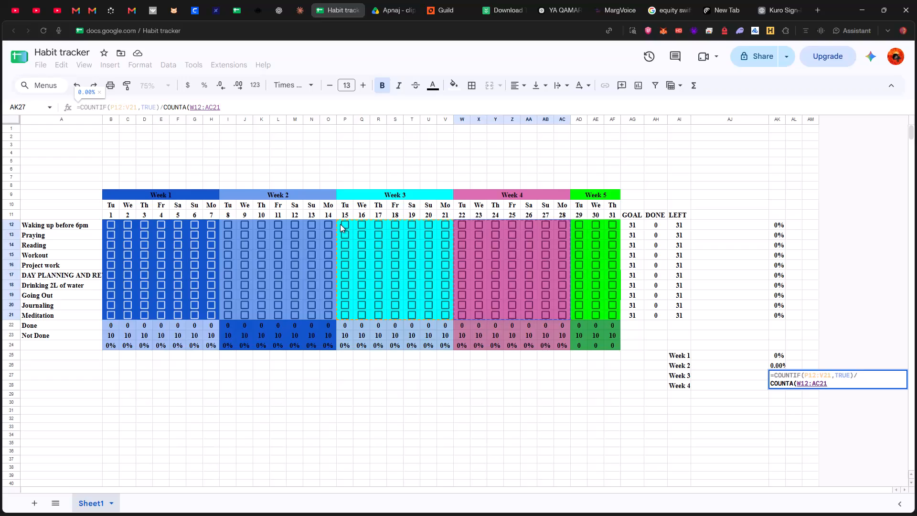
Complete the Week 3 completion-rate formula in AK27 with P12:V21 as the COUNTA range.
left_click_drag(340, 224, 354, 233)
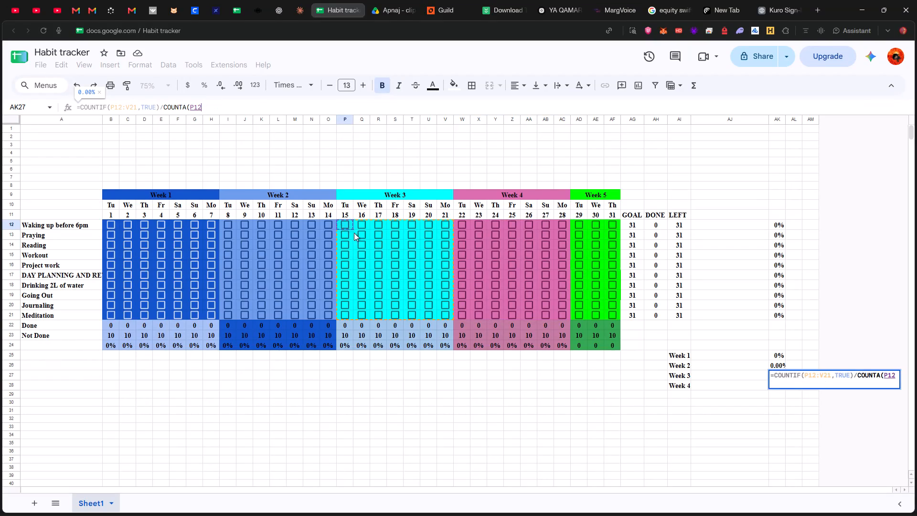
left_click_drag(354, 233, 448, 314)
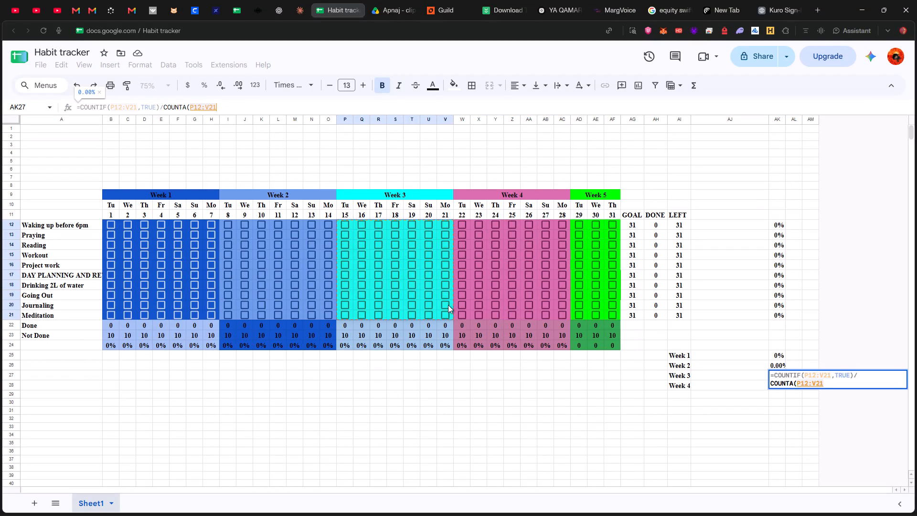
key("shift+parenright")
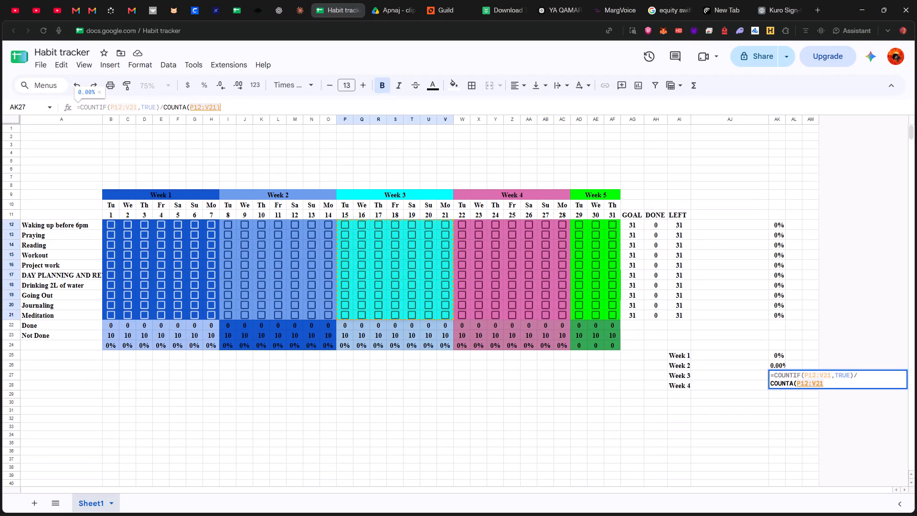
key("Return")
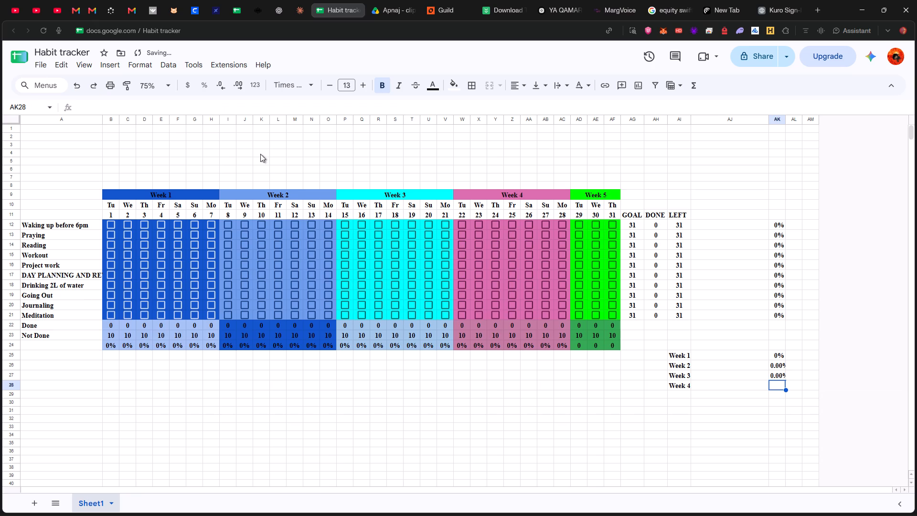
Enter the Week 4 completion-rate formula =COUNTIF(W12:AC21,TRUE)/COUNTA(W12:AC21) in AK28.
left_click(216, 104)
type("=COUNT")
type("IF")
key("shift+parenleft")
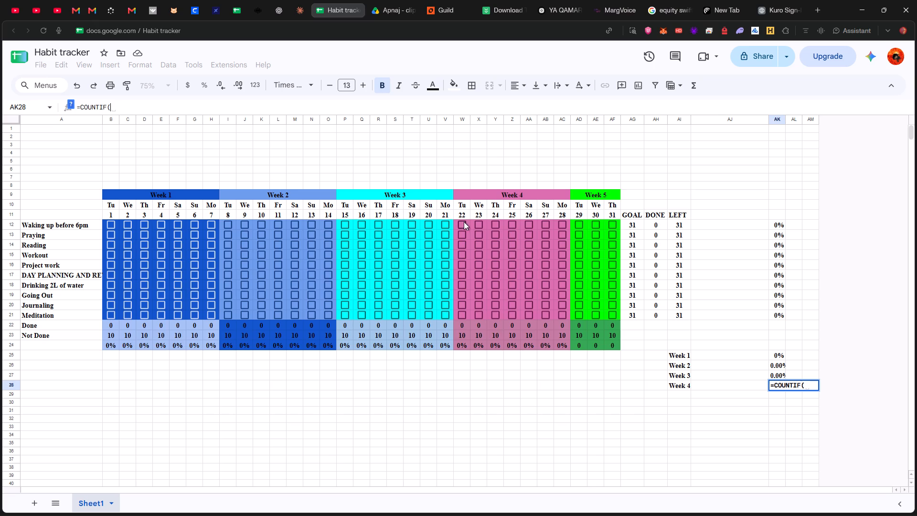
left_click_drag(455, 221, 478, 236)
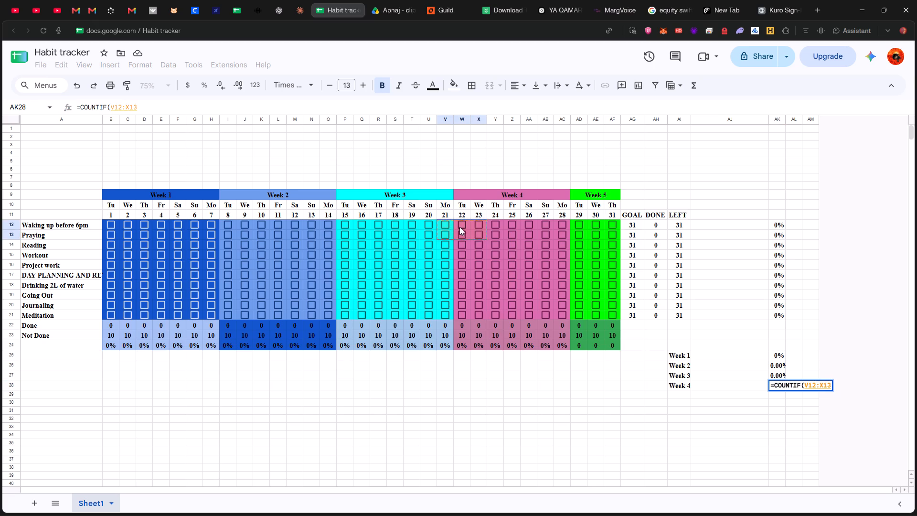
left_click_drag(457, 224, 563, 314)
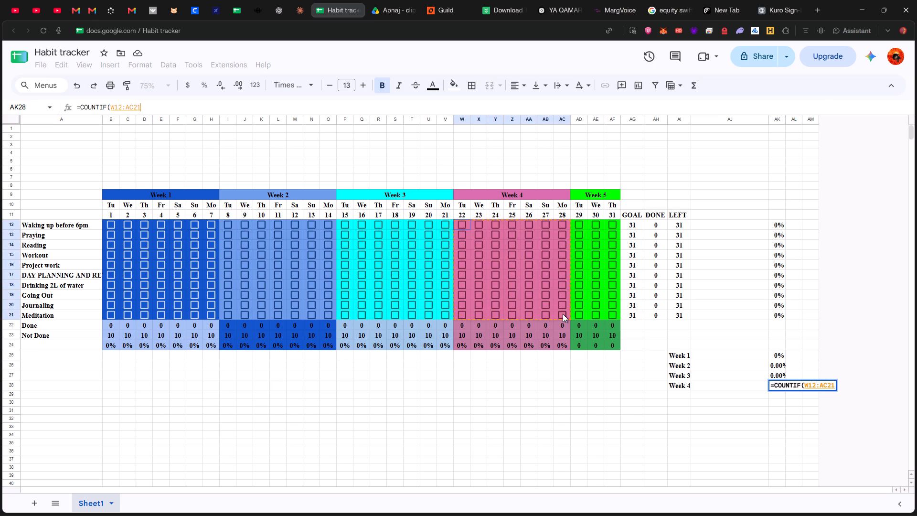
left_click_drag(563, 314, 566, 318)
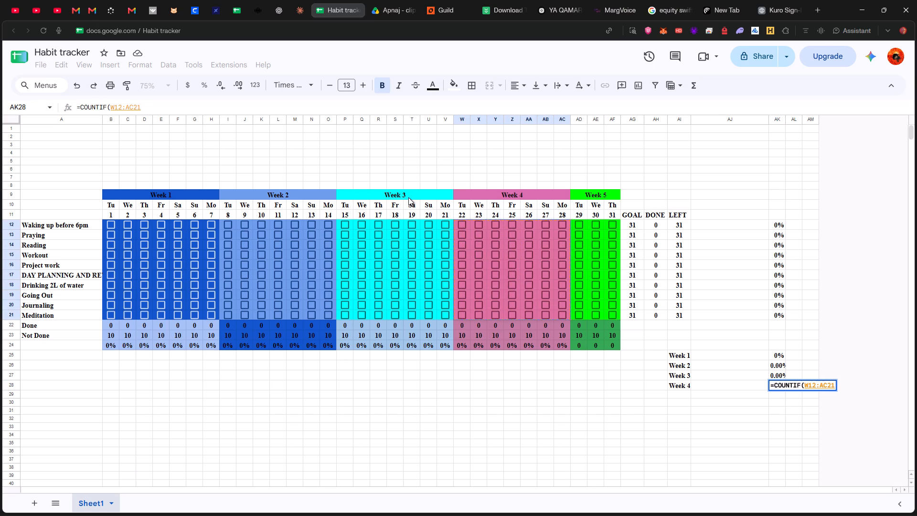
key("comma")
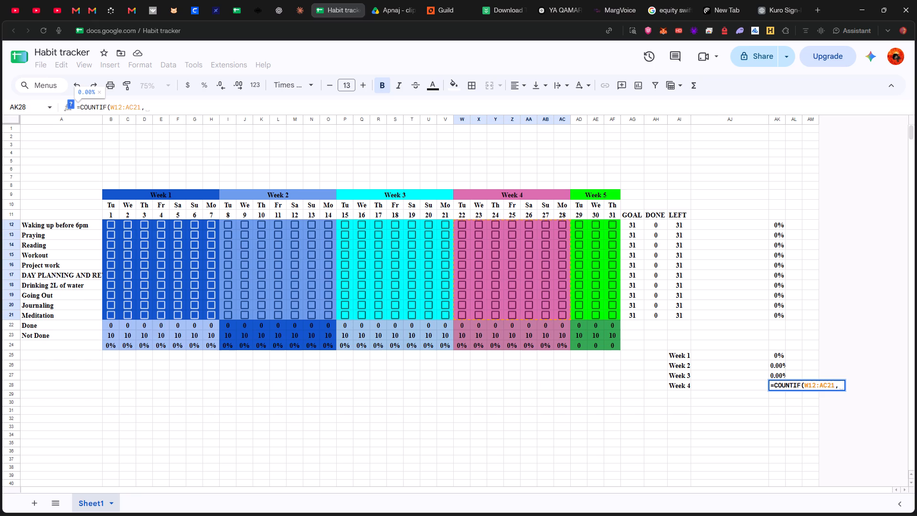
type("TRUE")
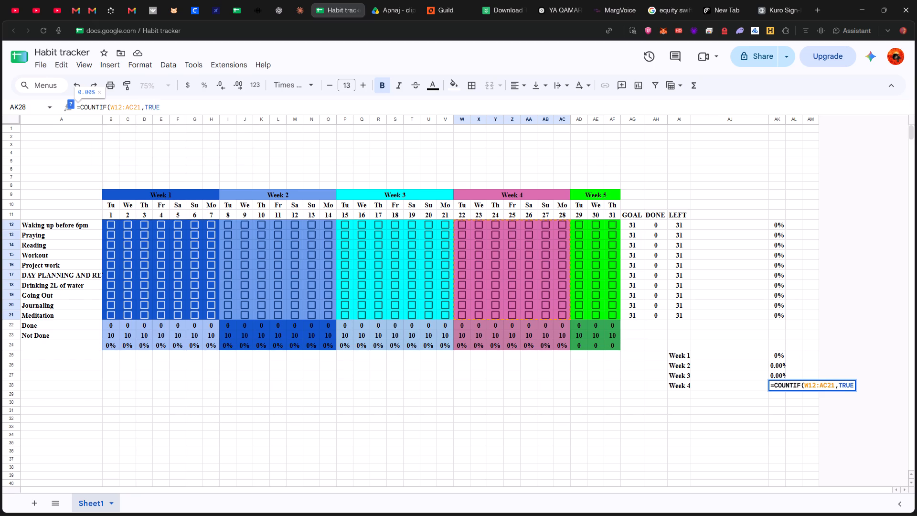
type(")/")
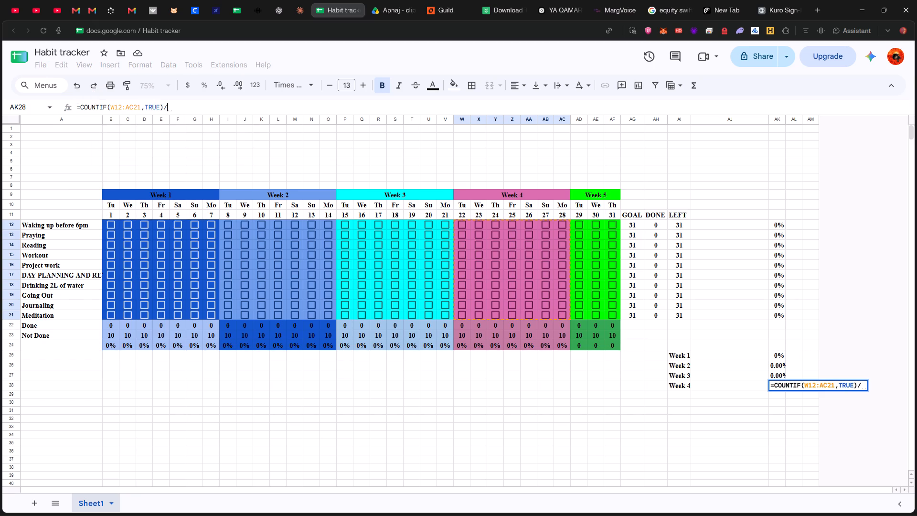
type("COUNT")
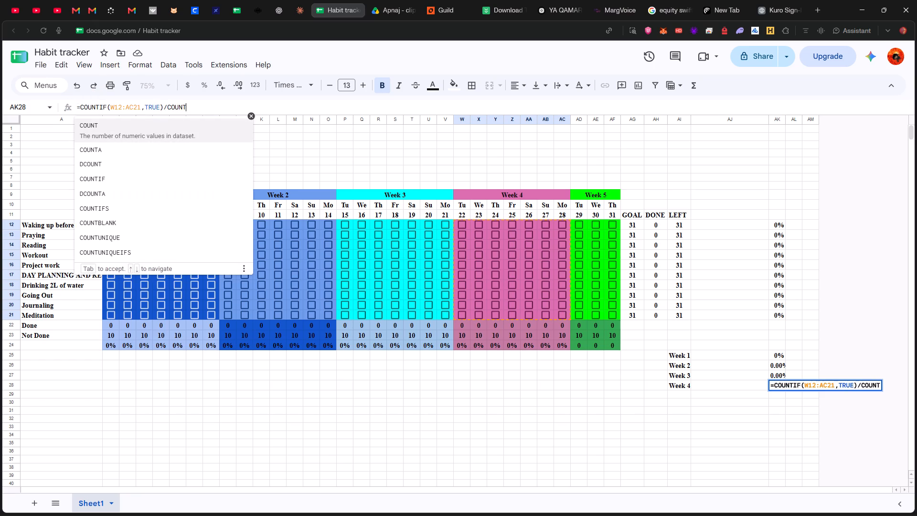
type("A(")
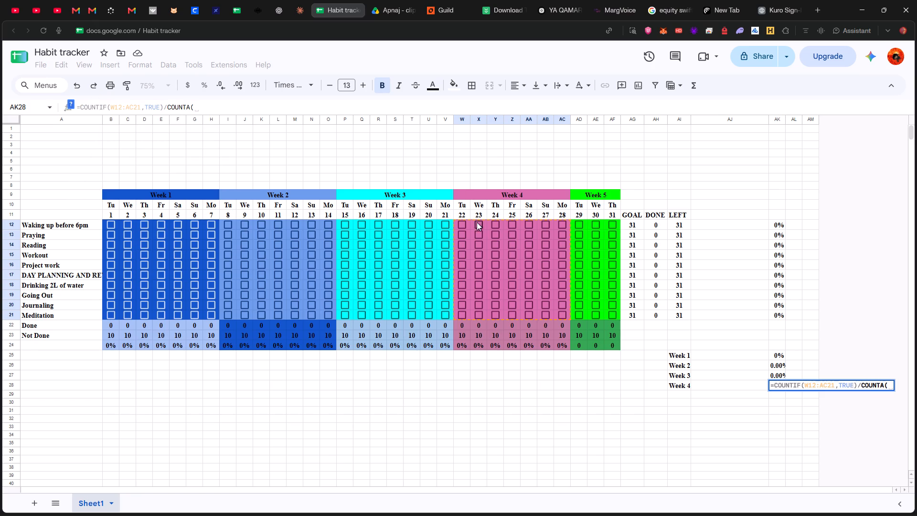
left_click_drag(457, 224, 528, 277)
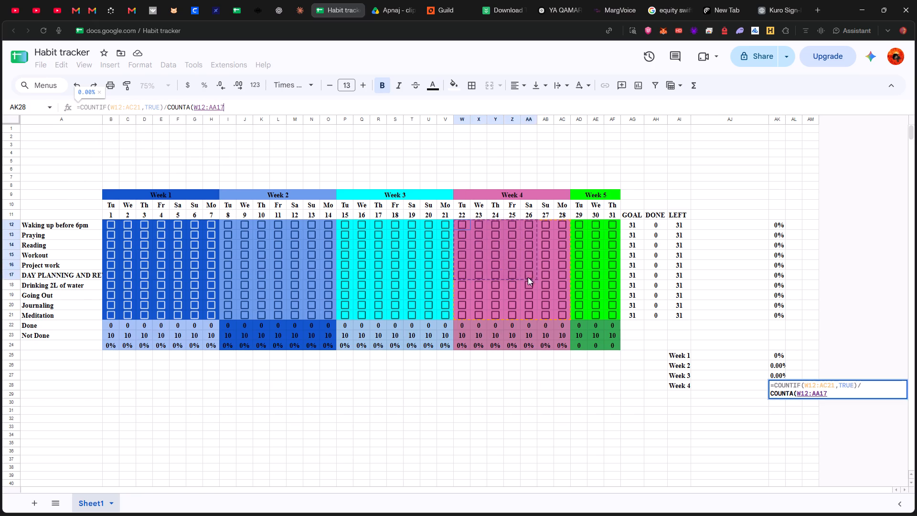
left_click_drag(528, 277, 569, 316)
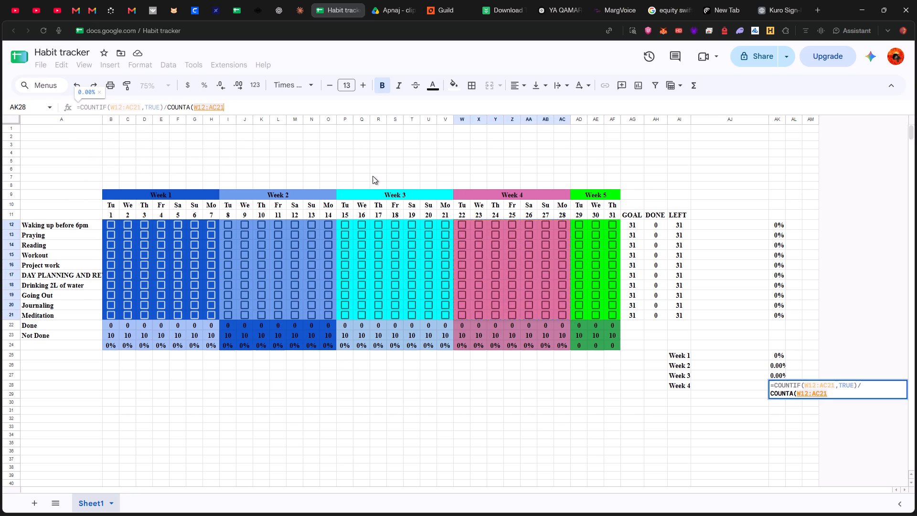
key("shift+parenright")
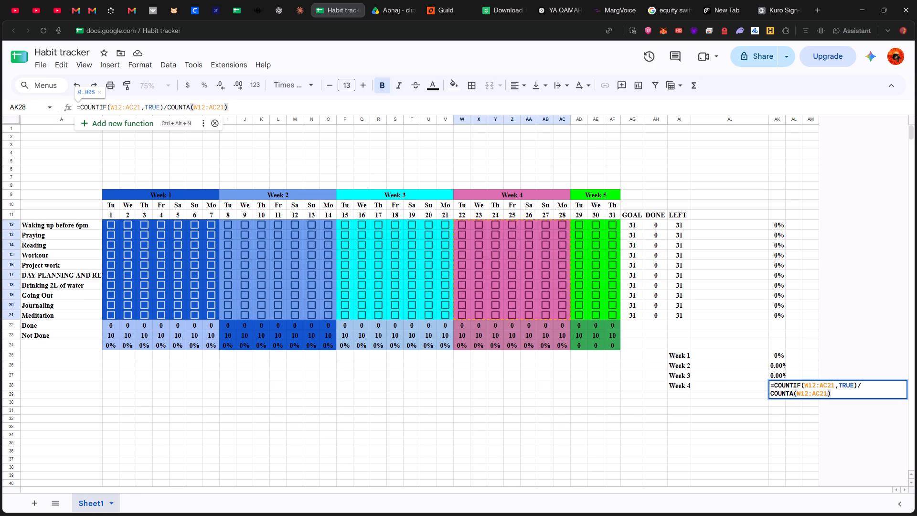
key("Return")
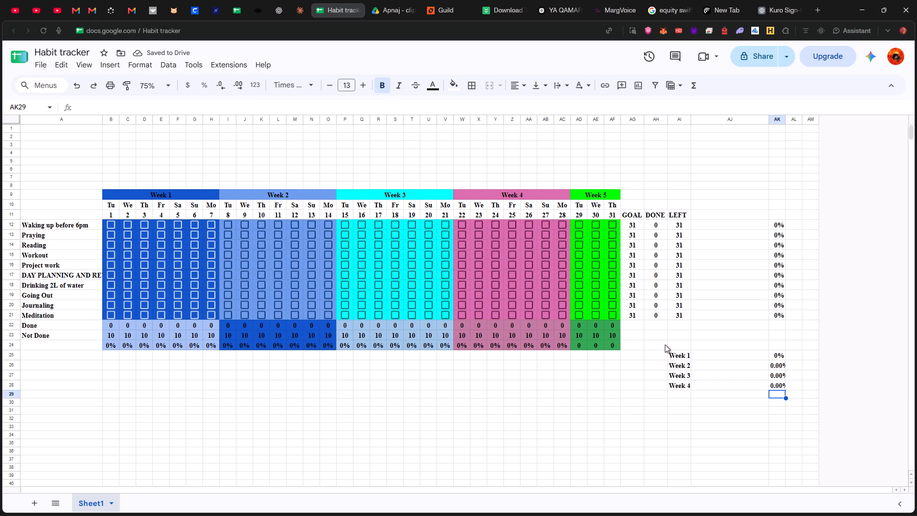
Add the label Week 5 in AI29, below the Week 4 label.
left_click(682, 390)
left_click(683, 396)
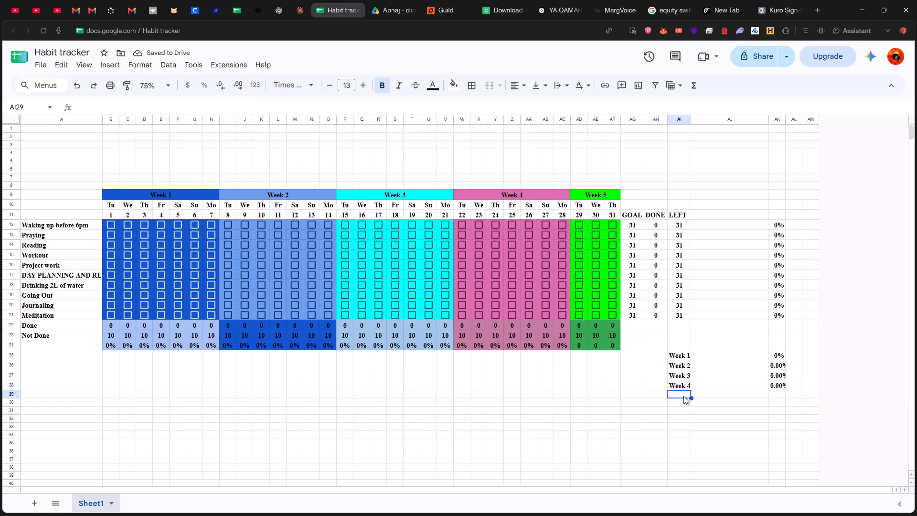
type("WEEK")
key("space")
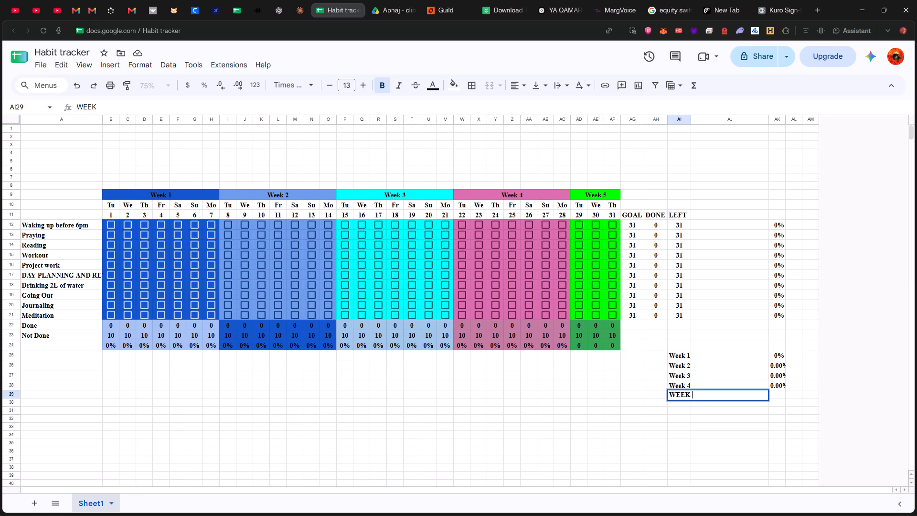
key("BackSpace")
key("BackSpace")
key("BackSpace")
key("BackSpace")
key("shift+e")
key("shift+e")
key("shift+k")
key("space")
key("5")
Begin the Week 5 completion-rate formula in AK29 with =COUNTIF(AD12:AF21,TRUE), using the Week 5 checkboxes as the range.
key("Right")
key("Right")
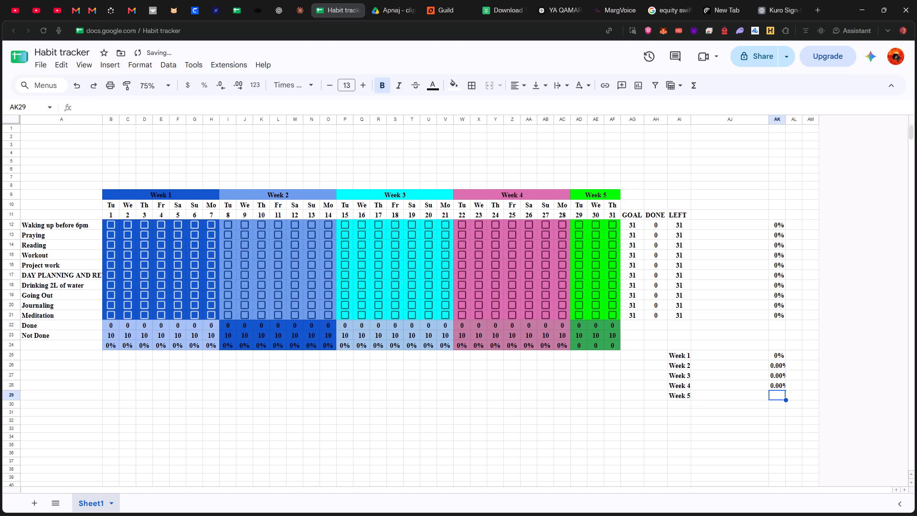
left_click(119, 106)
type("=COUNT")
type("IF")
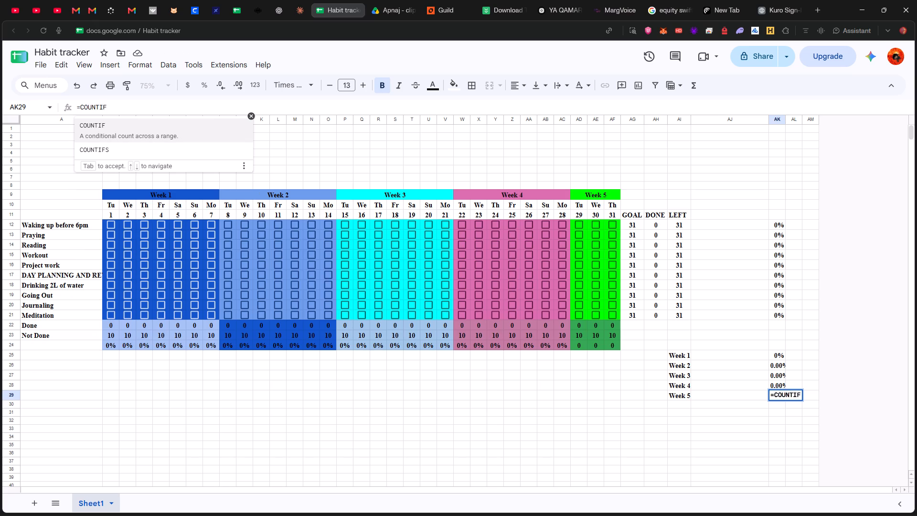
key("shift+parenleft")
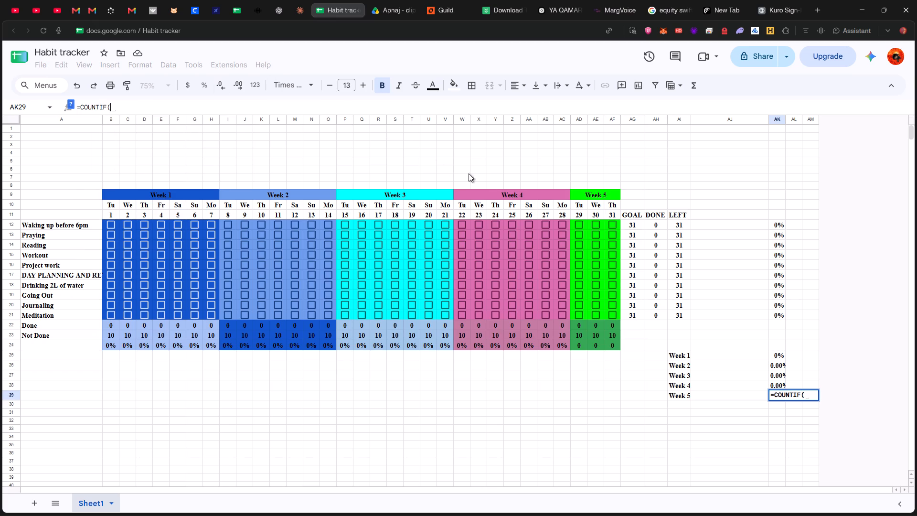
left_click_drag(574, 222, 611, 267)
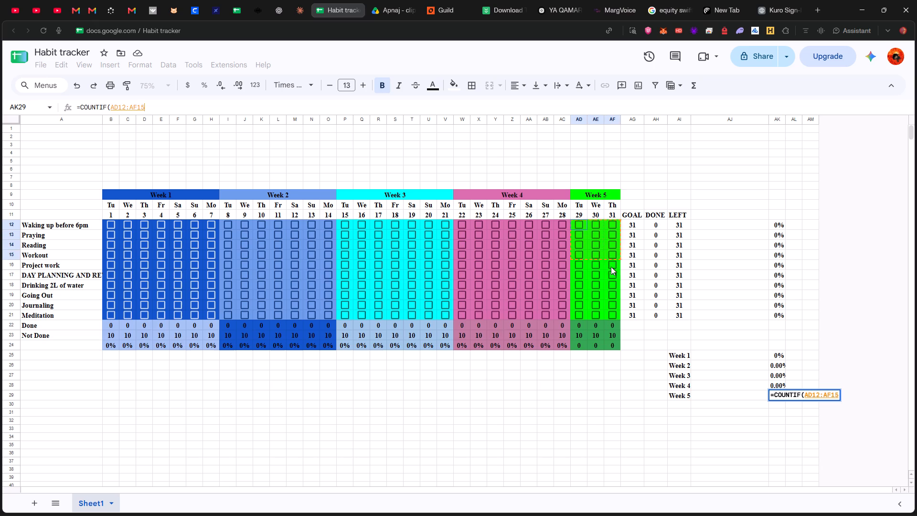
left_click_drag(611, 267, 613, 316)
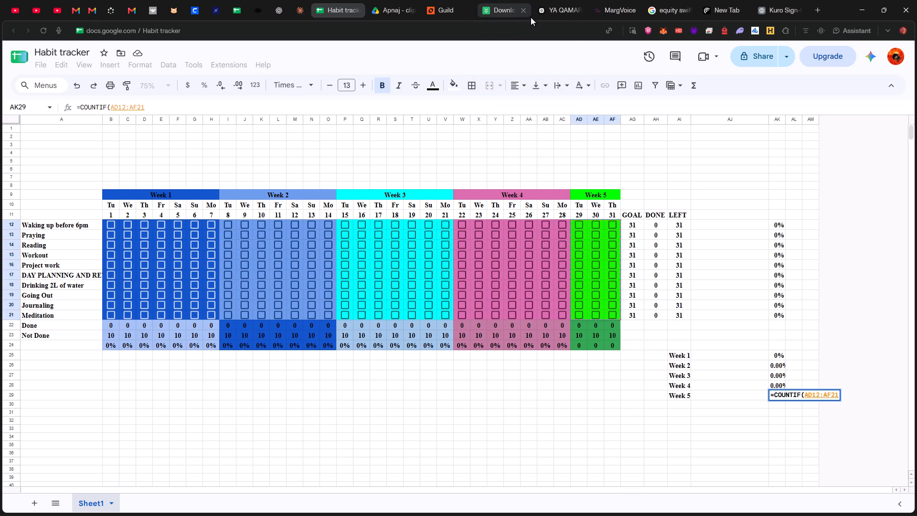
key("shift+parenright")
key("slash")
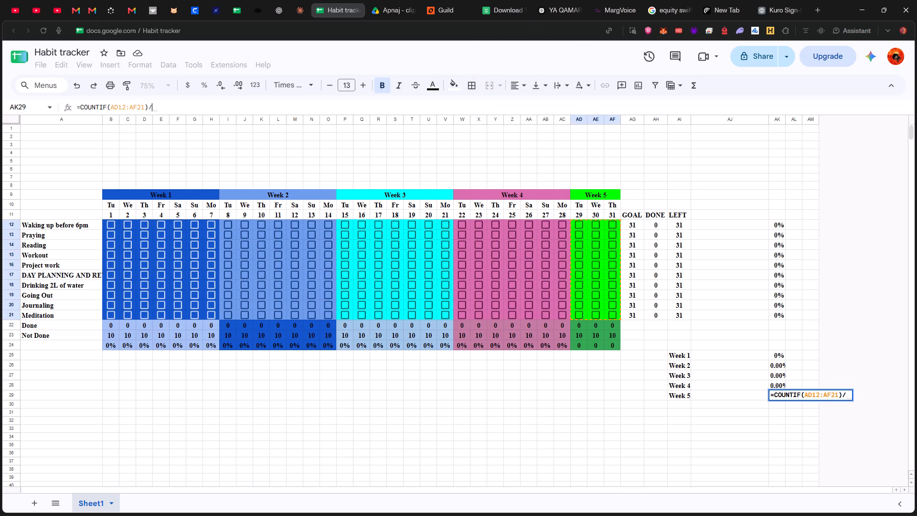
key("BackSpace")
key("BackSpace")
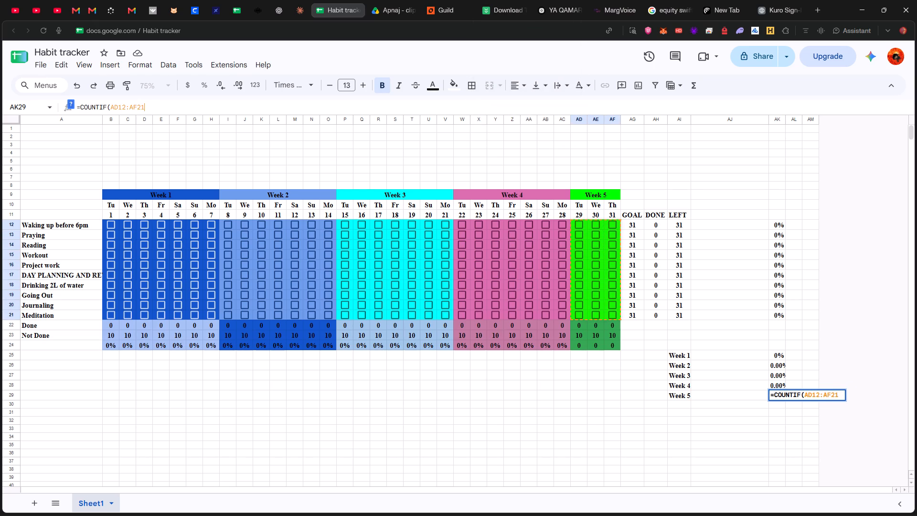
key("period")
key("BackSpace")
type(",TRUE")
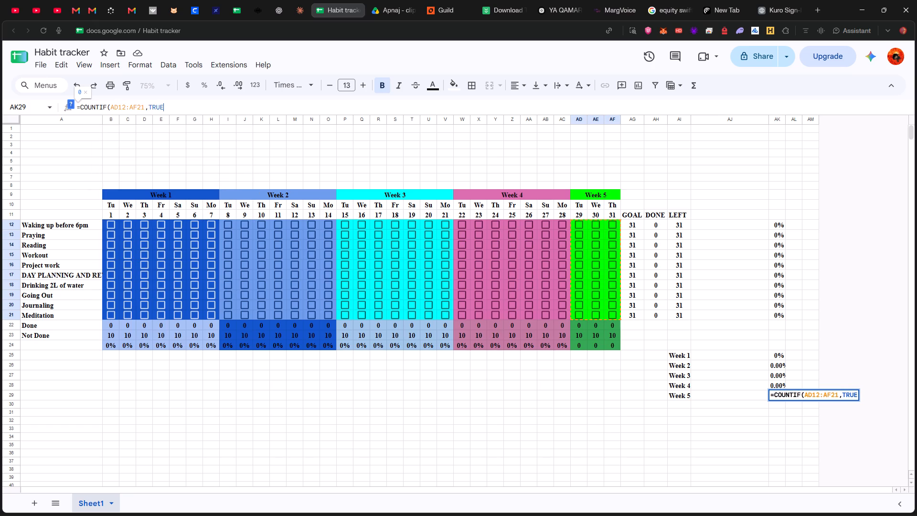
key("shift+parenright")
Complete the Week 5 formula in AK29 by dividing by COUNTA(AD12:AF21).
key("slash")
type("COUNTA")
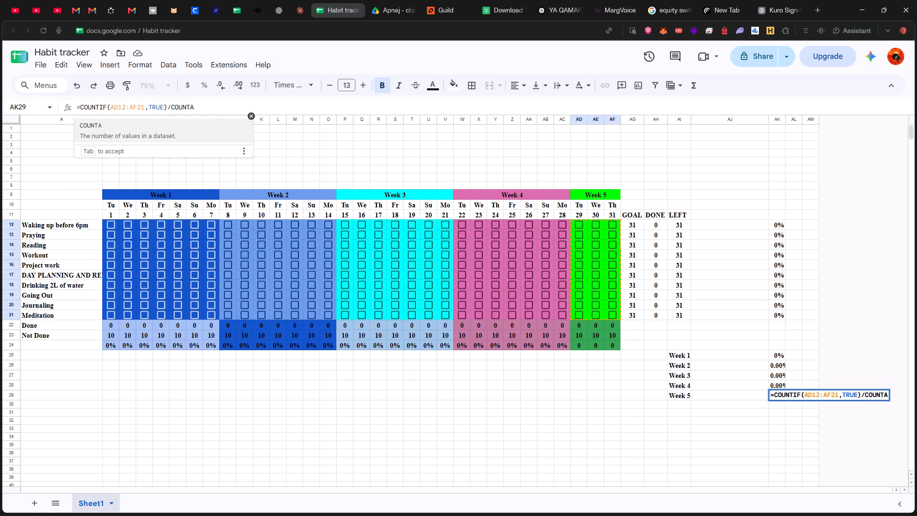
key("shift+i")
key("BackSpace")
key("shift+parenleft")
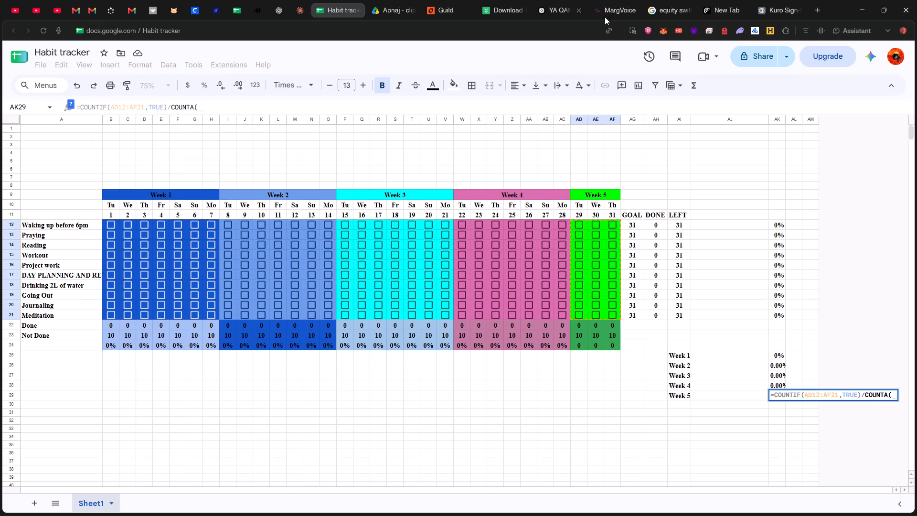
left_click_drag(574, 222, 577, 225)
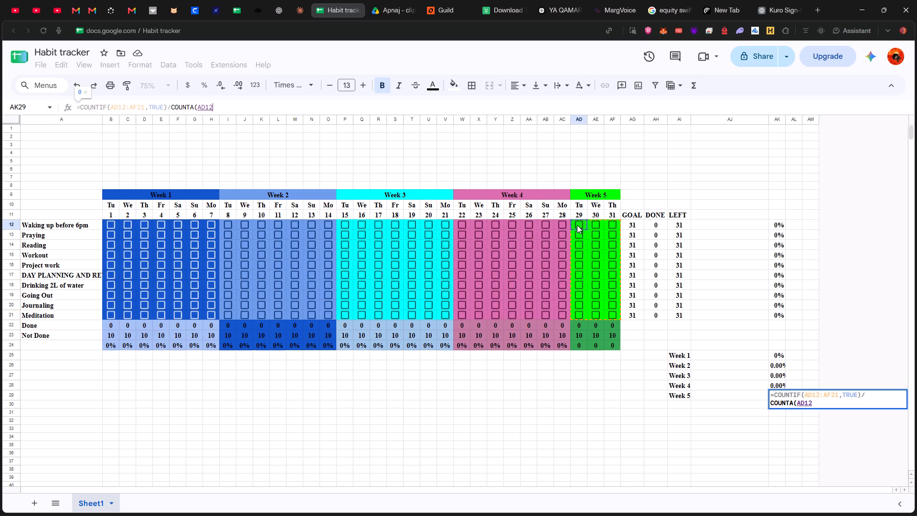
left_click_drag(577, 225, 610, 314)
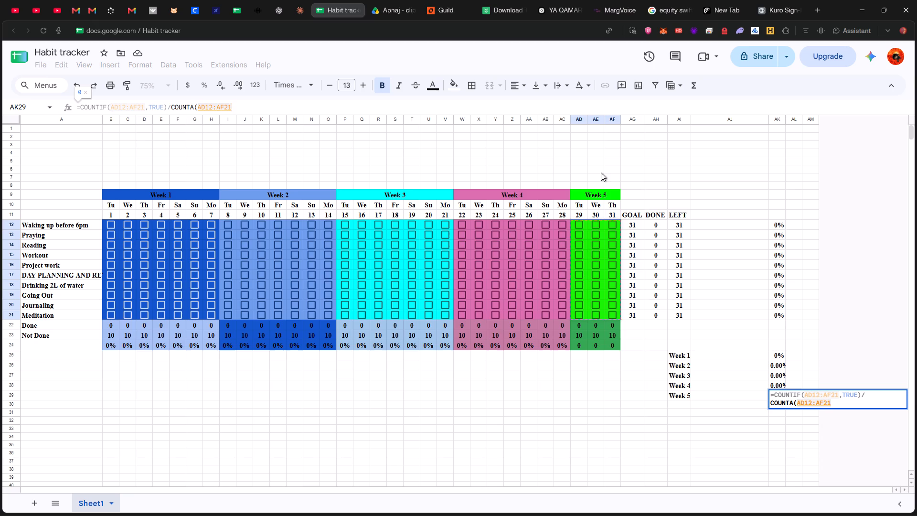
key("shift+parenright")
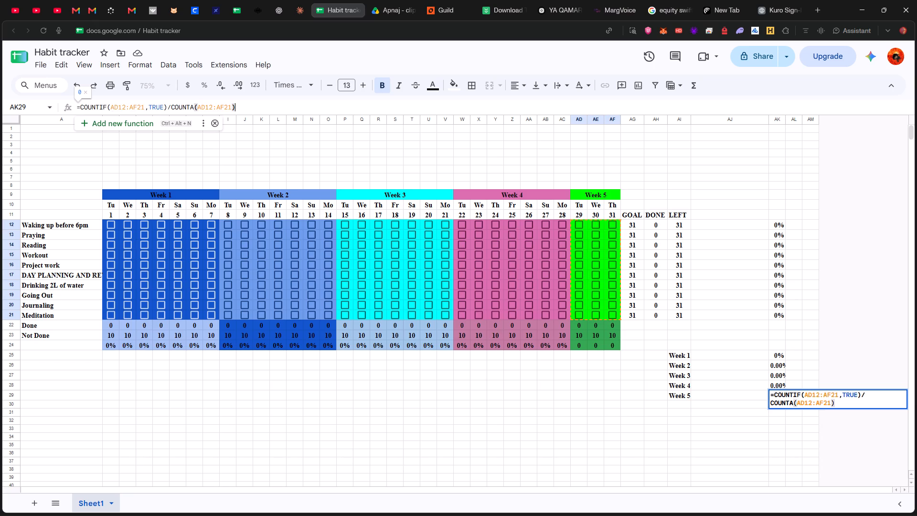
key("Return")
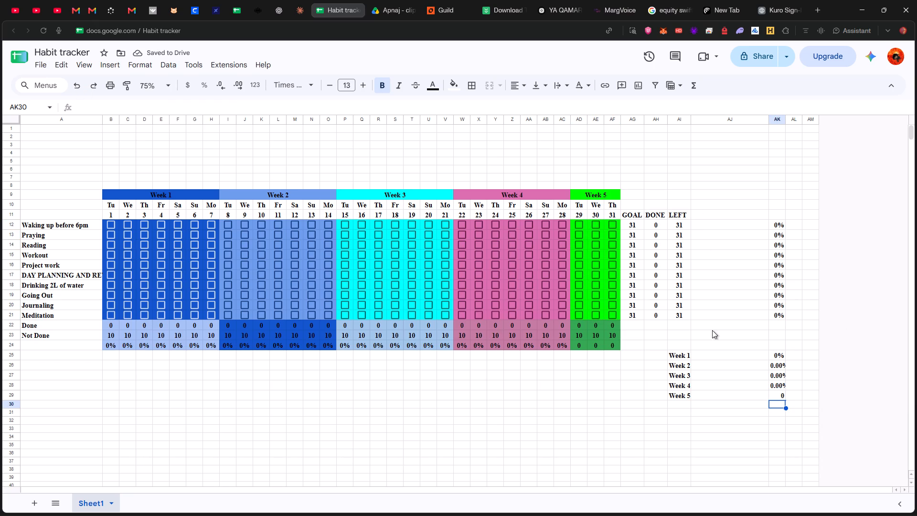
Format the Week 5 rate in AK29 as a percentage without decimal places.
left_click(778, 395)
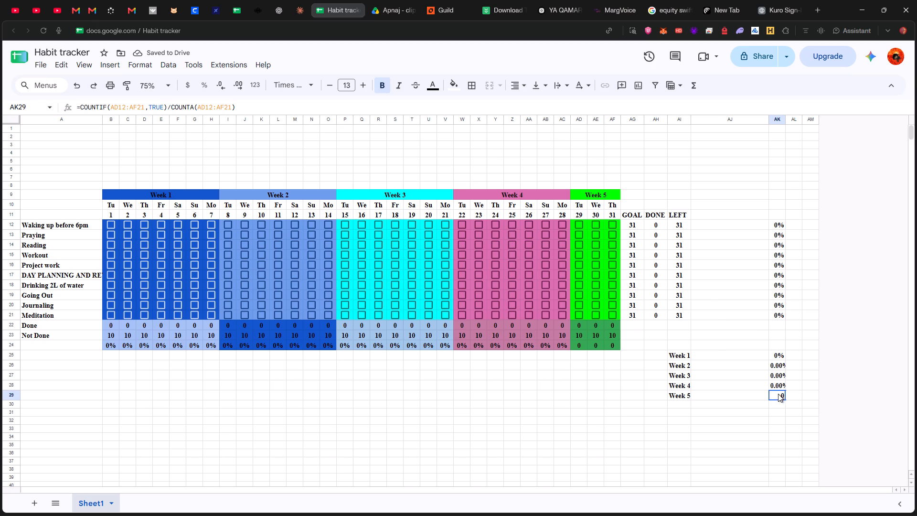
left_click(207, 86)
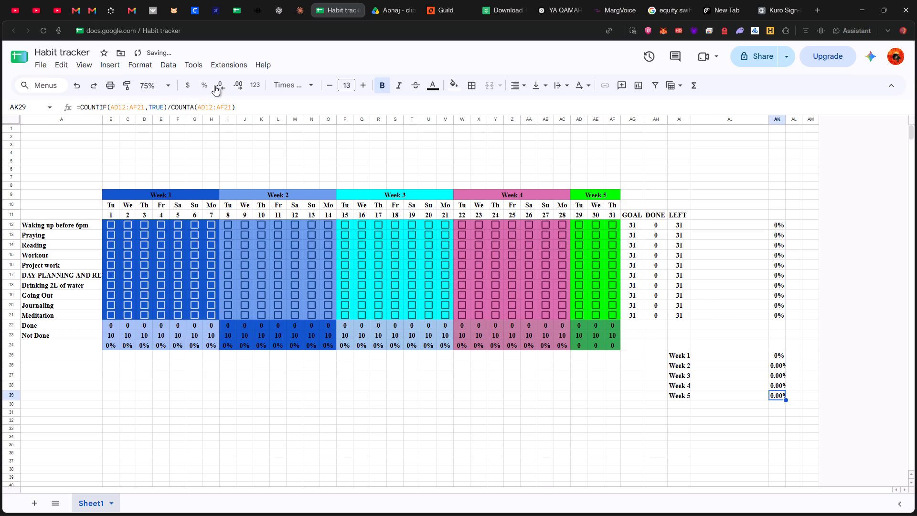
double_click(220, 85)
Remove the decimal places from the weekly completion rates in AK25:AK29.
left_click_drag(778, 354, 778, 398)
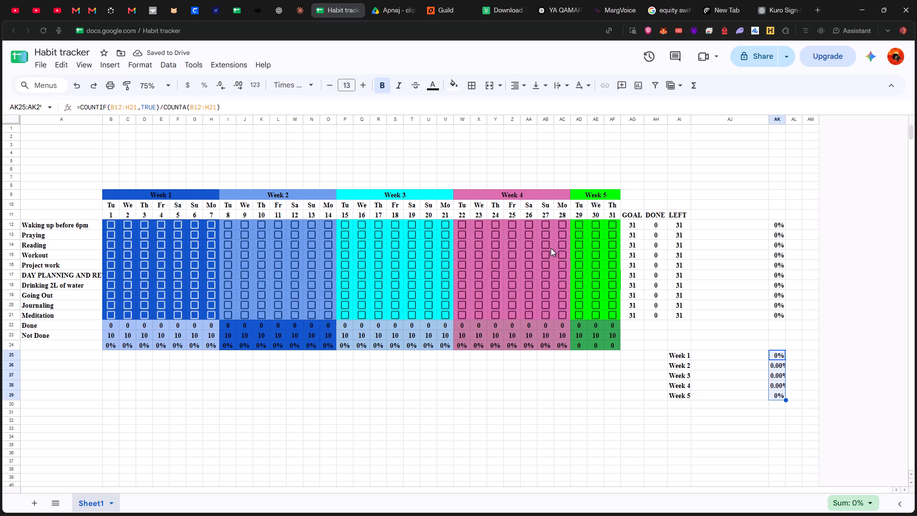
left_click(228, 0)
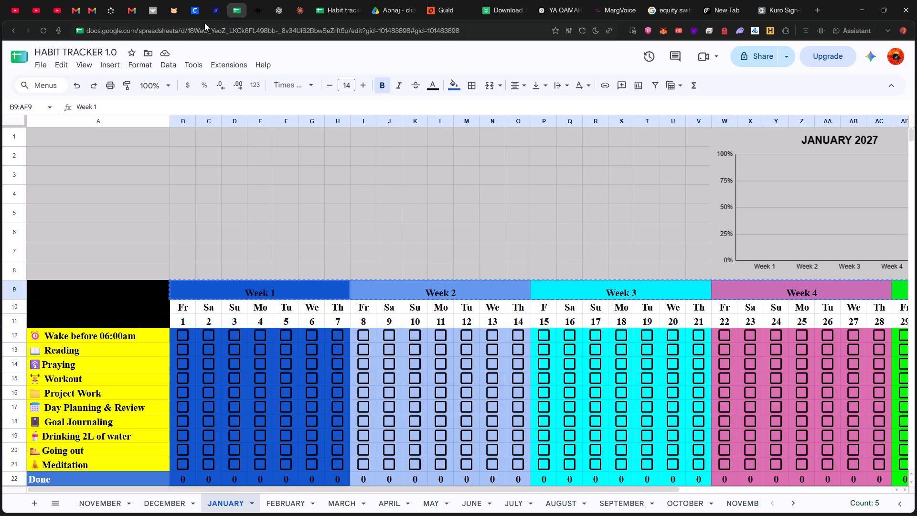
left_click(339, 7)
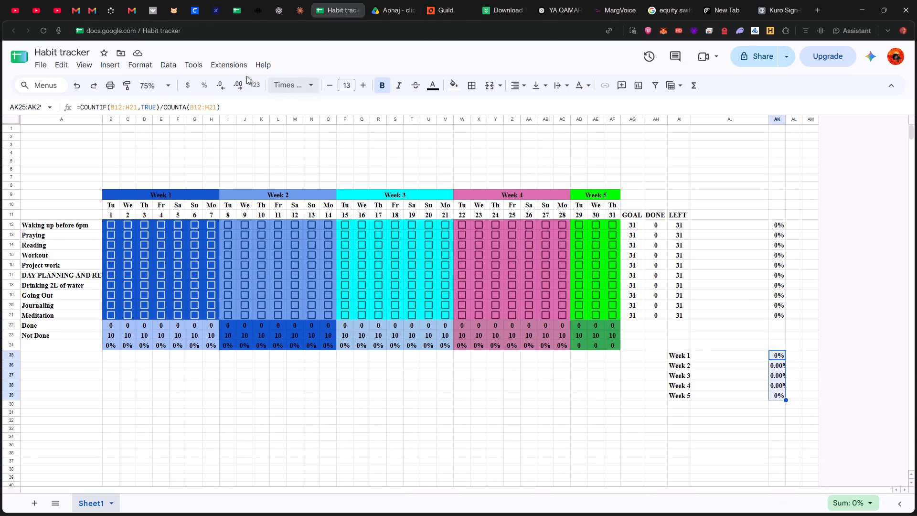
left_click(226, 87)
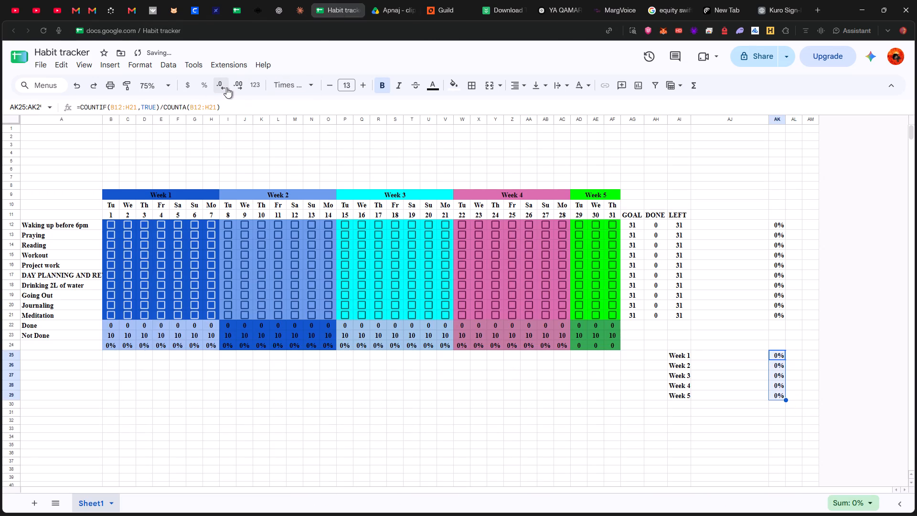
Paste the copied formula =SPARKLINE(COUNTIF(B12:AF12,TRUE),{"CHARTTYPE","BAR";"MAX",31}) into AJ25, beside the Week 1 label.
left_click(751, 370)
left_click(734, 358)
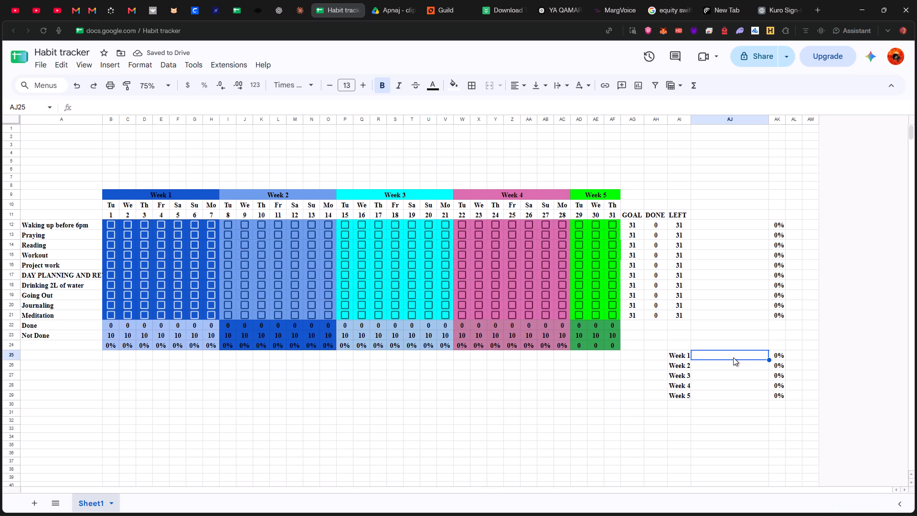
left_click(197, 109)
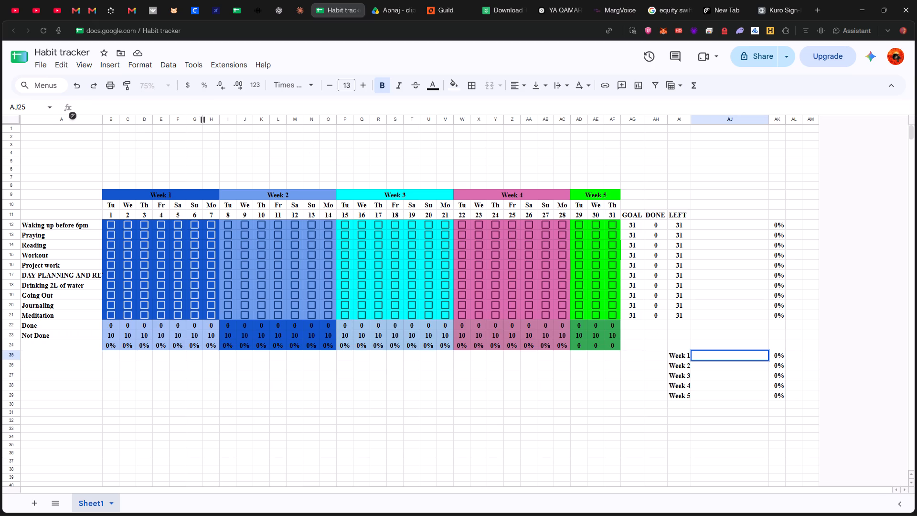
key("ctrl+v")
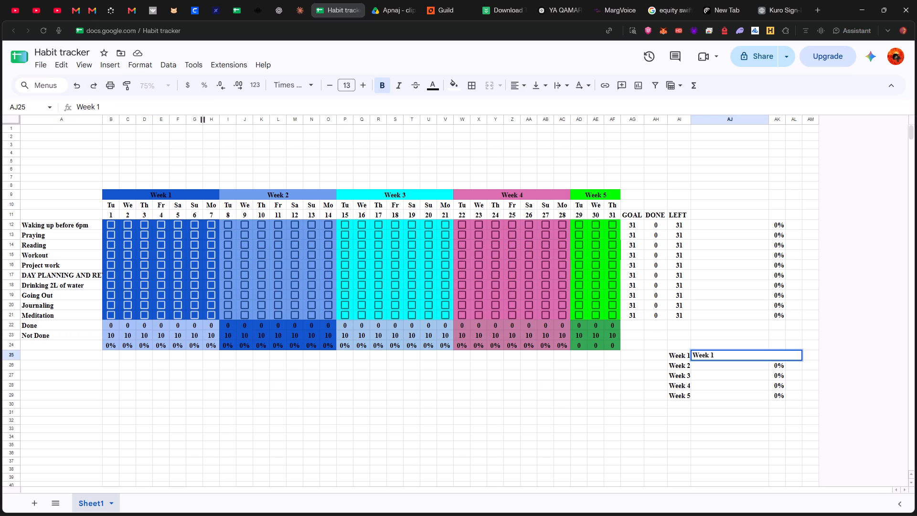
left_click(167, 110)
key("super+v")
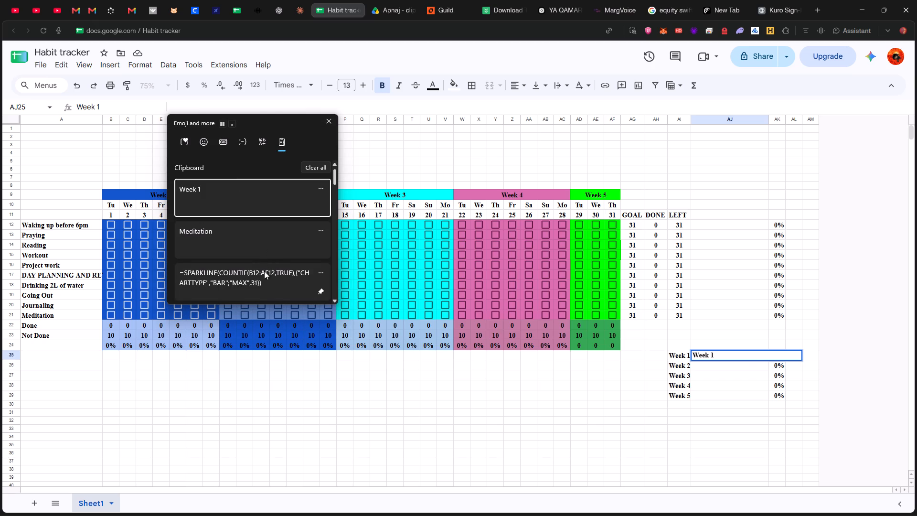
left_click(264, 271)
key("ctrl+v")
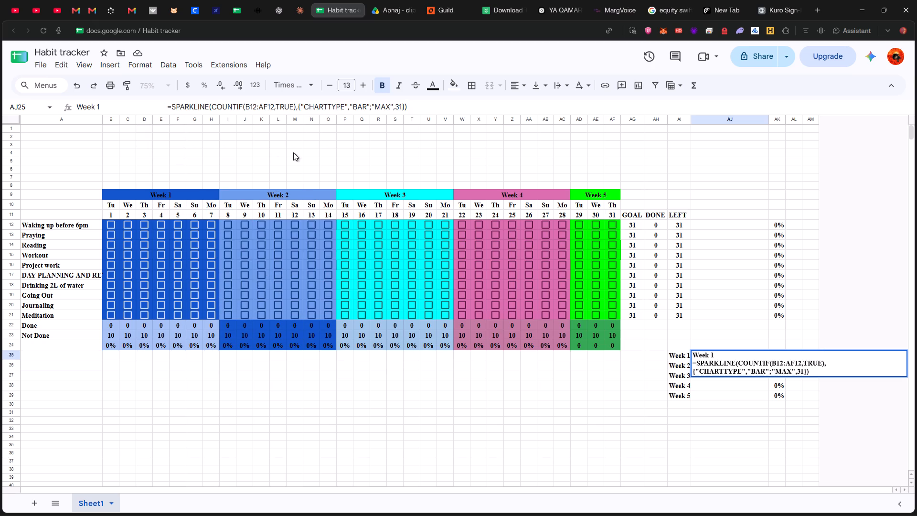
Delete the stray Week 1 text and blank space in front of the SPARKLINE formula in AJ25.
left_click(166, 110)
key("BackSpace")
key("BackSpace")
key("BackSpace")
key("BackSpace")
key("BackSpace")
key("BackSpace")
key("BackSpace")
key("BackSpace")
key("BackSpace")
key("BackSpace")
key("BackSpace")
key("BackSpace")
key("BackSpace")
key("BackSpace")
key("BackSpace")
key("BackSpace")
key("BackSpace")
key("BackSpace")
key("BackSpace")
key("BackSpace")
key("BackSpace")
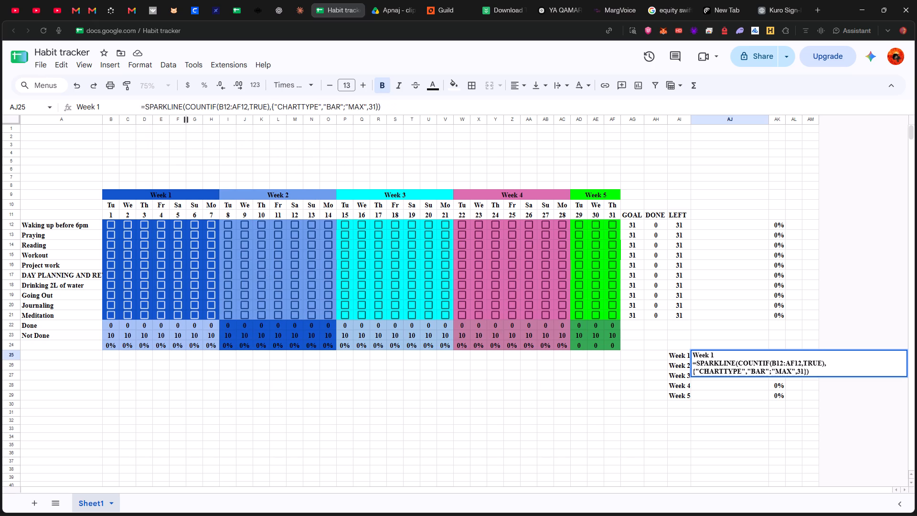
key("BackSpace")
key("BackSpace")
key("BackSpace")
key("BackSpace")
key("BackSpace")
key("BackSpace")
key("BackSpace")
key("BackSpace")
key("BackSpace")
key("BackSpace")
key("BackSpace")
key("BackSpace")
key("BackSpace")
key("BackSpace")
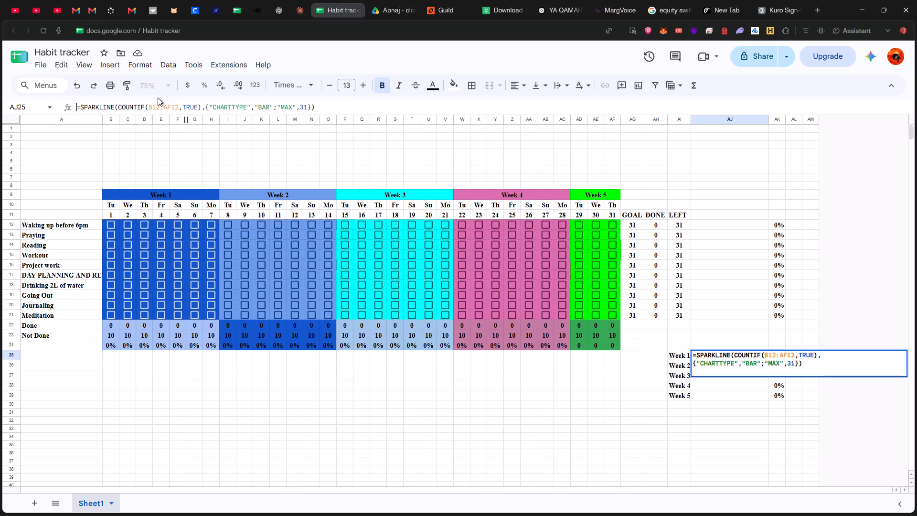
Change the COUNTIF range in the AJ25 SPARKLINE formula to the Week 1 checkboxes B12:H21.
left_click(180, 106)
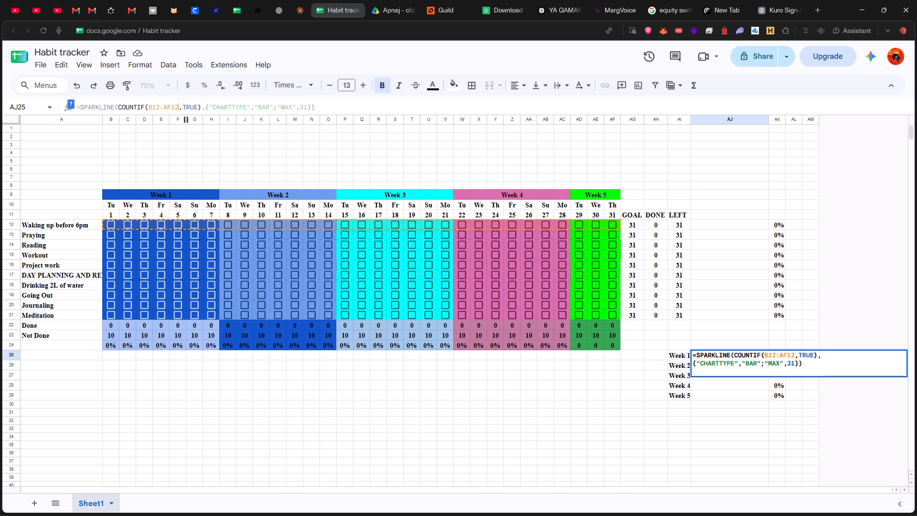
key("BackSpace")
key("BackSpace")
key("BackSpace")
key("BackSpace")
key("BackSpace")
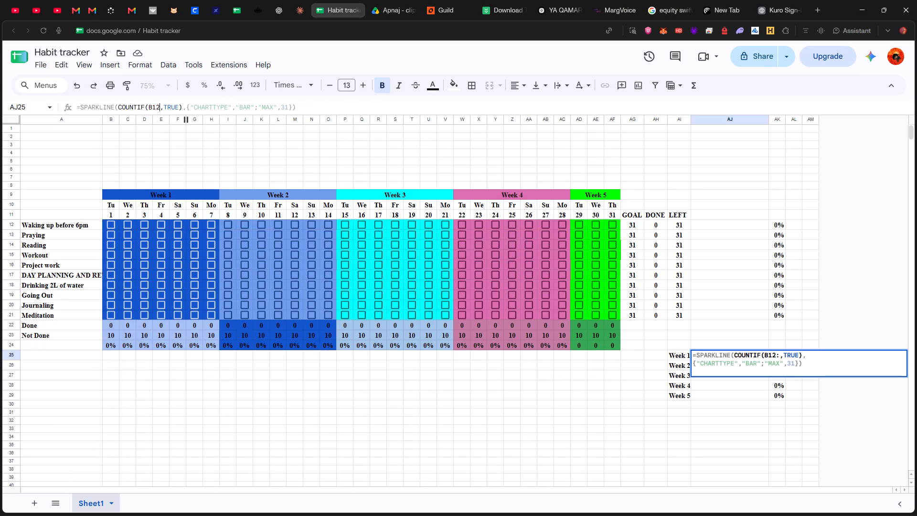
key("BackSpace")
key("BackSpace")
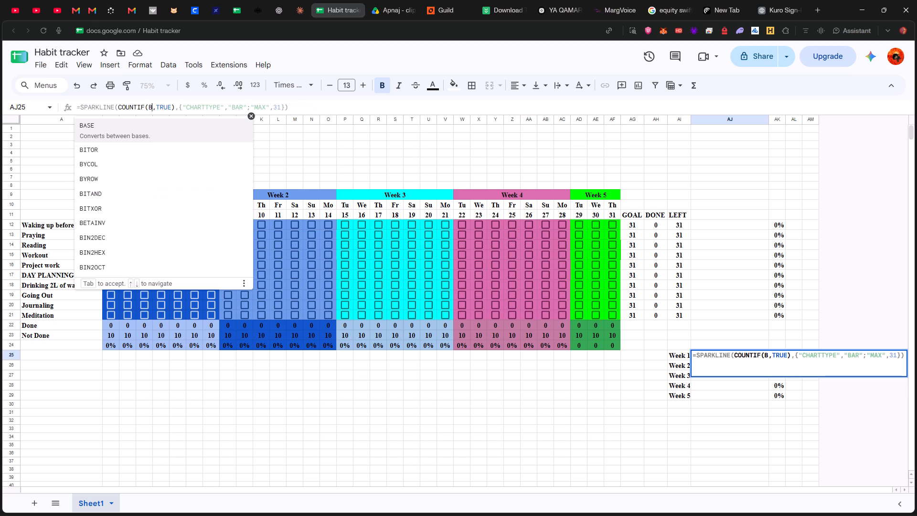
type("12")
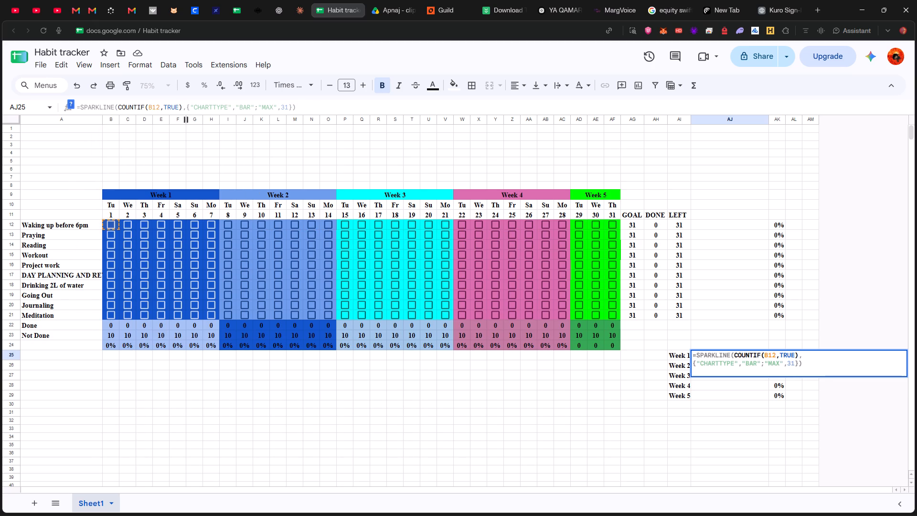
key("shift+colon")
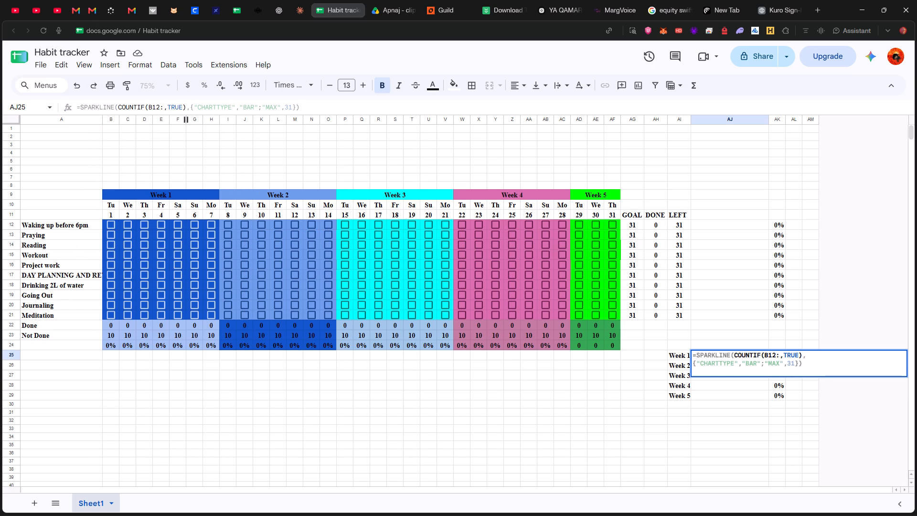
key("BackSpace")
key("BackSpace")
key("BackSpace")
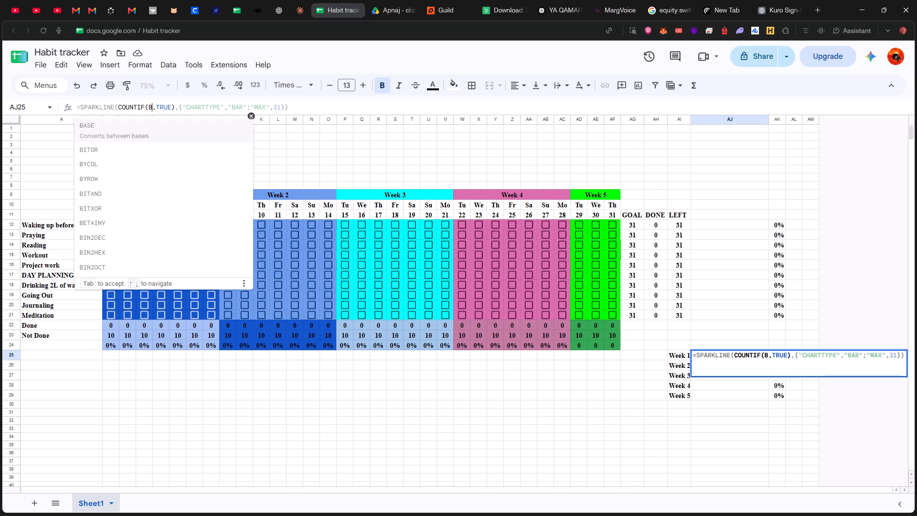
key("BackSpace")
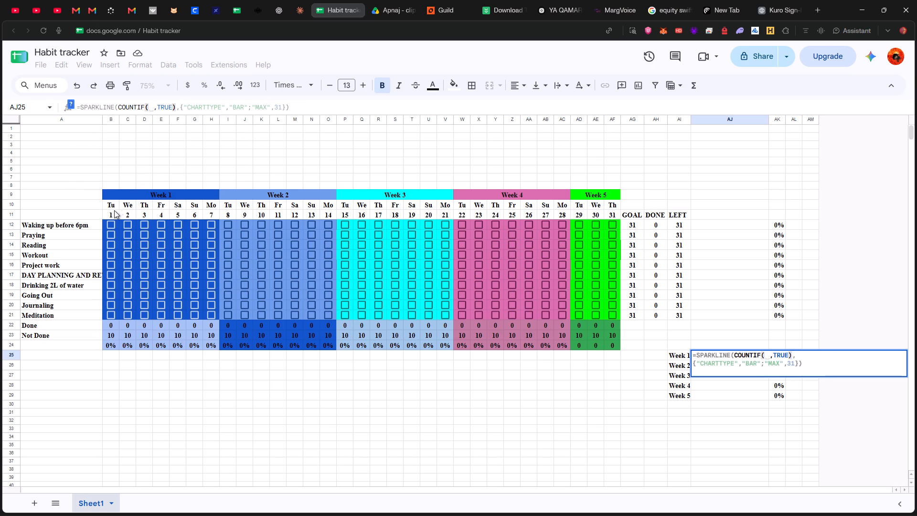
left_click_drag(106, 224, 204, 305)
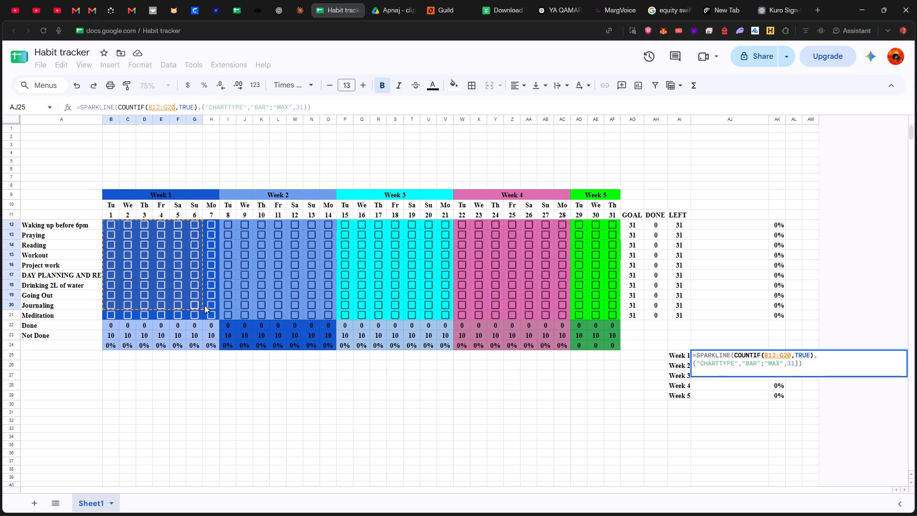
left_click_drag(204, 305, 214, 313)
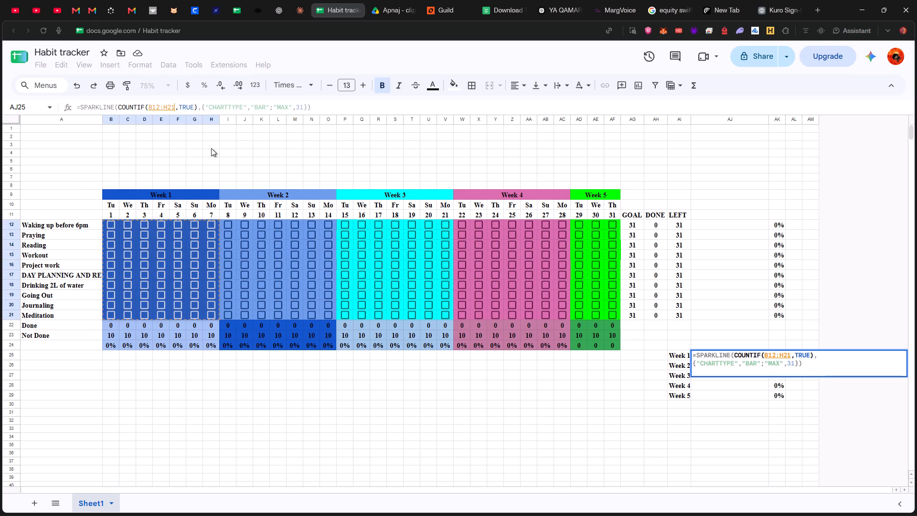
Set the MAX value in the Week 1 SPARKLINE formula in AJ25 to 70.
left_click(304, 107)
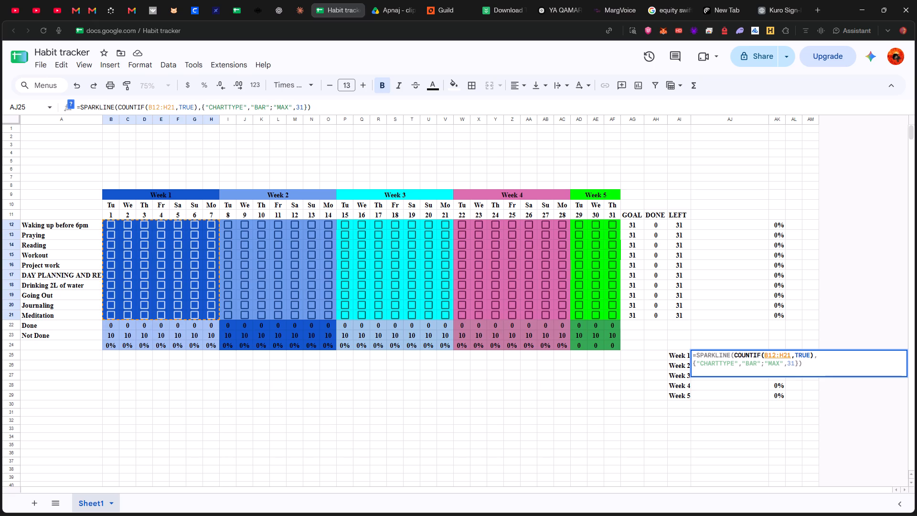
key("BackSpace")
key("BackSpace")
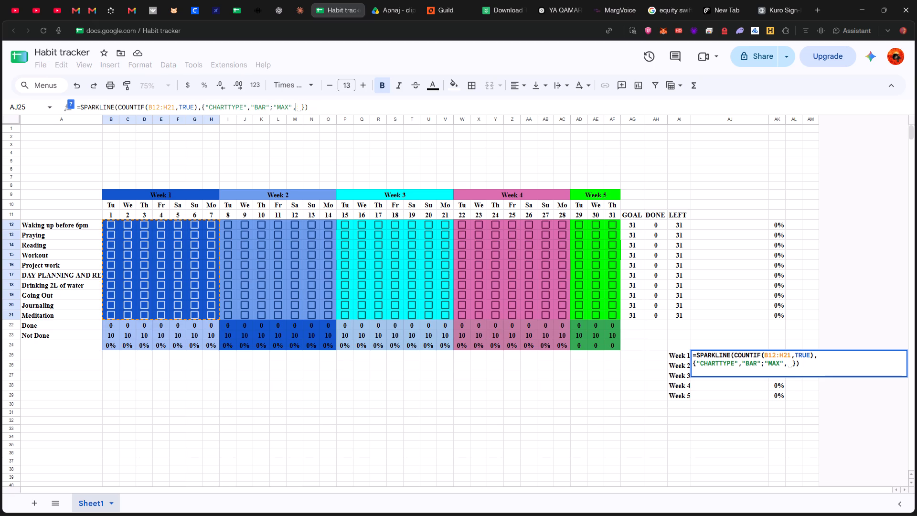
type("70")
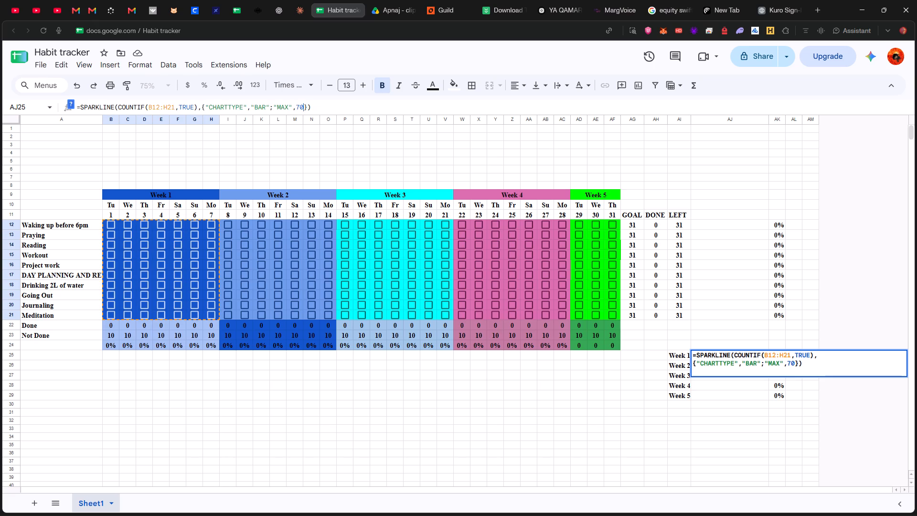
key("Return")
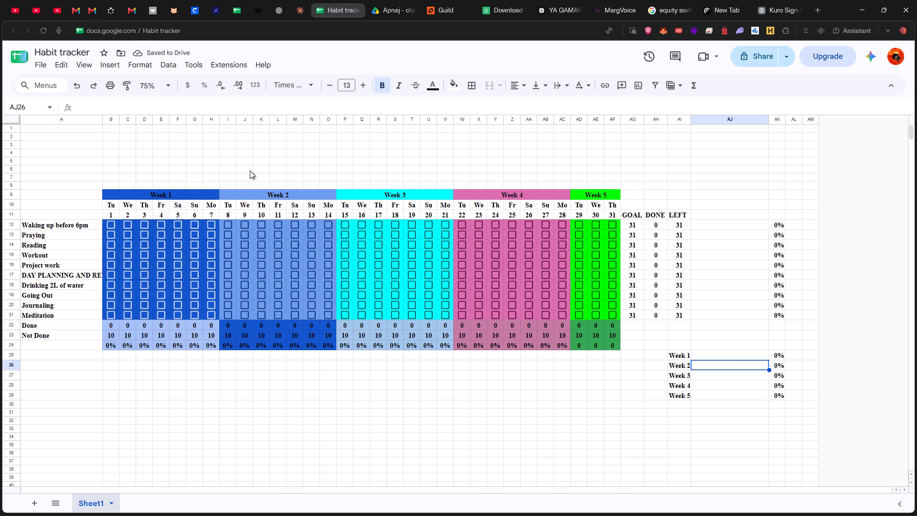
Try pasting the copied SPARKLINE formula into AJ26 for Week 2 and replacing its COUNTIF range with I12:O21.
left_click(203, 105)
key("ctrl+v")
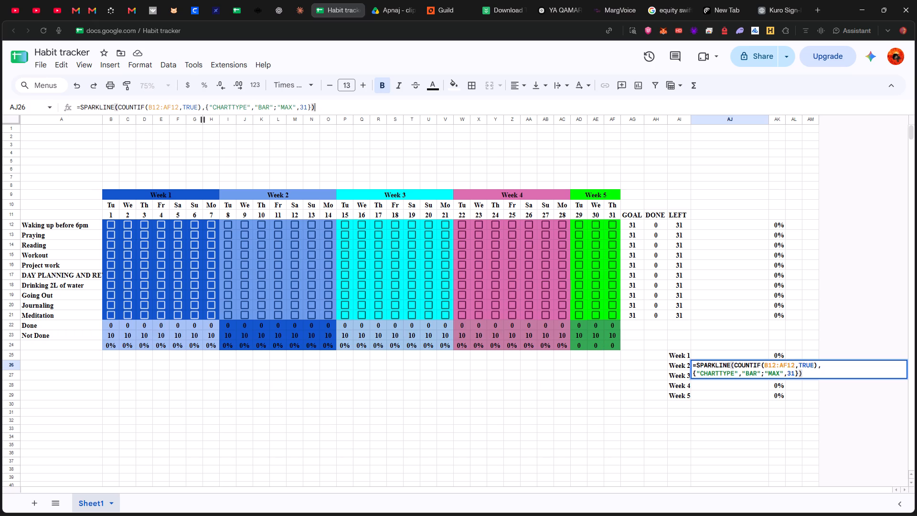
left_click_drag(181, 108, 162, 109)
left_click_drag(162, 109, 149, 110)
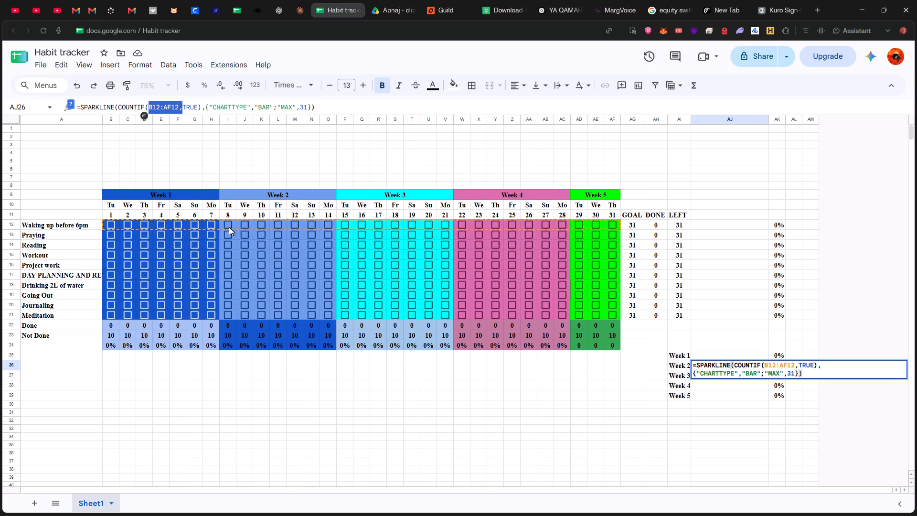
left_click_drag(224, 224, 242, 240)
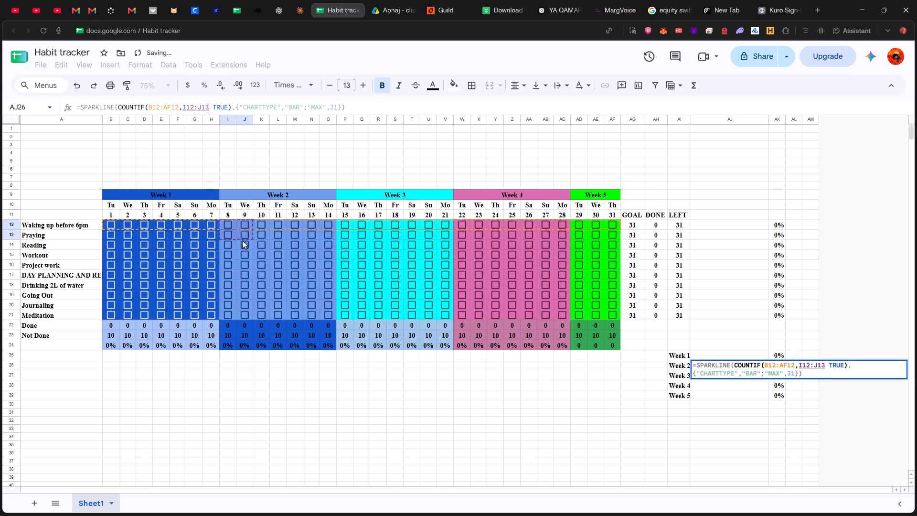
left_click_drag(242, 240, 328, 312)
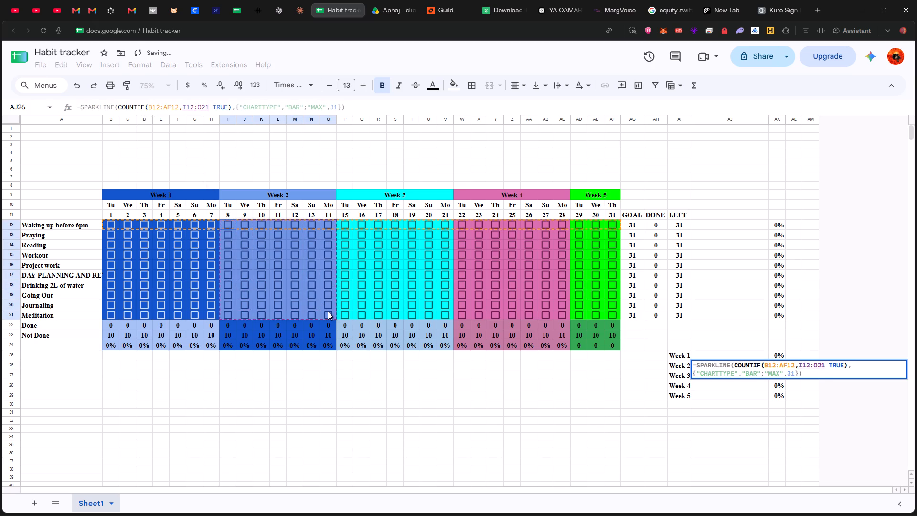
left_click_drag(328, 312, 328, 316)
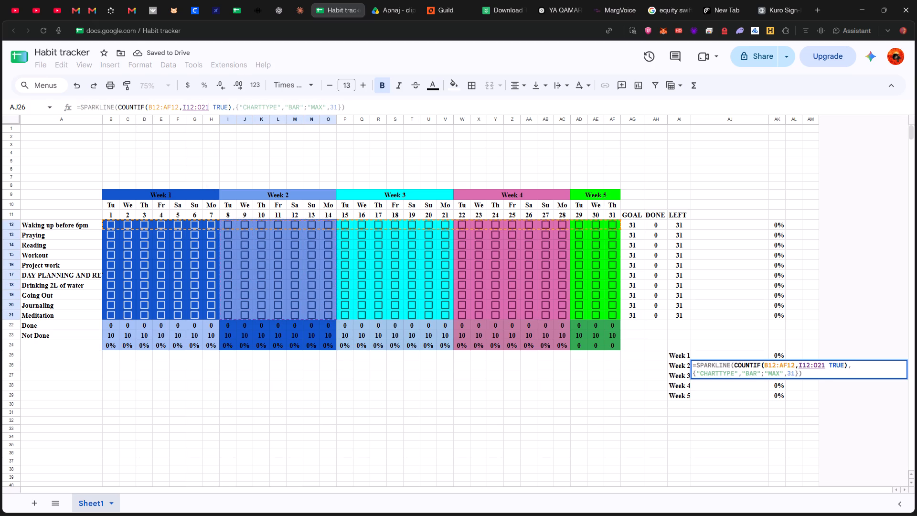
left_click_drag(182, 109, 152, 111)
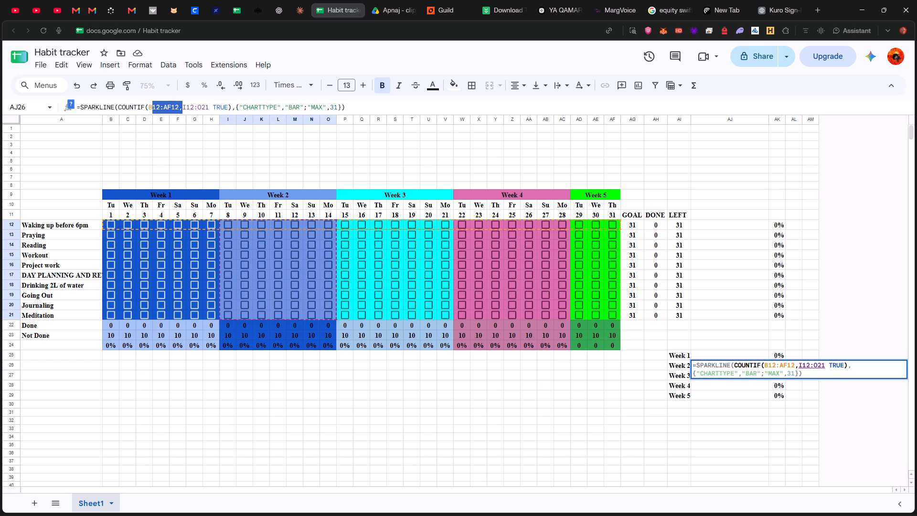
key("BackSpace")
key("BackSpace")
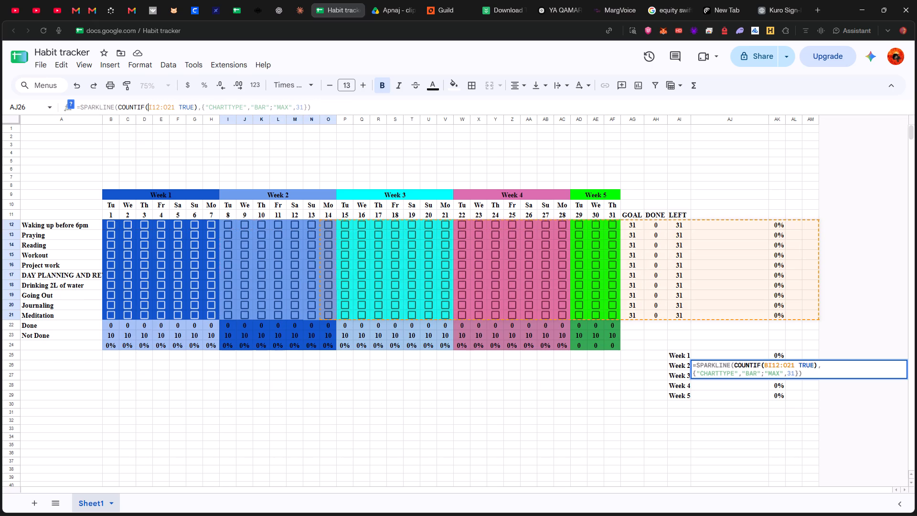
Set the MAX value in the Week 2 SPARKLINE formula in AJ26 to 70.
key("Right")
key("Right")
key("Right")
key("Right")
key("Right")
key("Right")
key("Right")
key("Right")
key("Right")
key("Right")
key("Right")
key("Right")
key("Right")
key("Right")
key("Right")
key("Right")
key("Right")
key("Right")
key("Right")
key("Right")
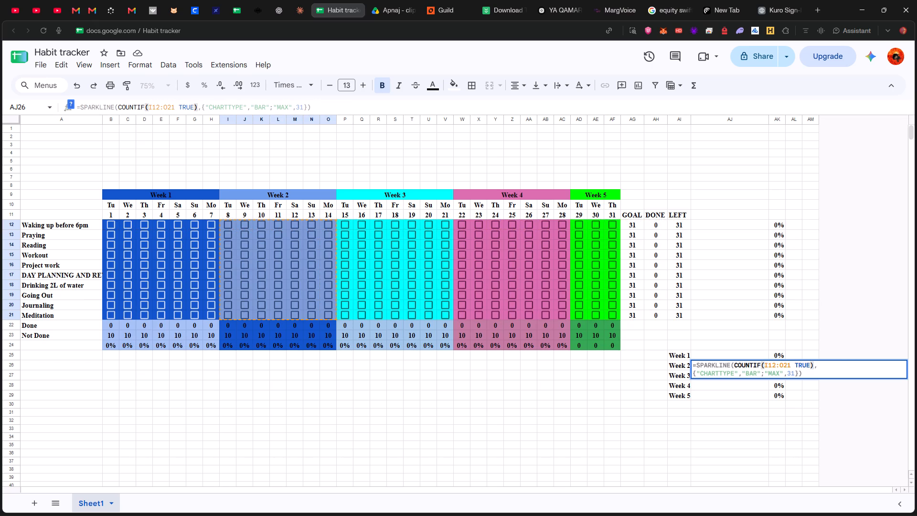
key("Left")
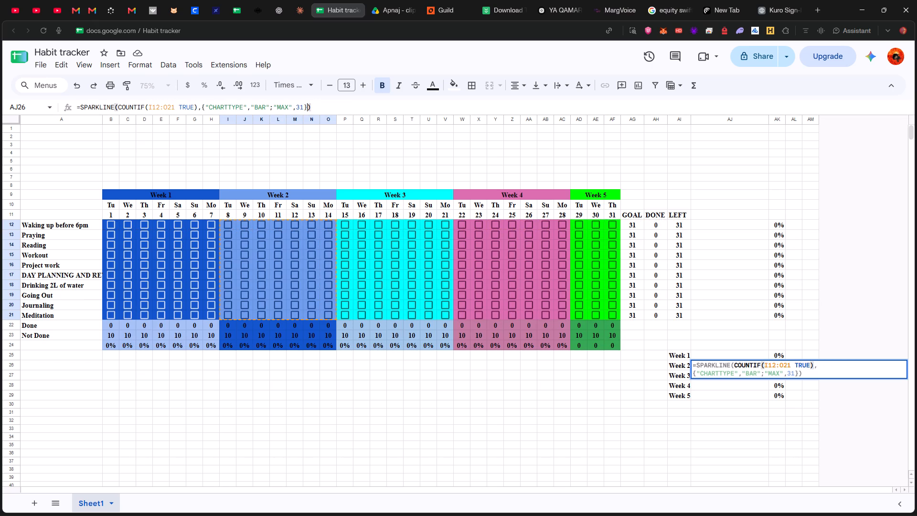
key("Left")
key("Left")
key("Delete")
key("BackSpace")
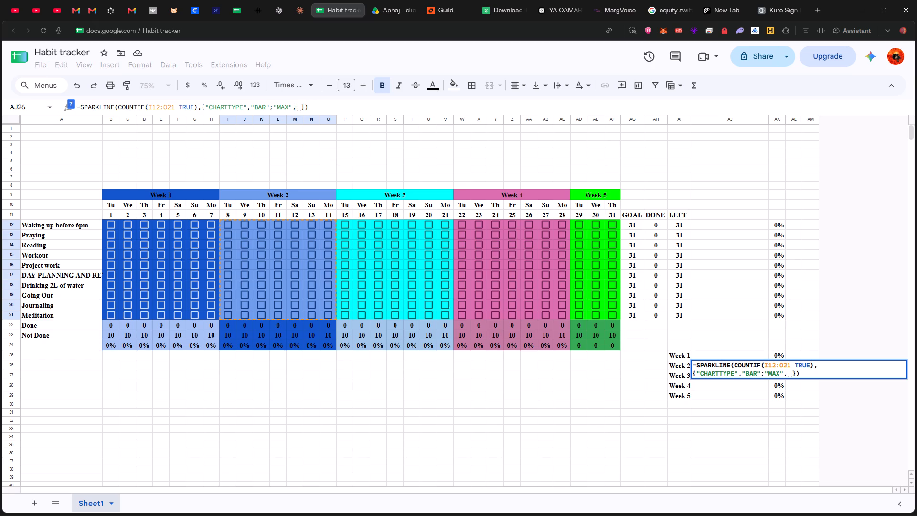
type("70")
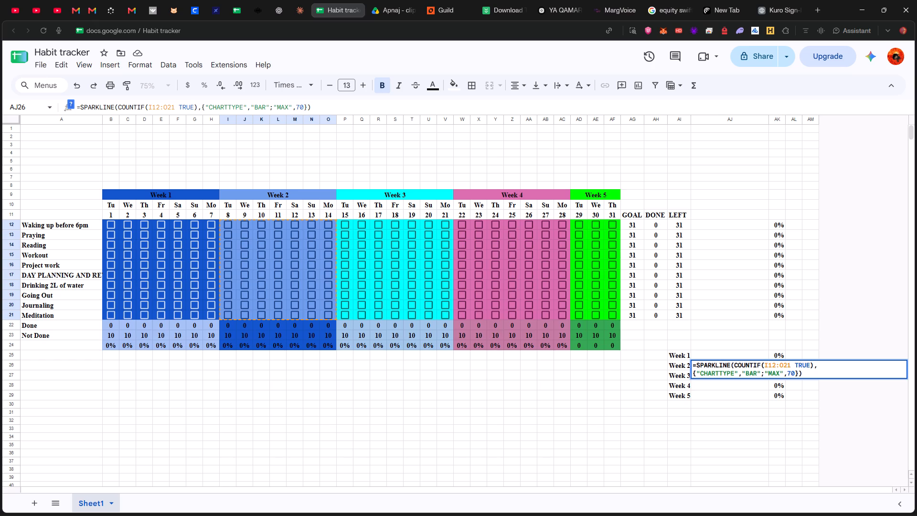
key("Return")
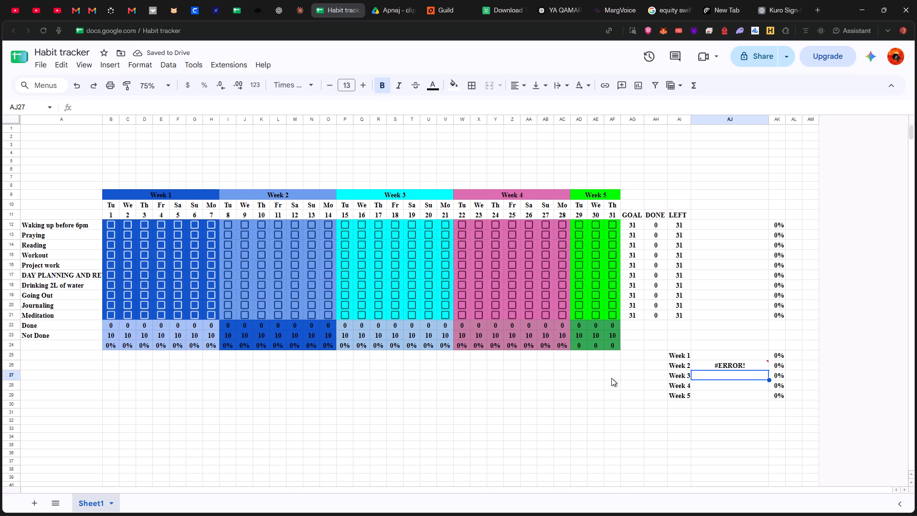
Replace the whole AJ26 formula with the copied SPARKLINE formula and change its COUNTIF range to the Week 2 checkboxes I12:O21.
left_click(710, 365)
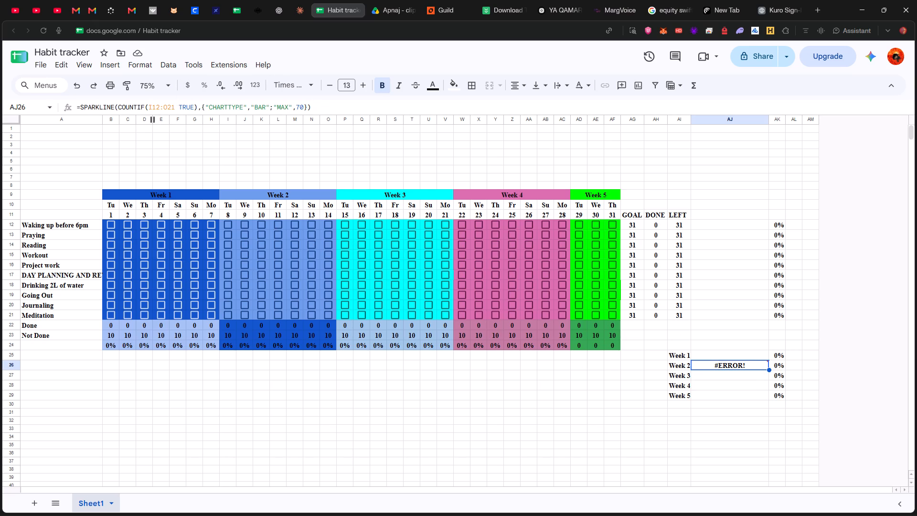
left_click(179, 111)
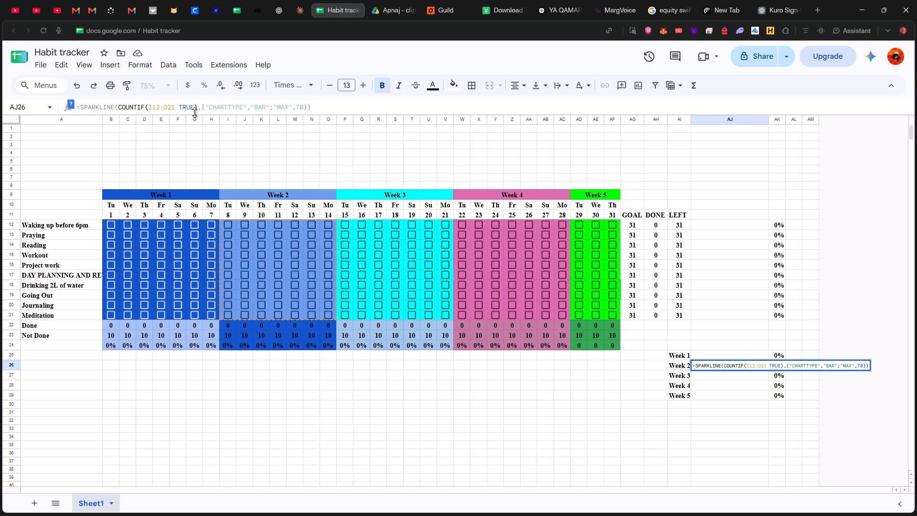
key("ctrl+a")
key("ctrl+v")
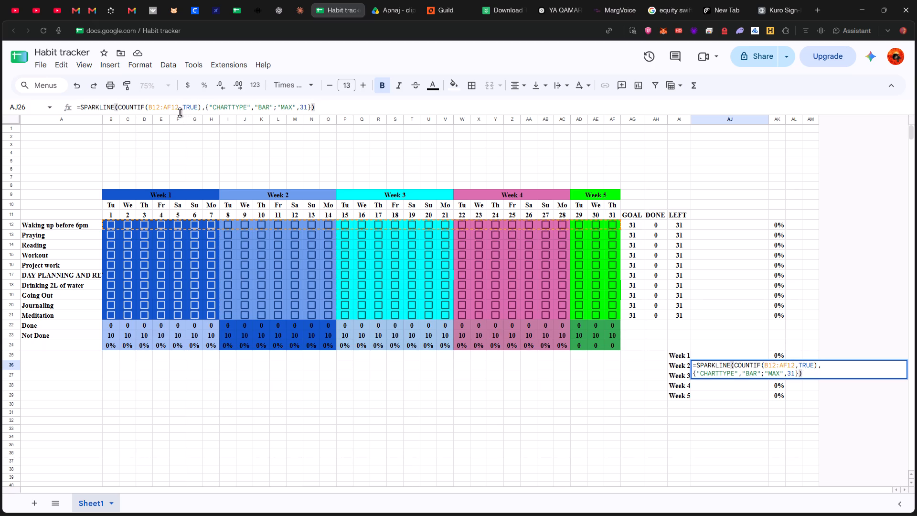
left_click_drag(180, 108, 152, 103)
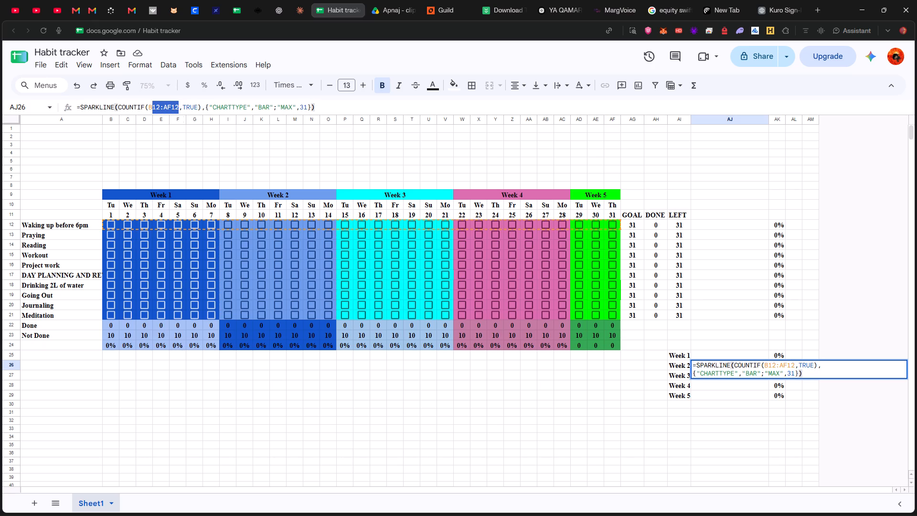
left_click_drag(152, 103, 148, 102)
key("BackSpace")
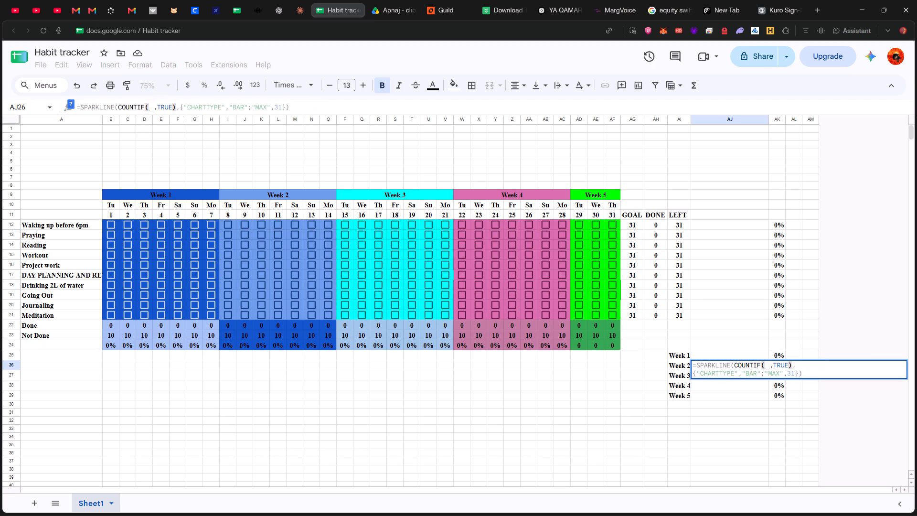
left_click_drag(222, 224, 241, 238)
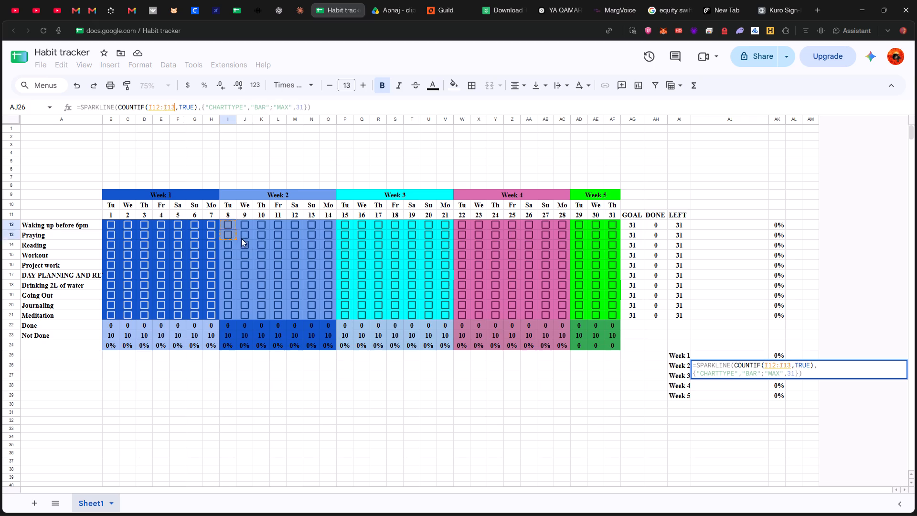
left_click_drag(241, 238, 327, 312)
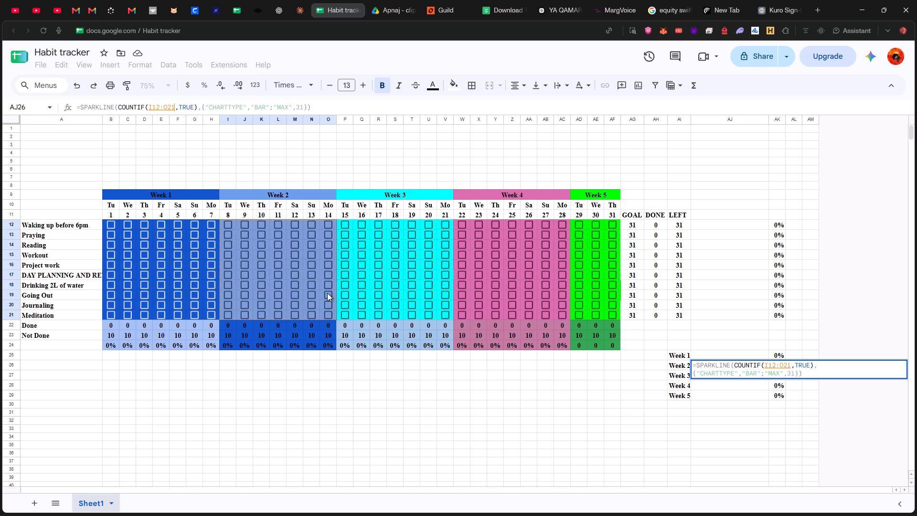
Set the MAX value in the Week 2 SPARKLINE formula in AJ26 to 70.
left_click(300, 108)
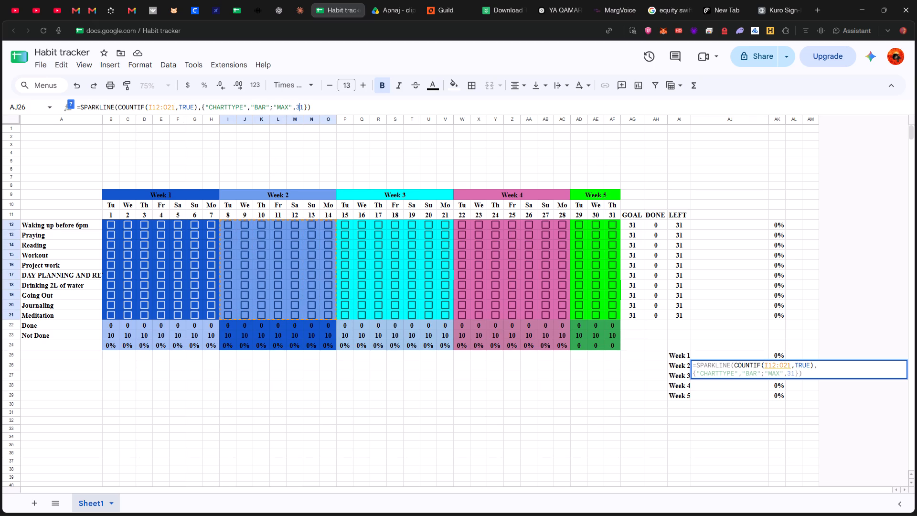
key("BackSpace")
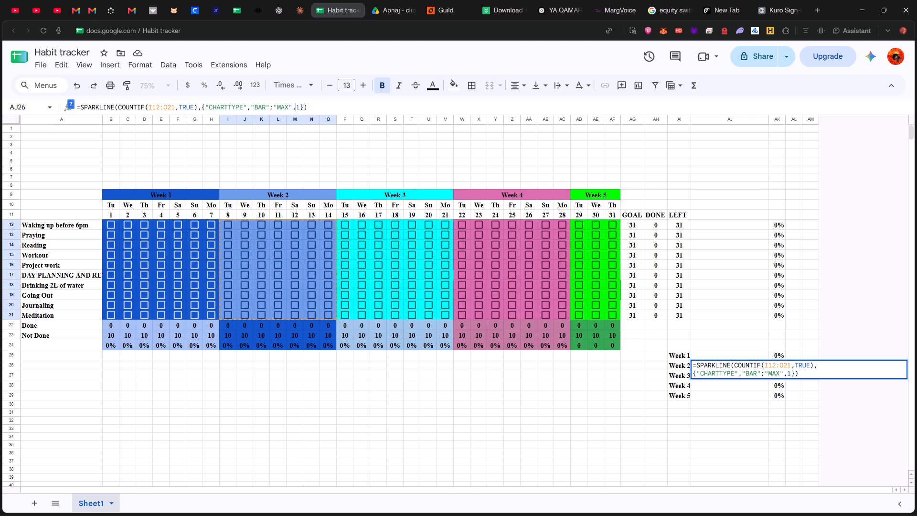
key("Delete")
type("70")
key("Return")
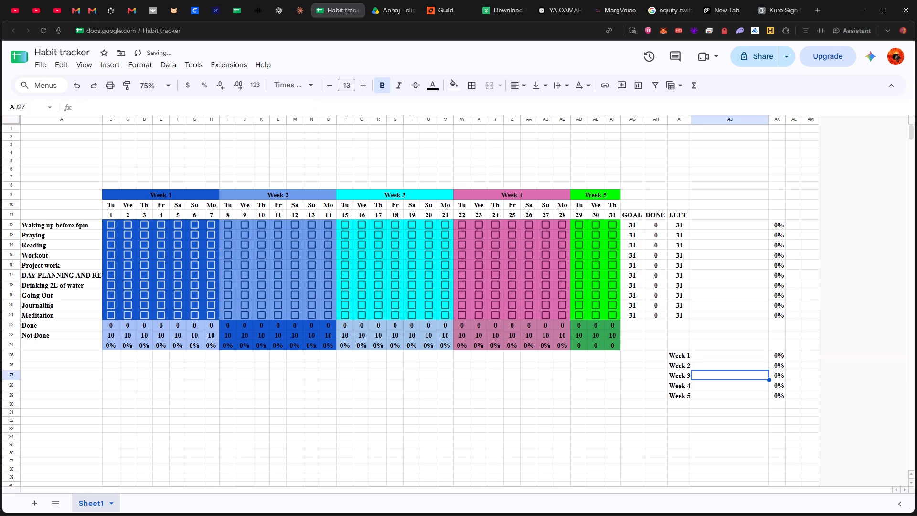
Paste the copied SPARKLINE formula into AJ27 for Week 3, with COUNTIF range P12:V21 and MAX set to 70.
left_click(153, 102)
key("ctrl+v")
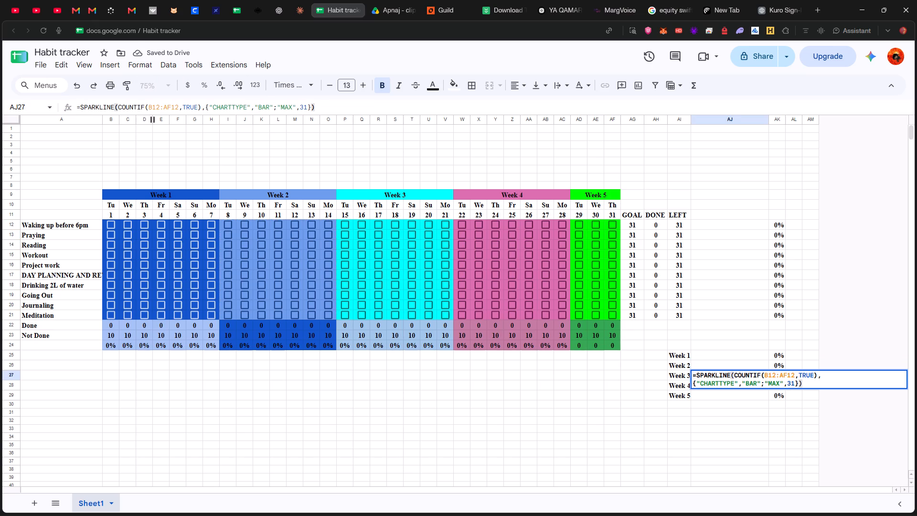
left_click_drag(179, 107, 149, 114)
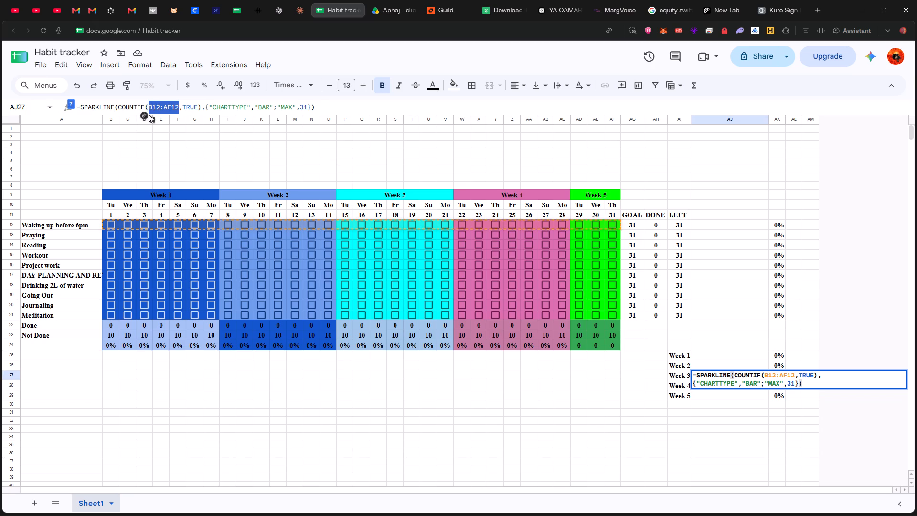
key("BackSpace")
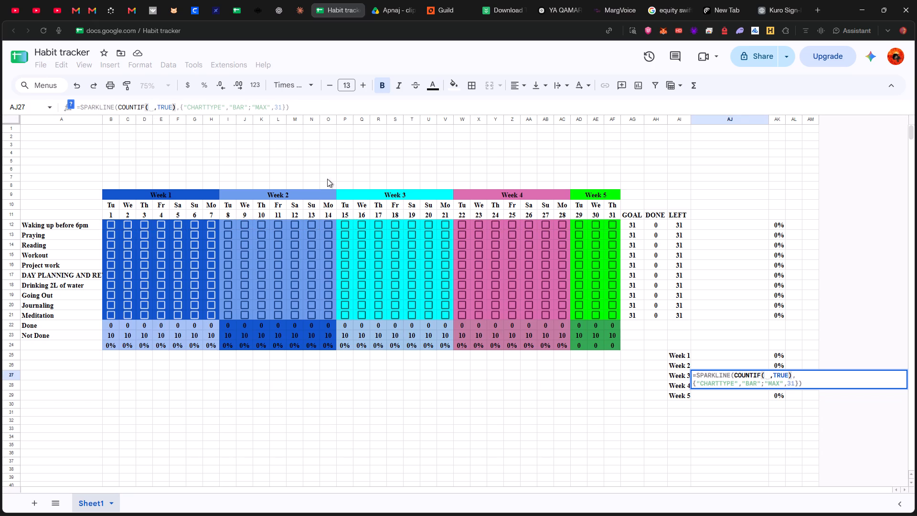
left_click_drag(341, 221, 392, 265)
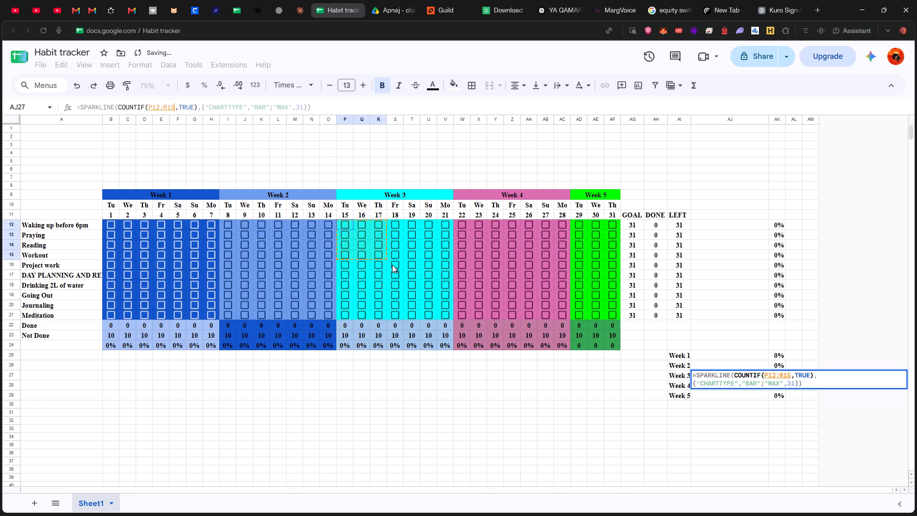
left_click_drag(392, 265, 447, 317)
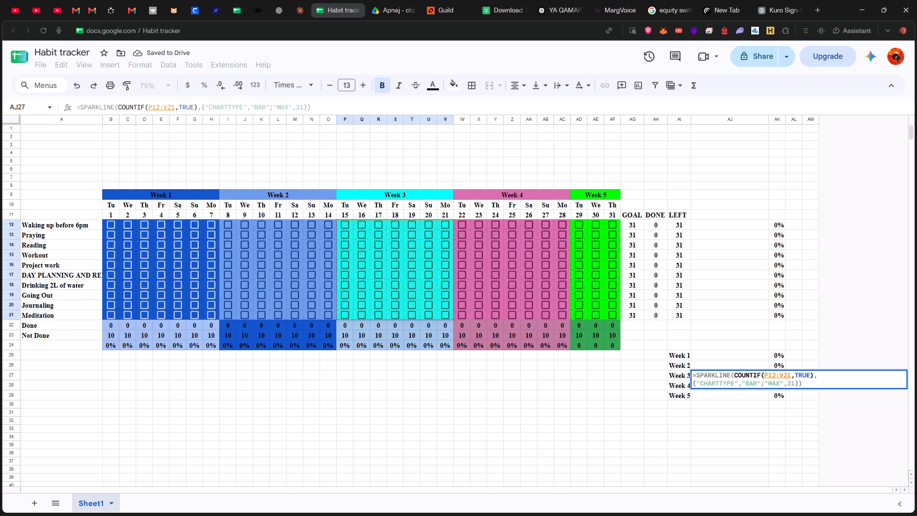
left_click_drag(304, 108, 299, 107)
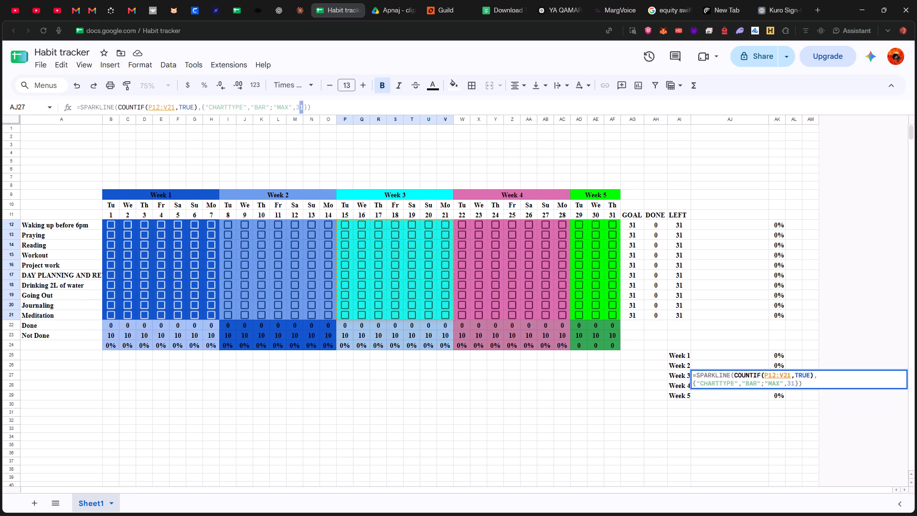
left_click_drag(299, 107, 297, 105)
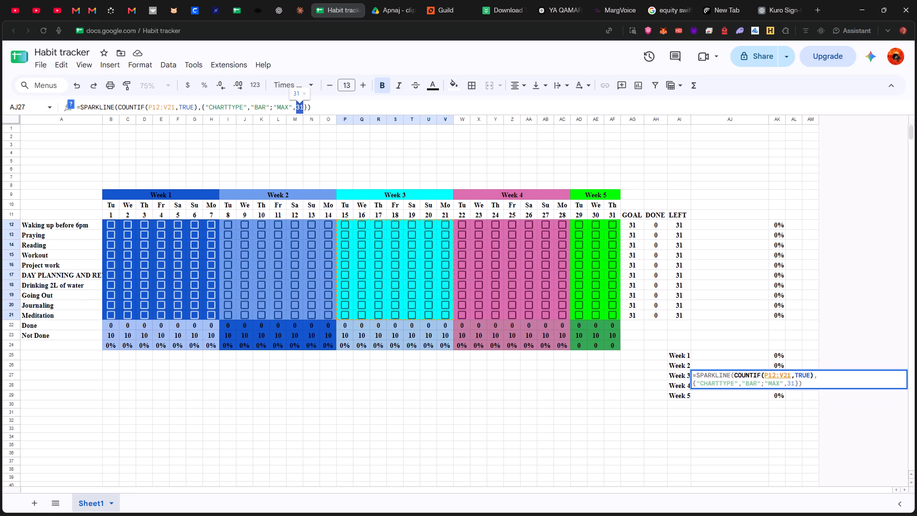
type("70")
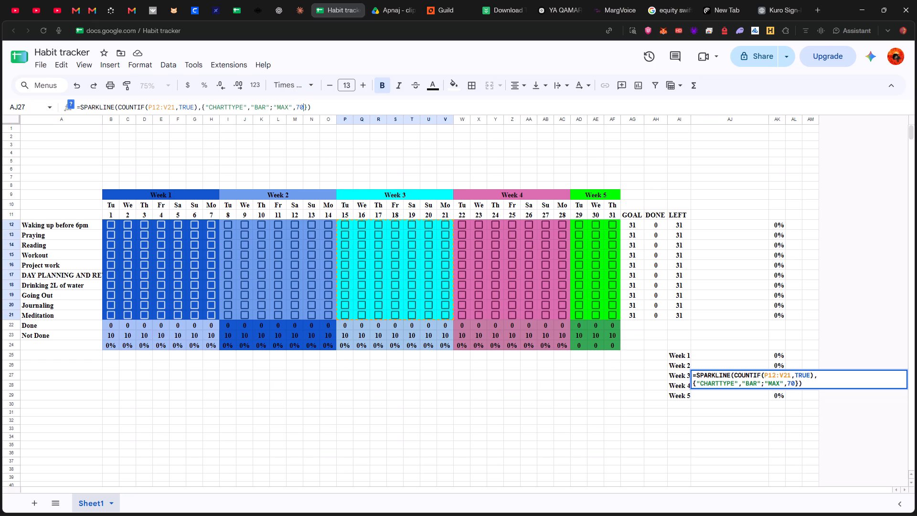
key("Return")
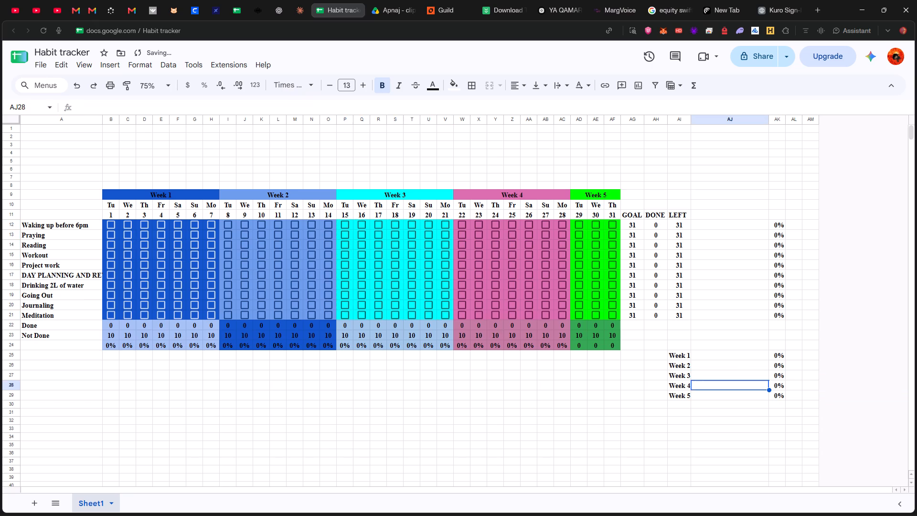
Paste the copied SPARKLINE formula into AJ28 for Week 4, with MAX set to 70 and COUNTIF range W12:AC21.
left_click(217, 104)
key("ctrl+v")
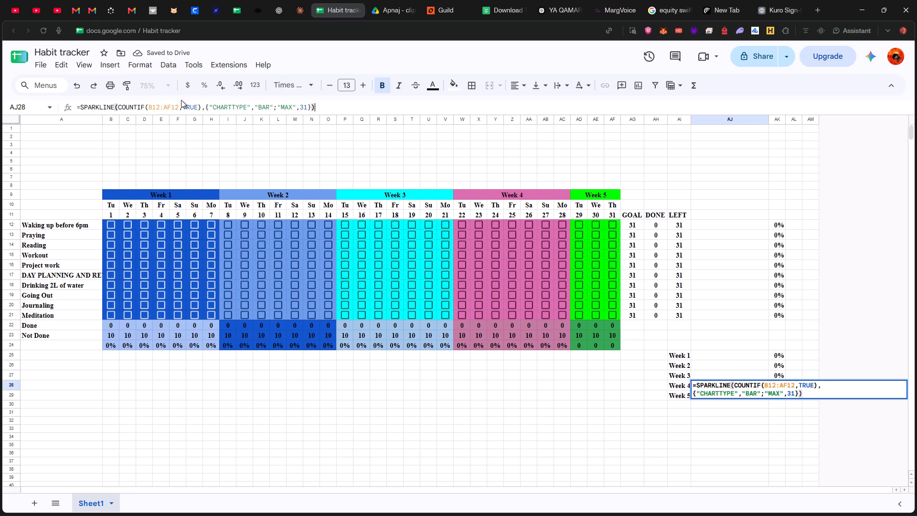
double_click(305, 107)
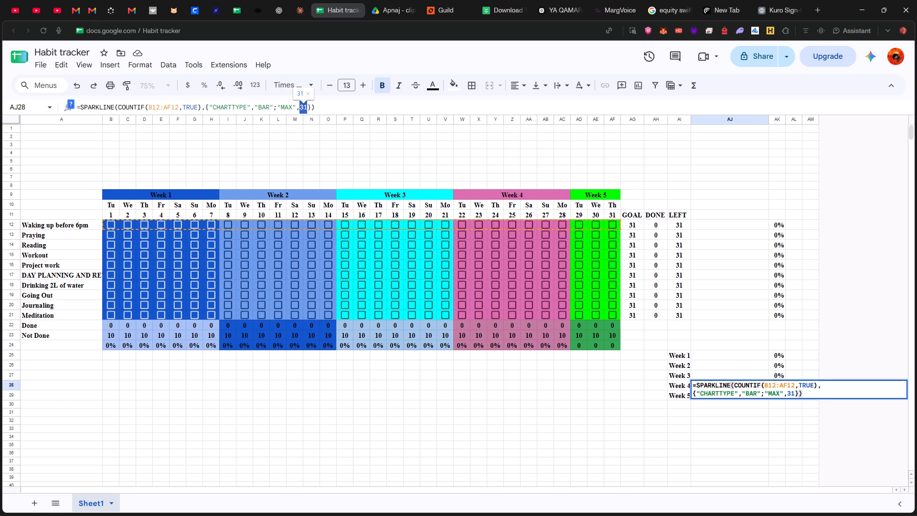
type("70")
left_click_drag(180, 105, 149, 114)
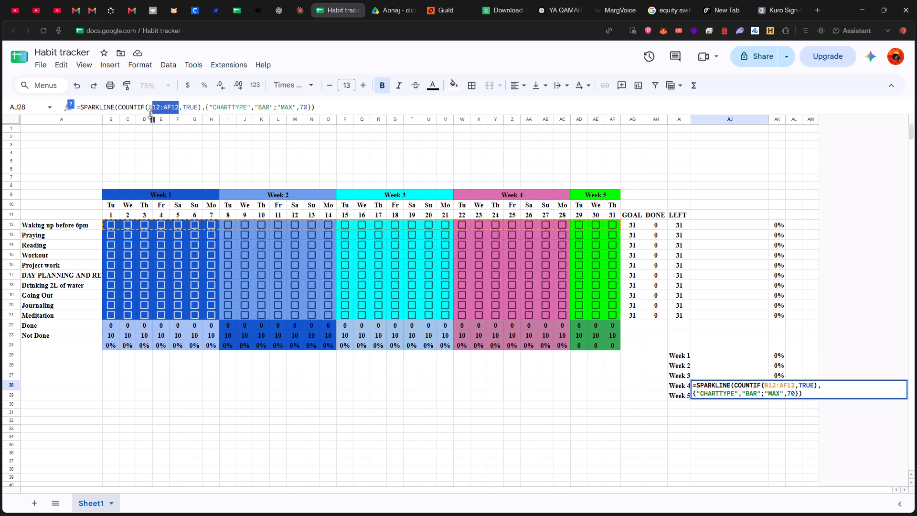
left_click_drag(149, 114, 148, 112)
key("BackSpace")
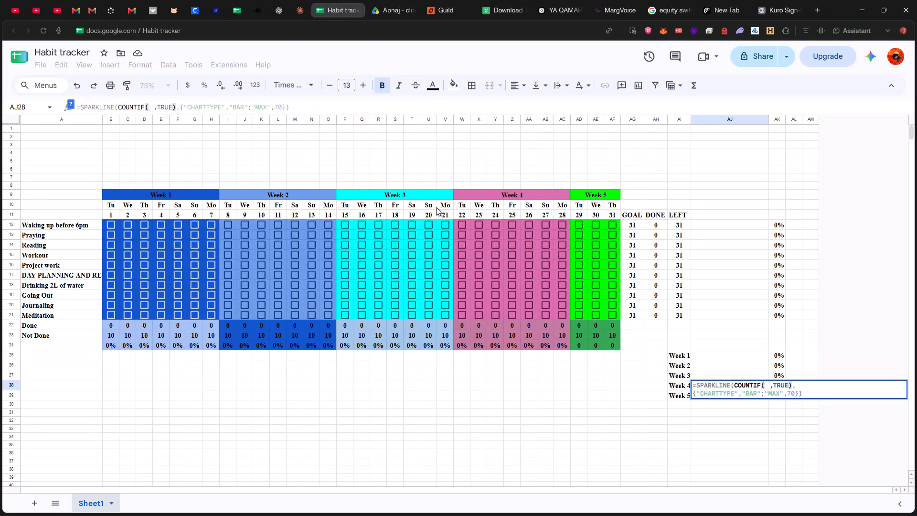
left_click_drag(457, 220, 488, 241)
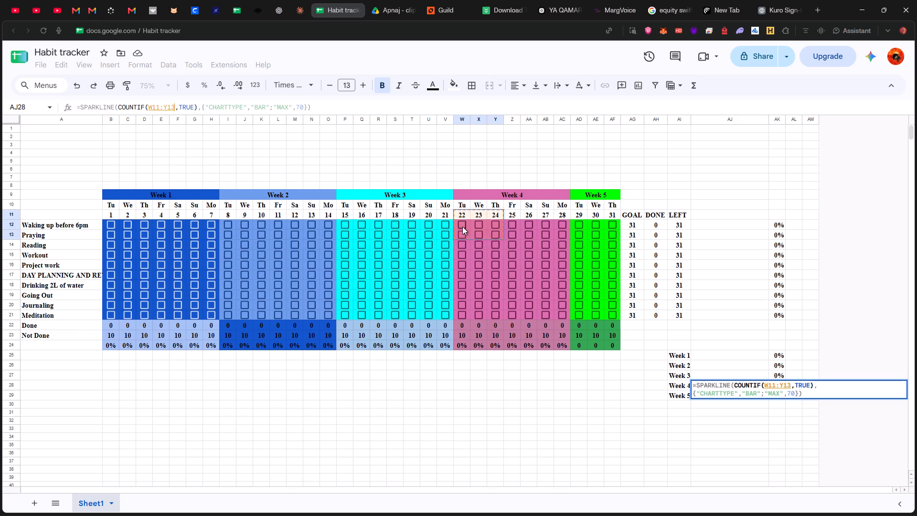
left_click_drag(458, 221, 569, 307)
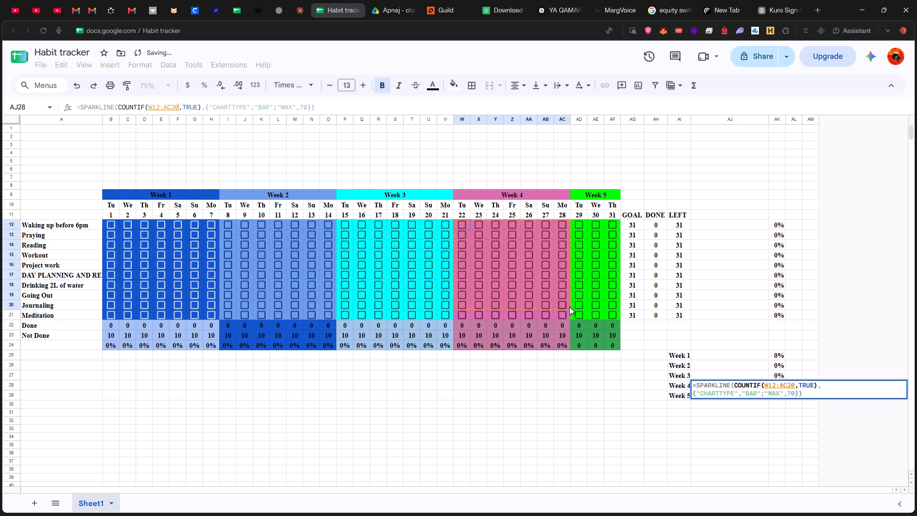
left_click_drag(569, 307, 566, 317)
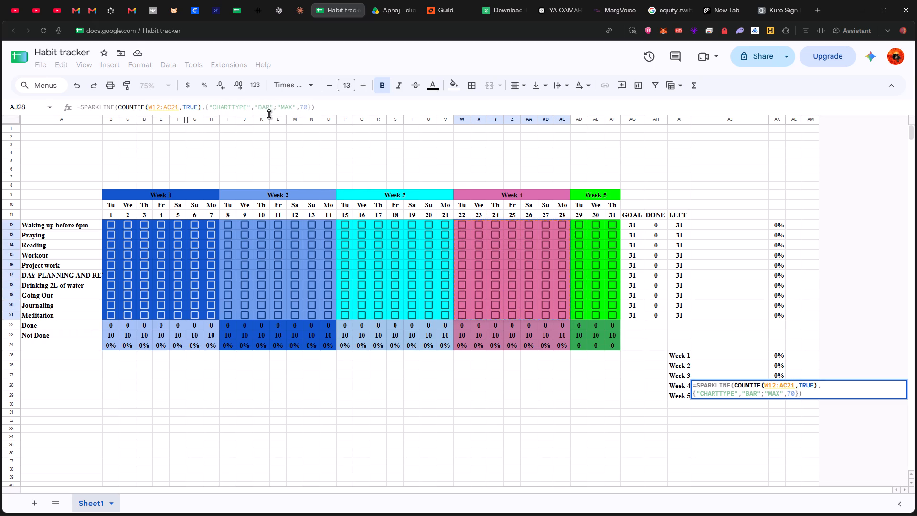
key("Return")
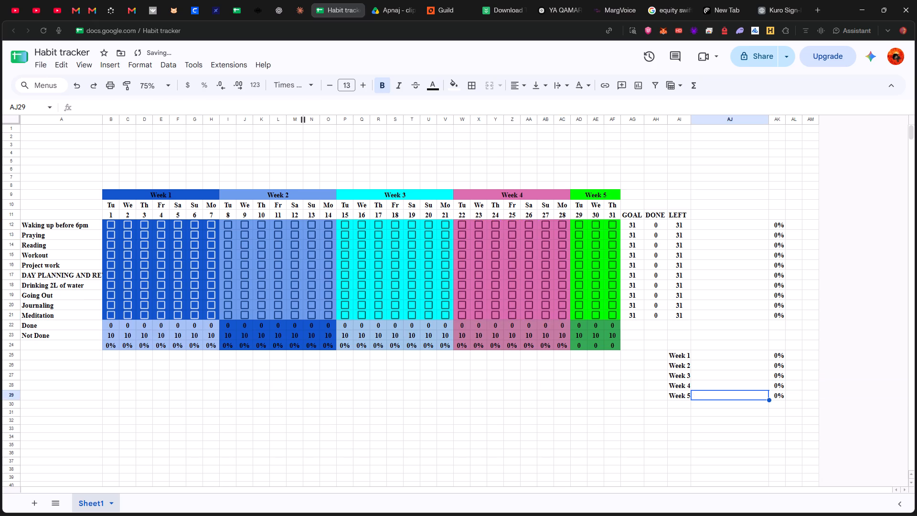
Paste the copied SPARKLINE formula into AJ29 for Week 5, with MAX set to 30 and COUNTIF range AD12:AF21.
left_click(137, 108)
key("ctrl+v")
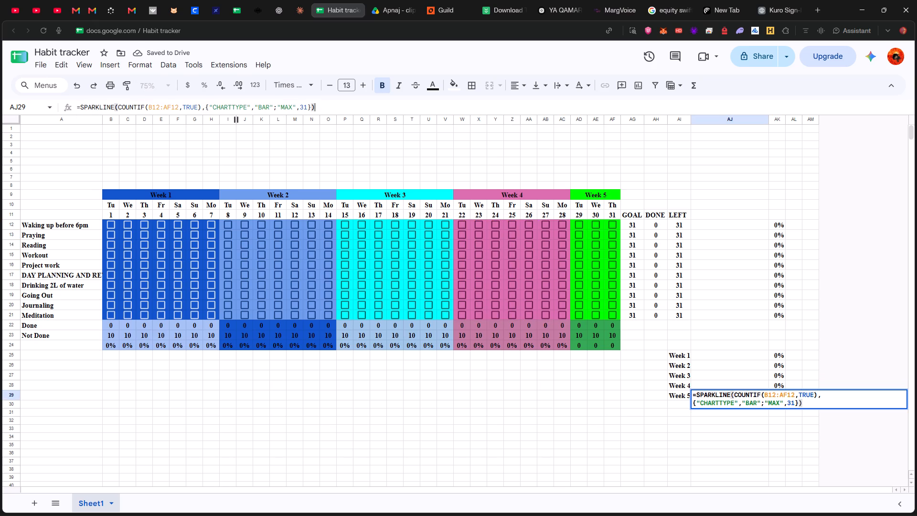
left_click(307, 106)
key("BackSpace")
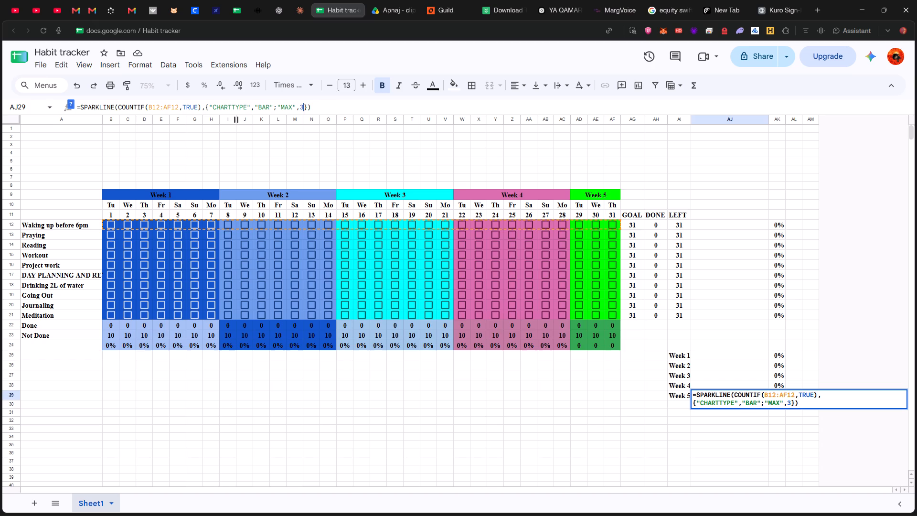
key("0")
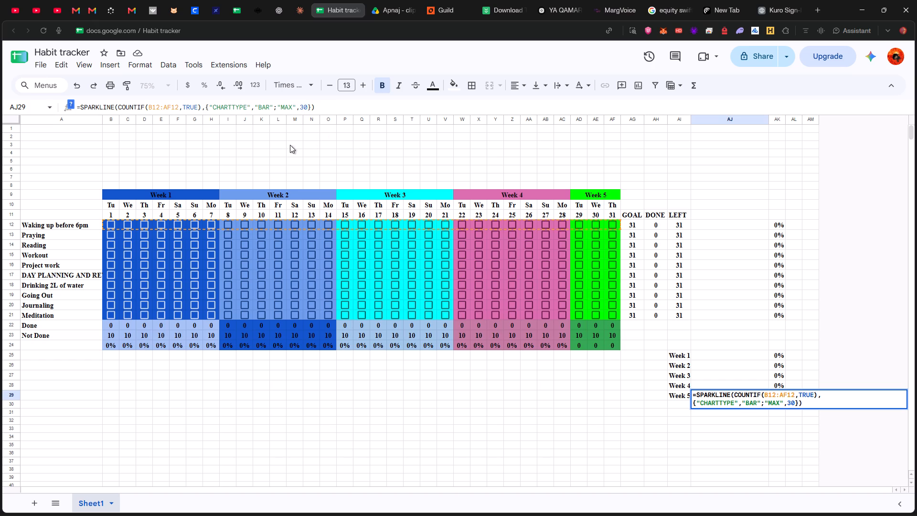
left_click_drag(178, 105, 161, 105)
left_click_drag(161, 105, 150, 101)
key("BackSpace")
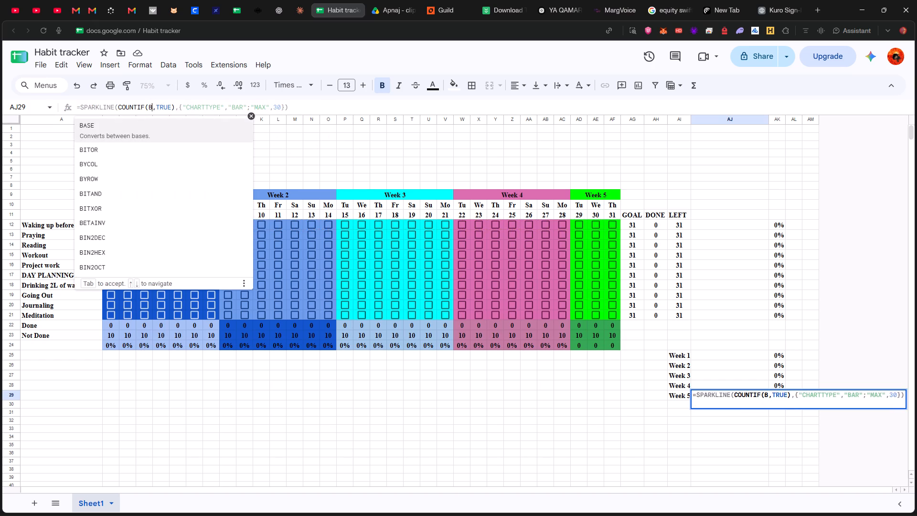
key("BackSpace")
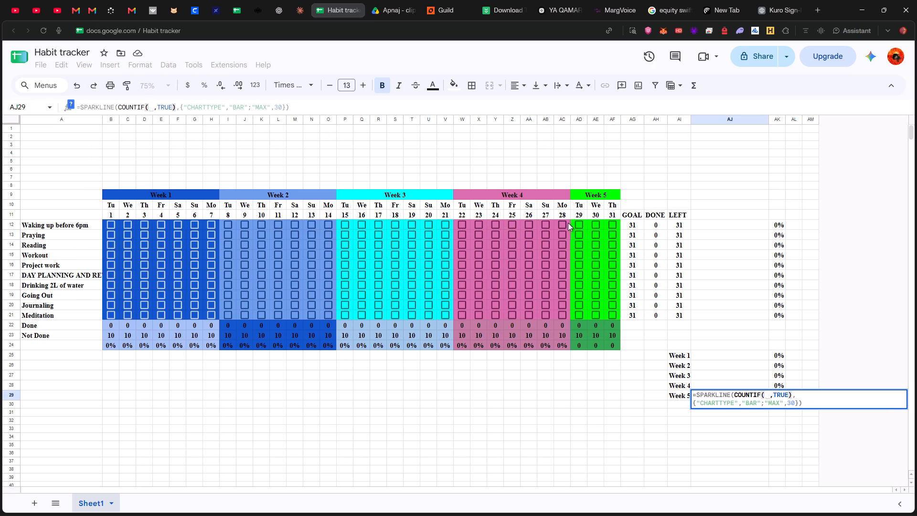
left_click_drag(574, 221, 616, 307)
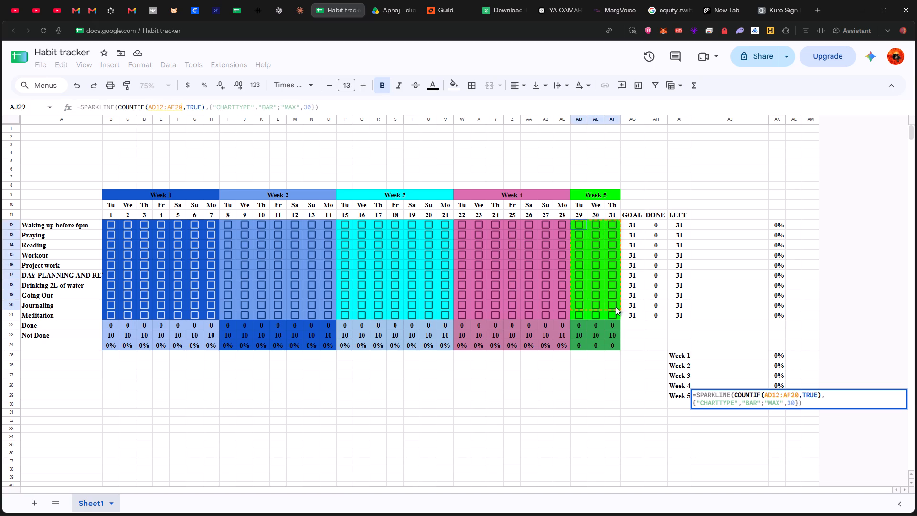
left_click_drag(616, 307, 615, 314)
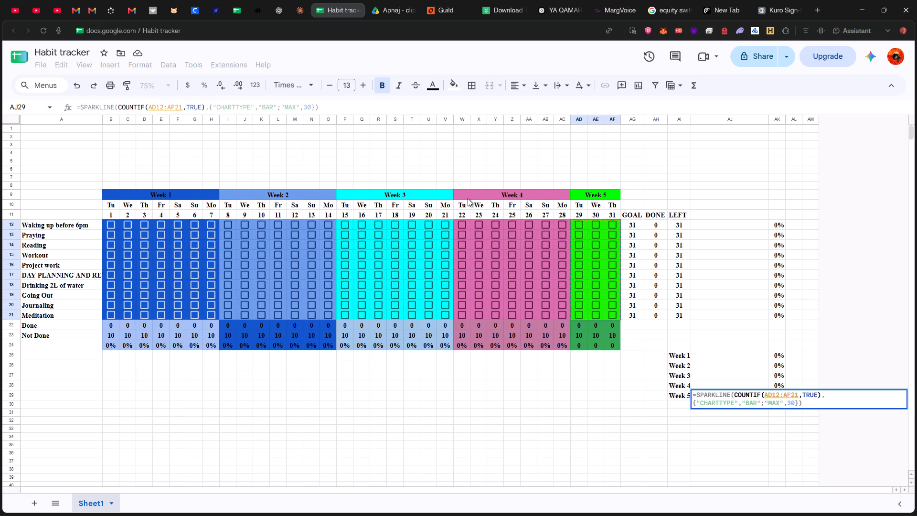
key("Return")
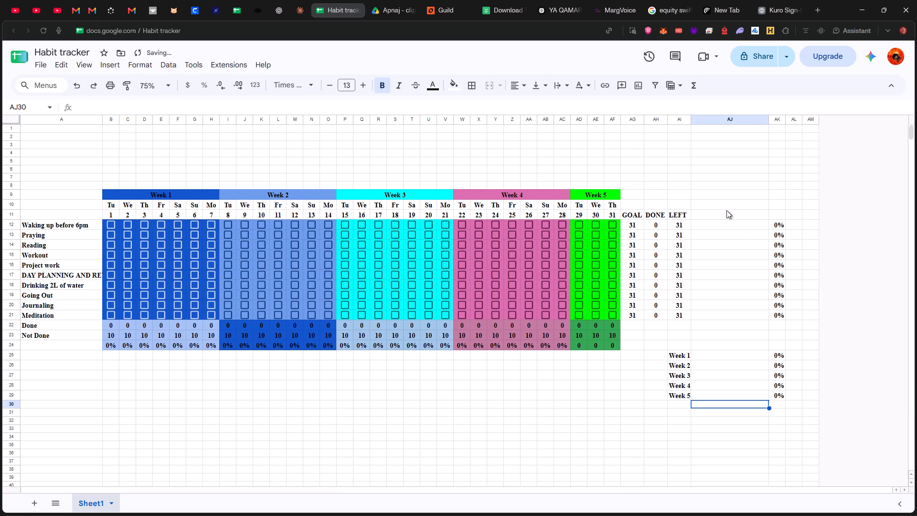
Check the SPARKLINE formulas of the five weekly summary cells AJ25 to AJ29 one by one.
left_click(722, 359)
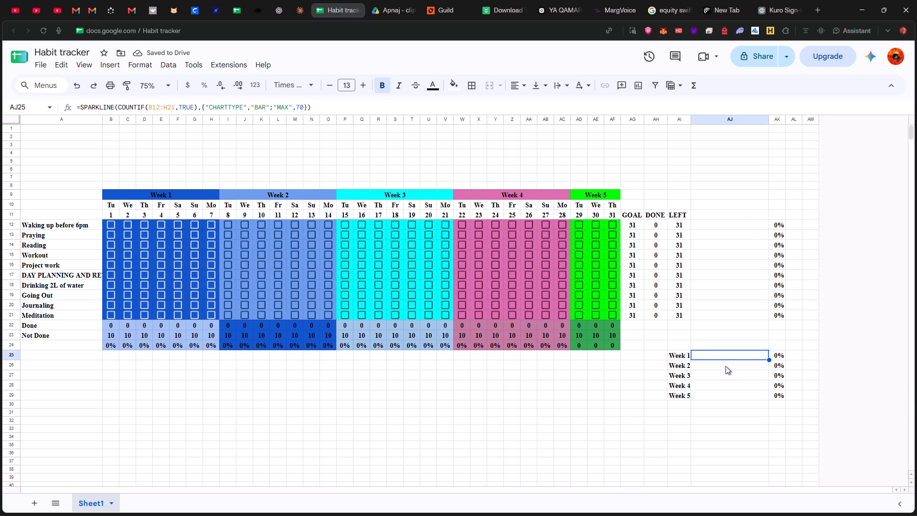
left_click(726, 368)
left_click(727, 379)
left_click(729, 387)
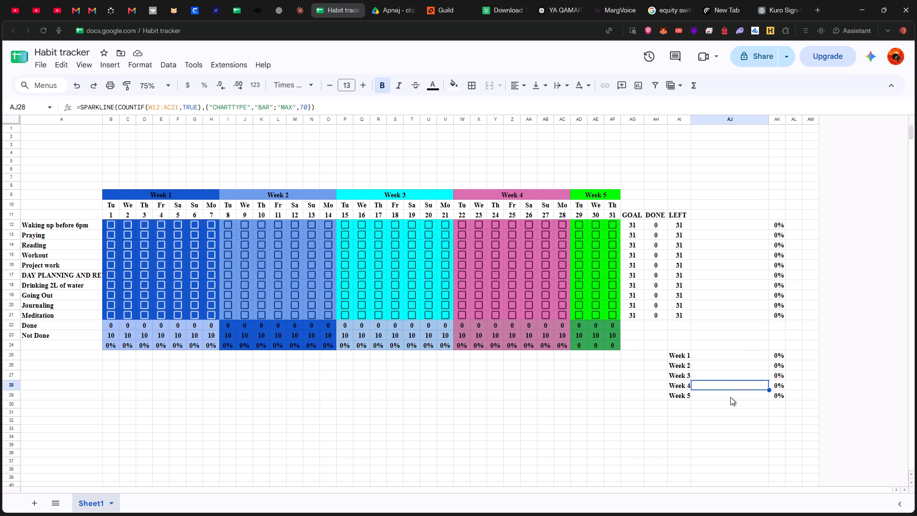
left_click(730, 397)
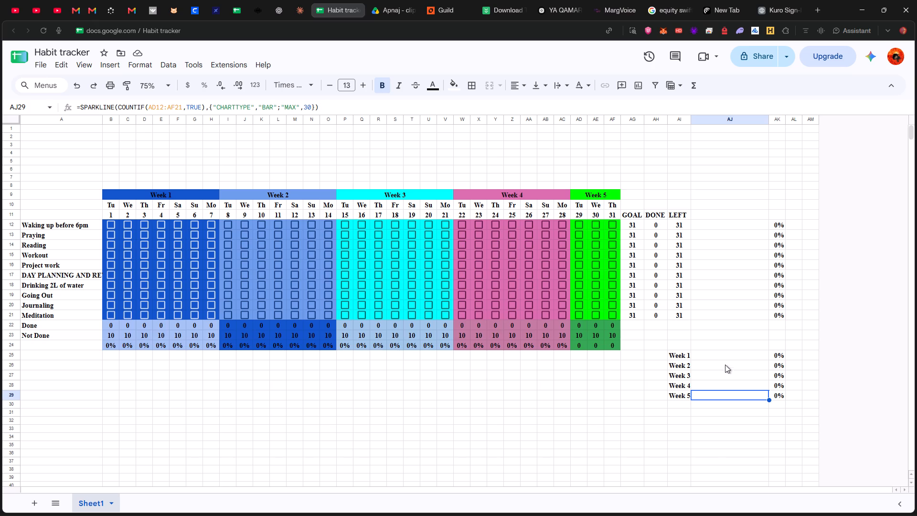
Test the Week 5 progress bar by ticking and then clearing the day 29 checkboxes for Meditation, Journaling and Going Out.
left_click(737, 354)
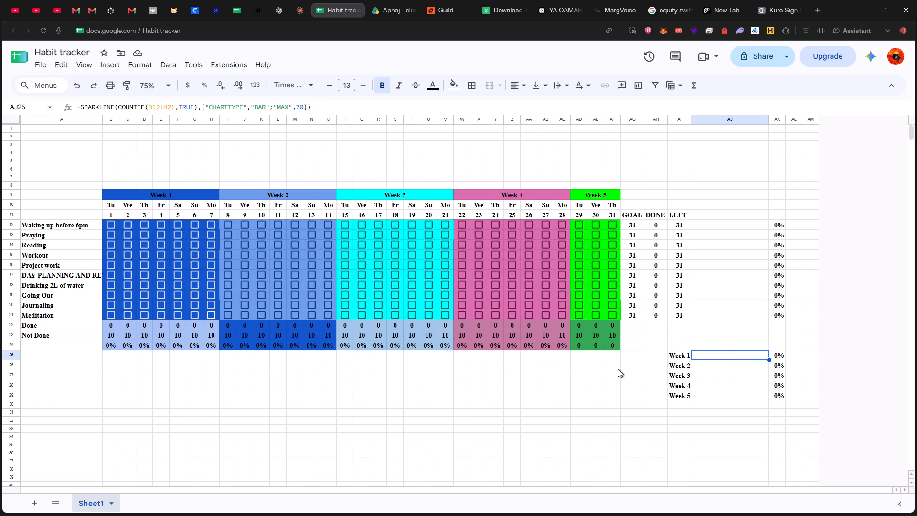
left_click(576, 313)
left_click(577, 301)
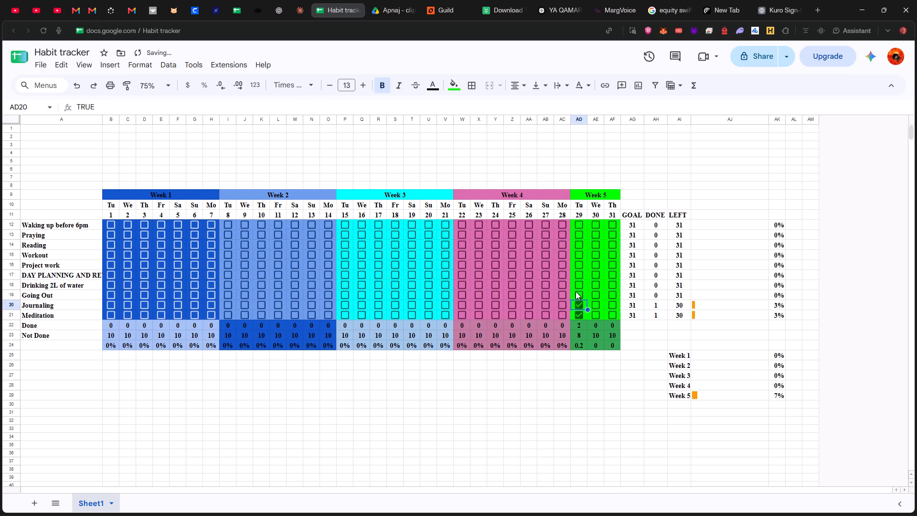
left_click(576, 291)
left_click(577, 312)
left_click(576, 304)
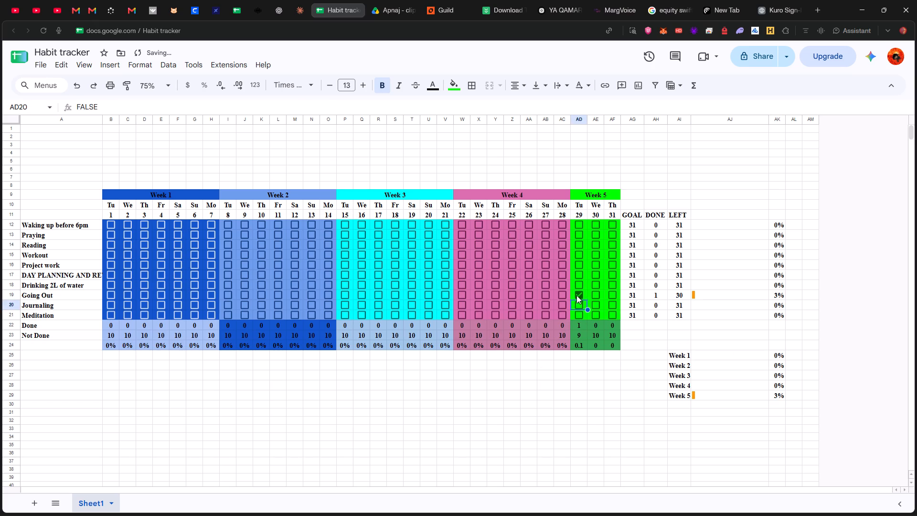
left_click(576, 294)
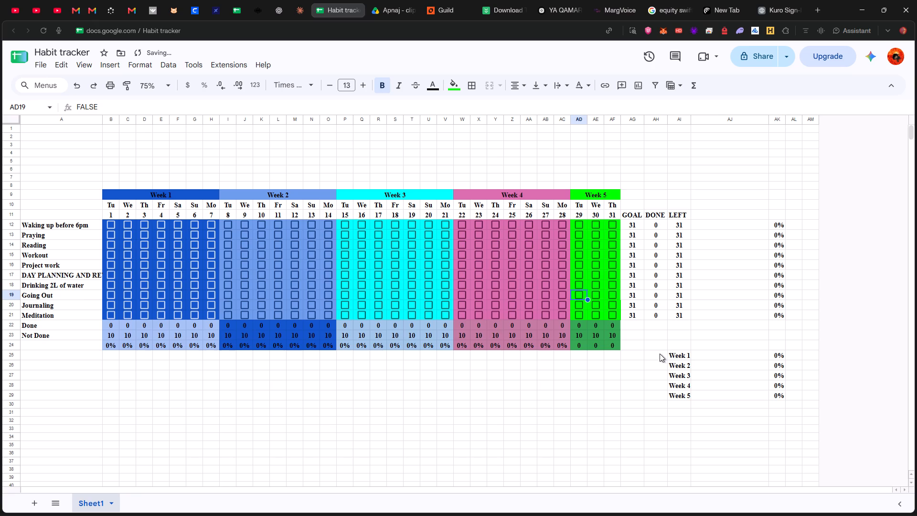
Widen column AI slightly so the week labels have a little more room.
left_click(691, 121)
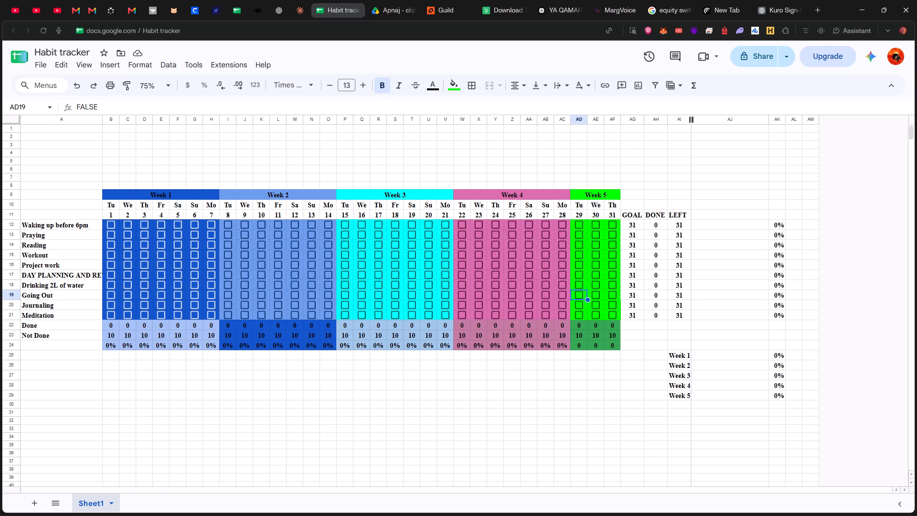
Begin a COUNTIF formula in the empty cell AJ4 above the tracker.
left_click(704, 150)
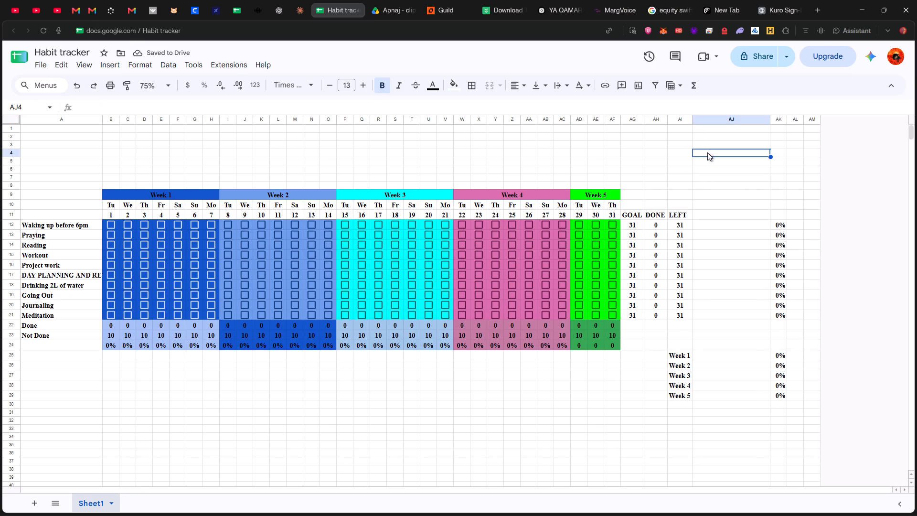
key("equal")
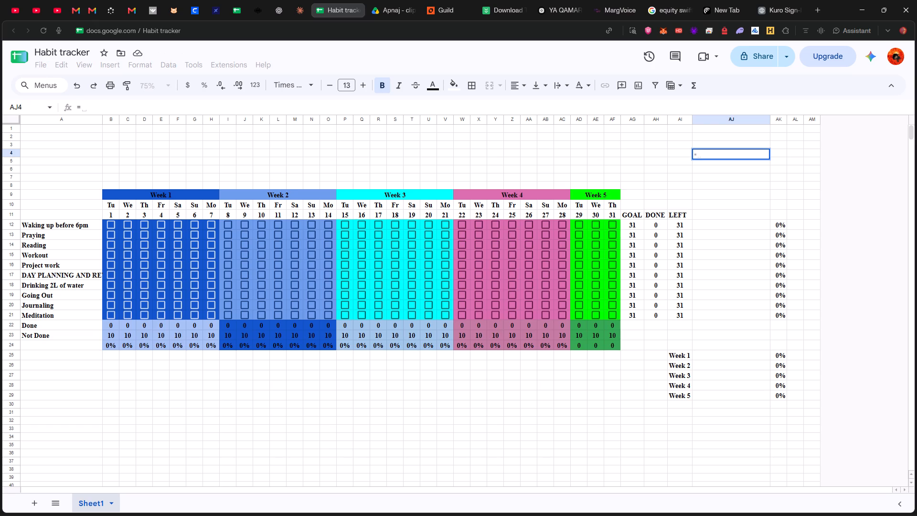
key("BackSpace")
key("BackSpace")
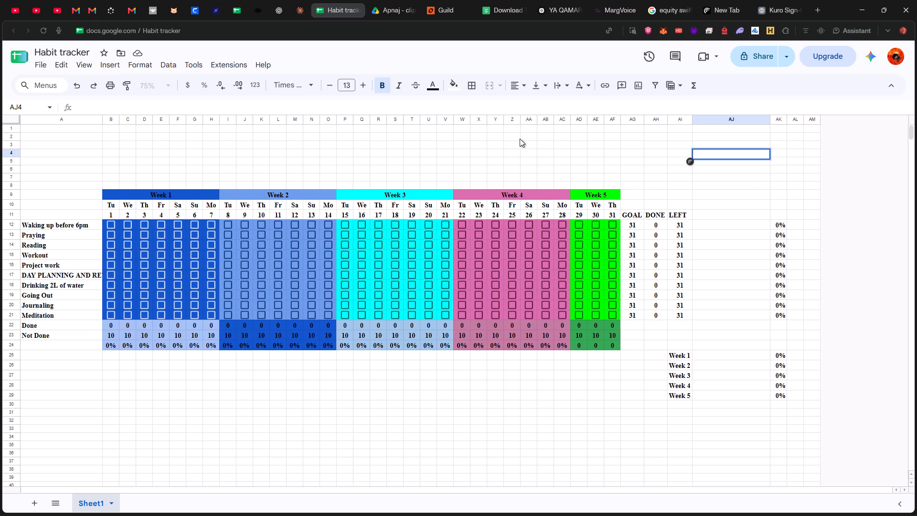
left_click(196, 106)
type("=COUNT")
type("IF")
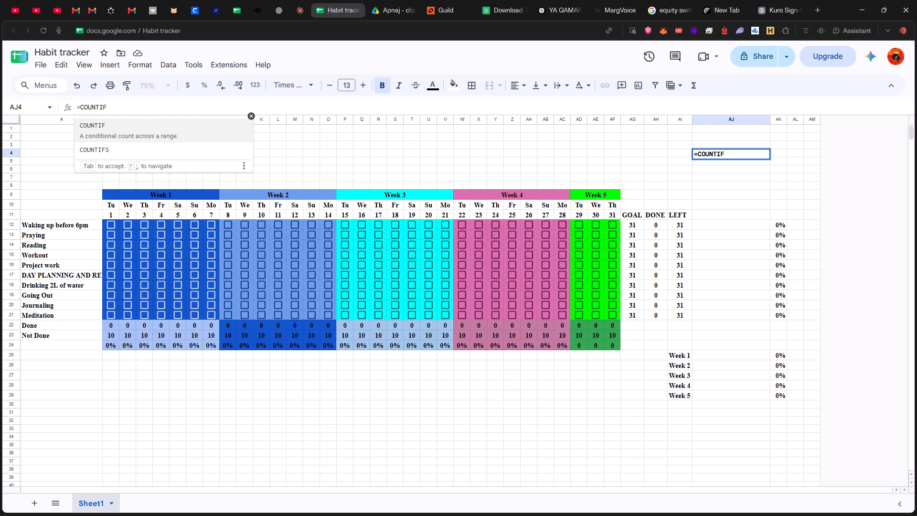
key("shift+parenleft")
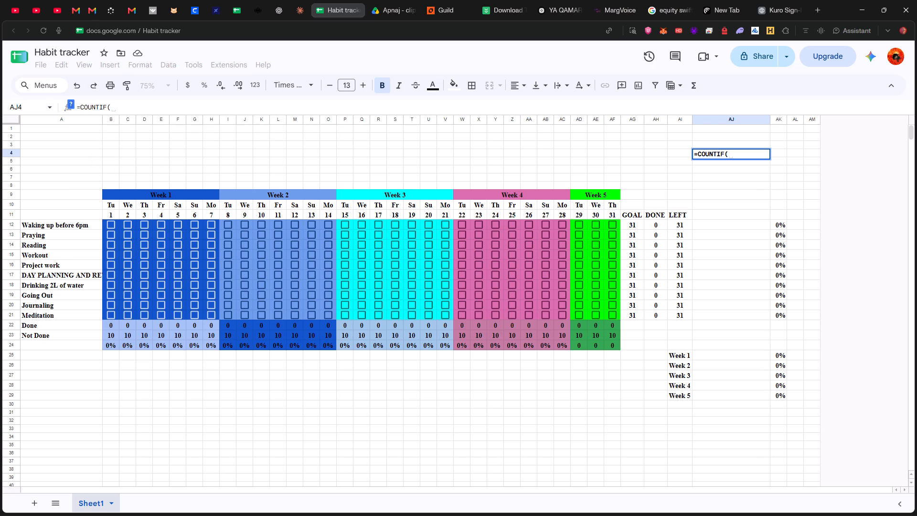
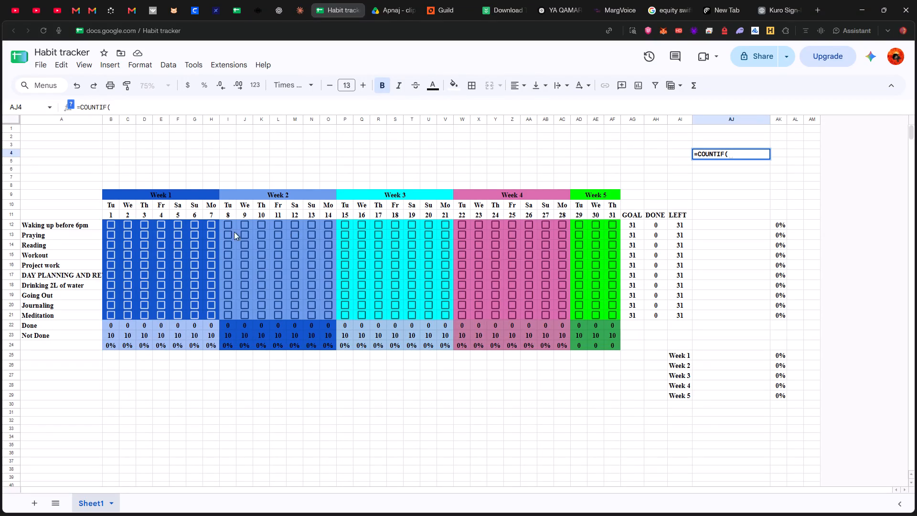
Complete the COUNTIF formula in cell AJ4 so it counts TRUE across the habit checkboxes in B12:AF21.
left_click_drag(107, 223, 562, 317)
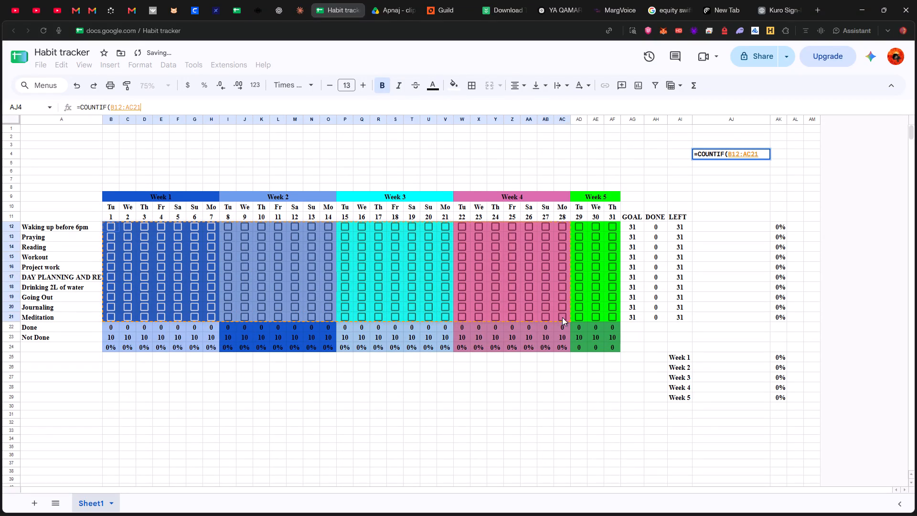
left_click_drag(562, 317, 611, 317)
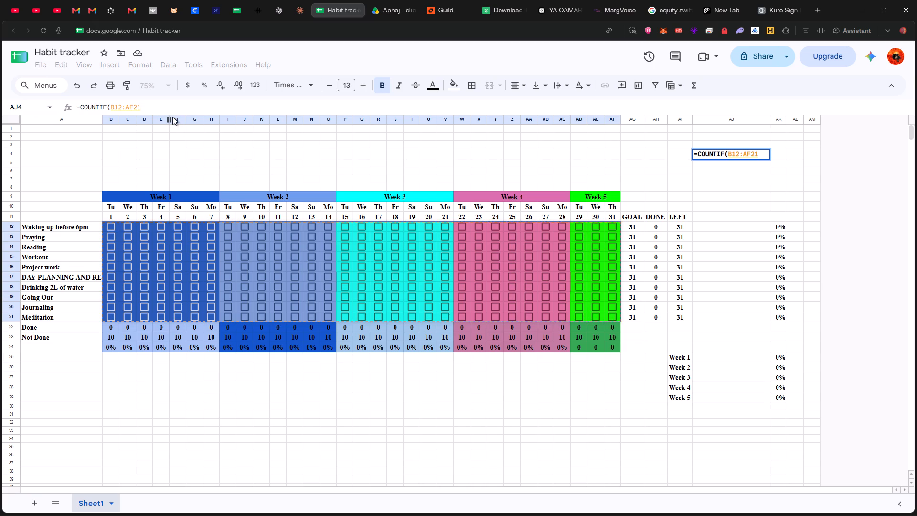
type(",TRUE")
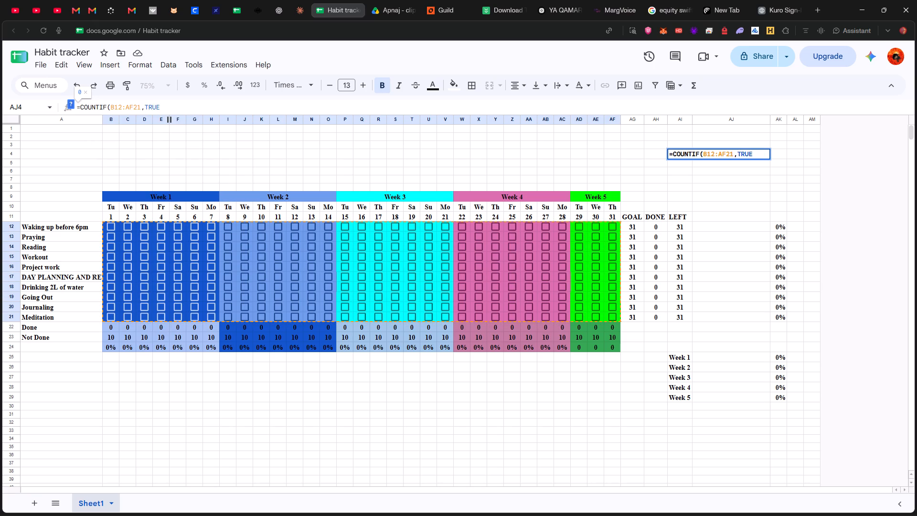
key("0")
key("BackSpace")
key("shift+parenright")
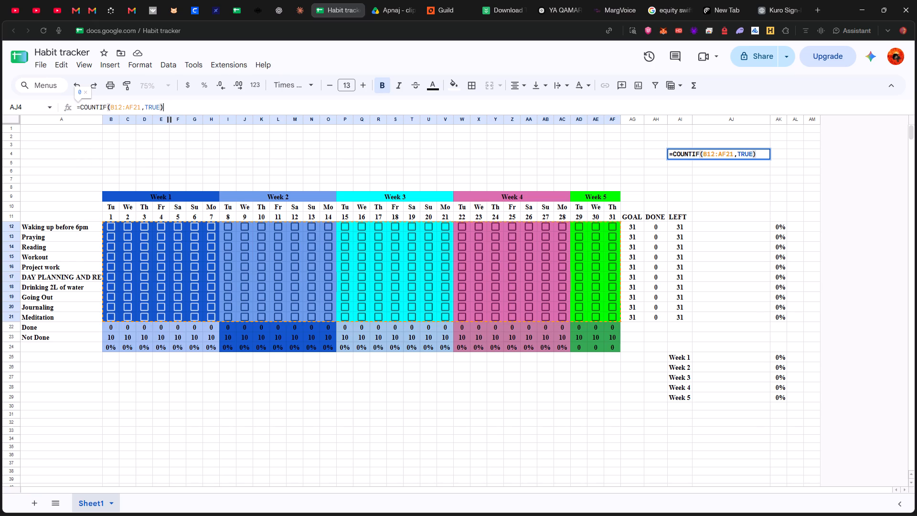
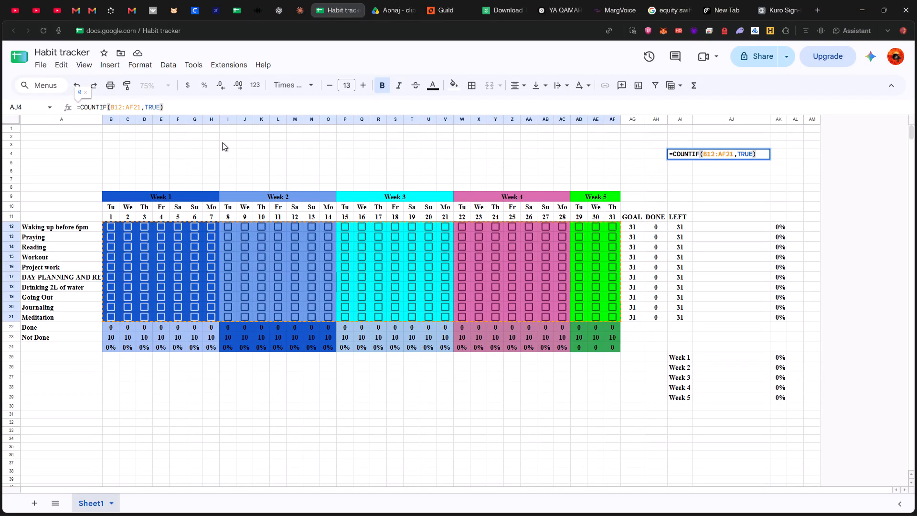
Extend the AJ4 formula to divide the TRUE count by COUNTA(B12:AF21), and enter it.
key("slash")
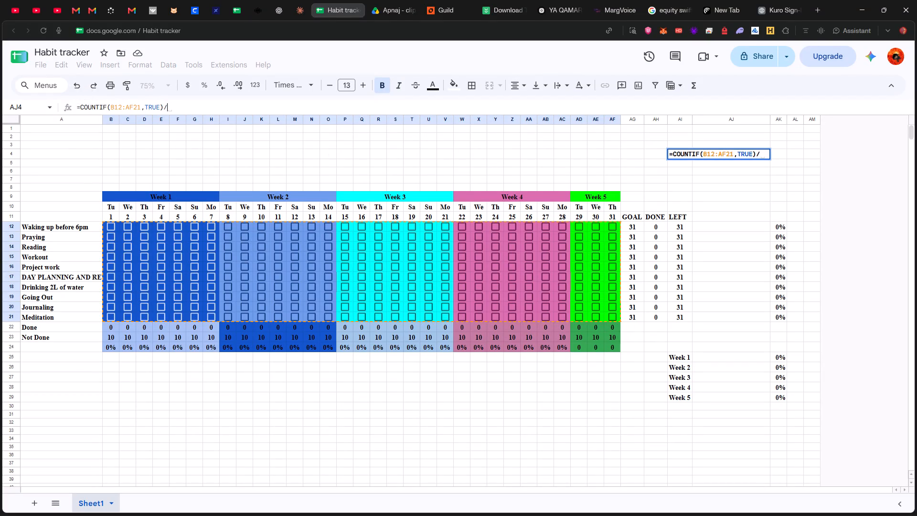
type("COUNTA")
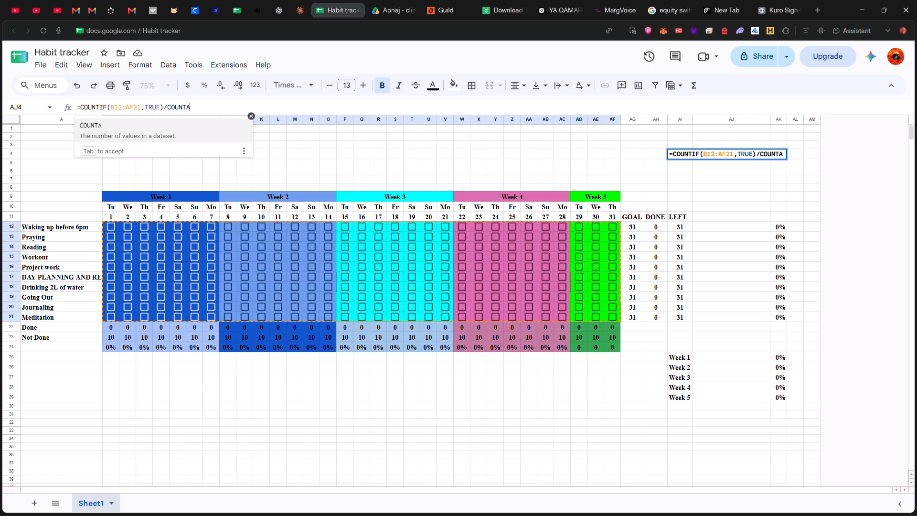
key("shift+parenleft")
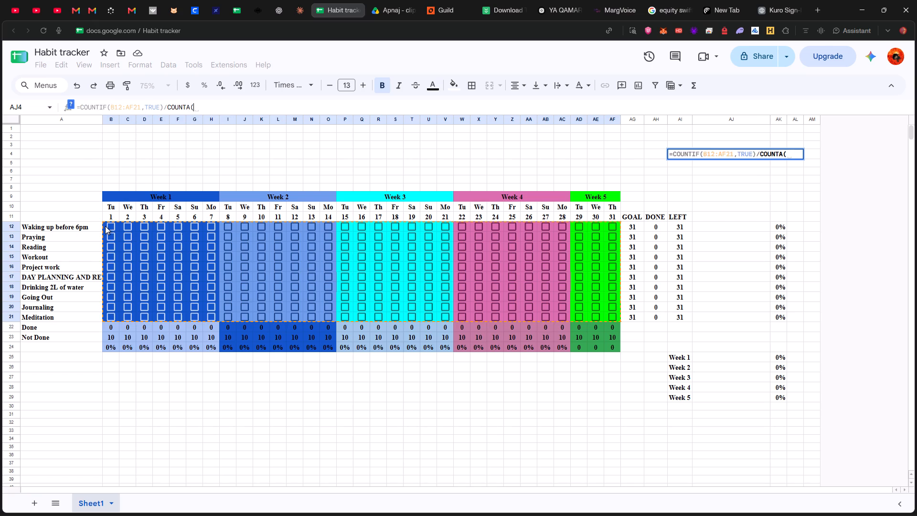
left_click_drag(105, 226, 541, 318)
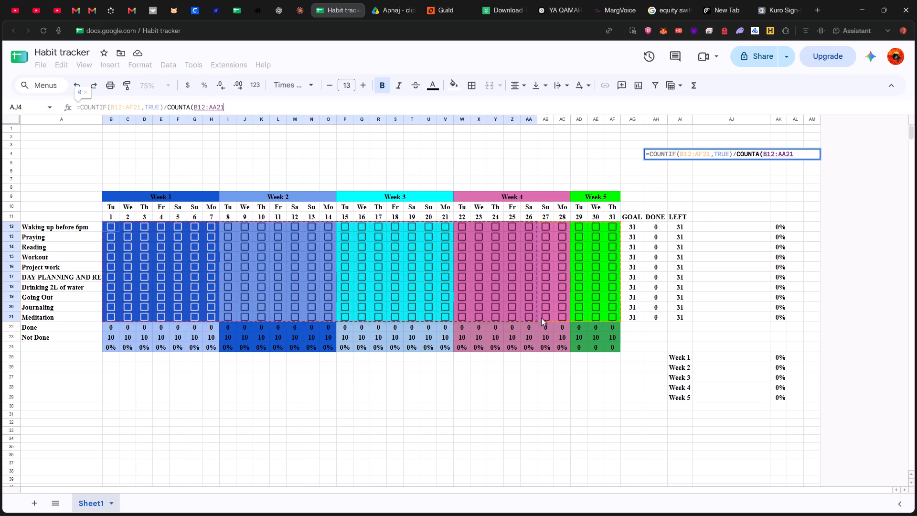
left_click_drag(541, 318, 613, 317)
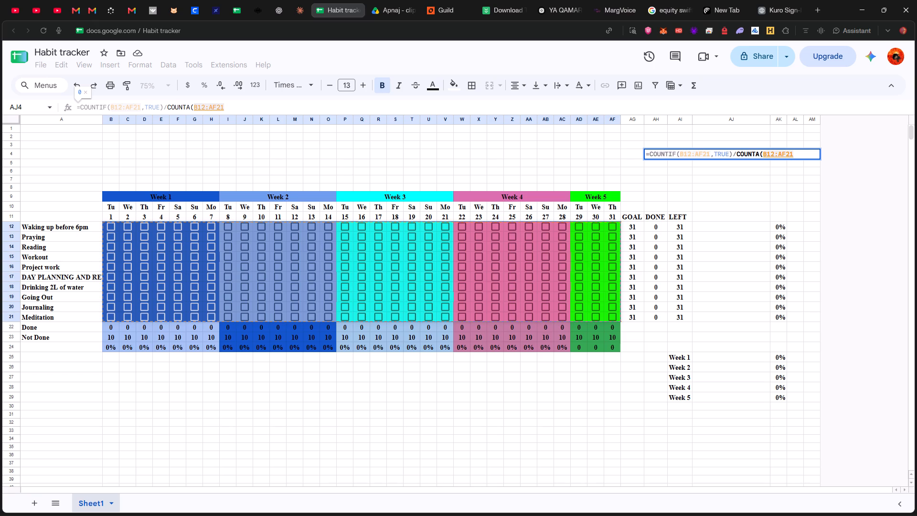
left_click(258, 107)
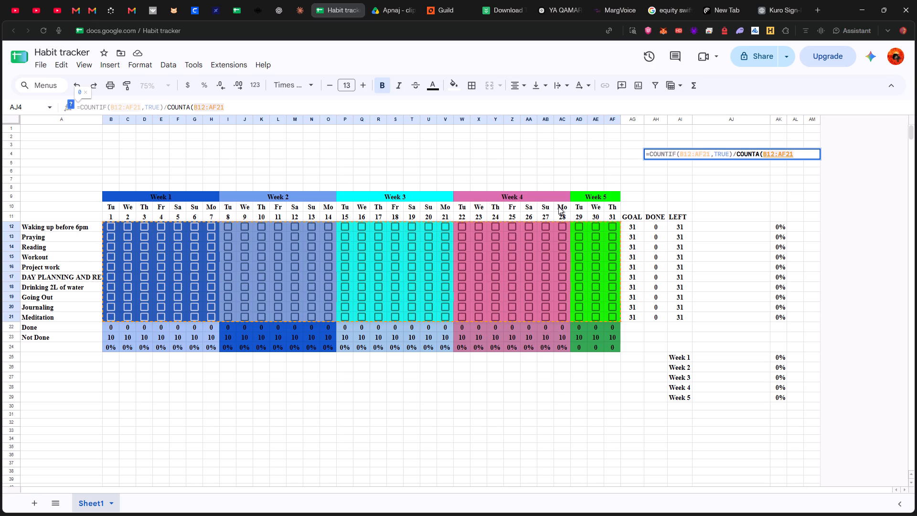
left_click(240, 105)
key("shift+parenright")
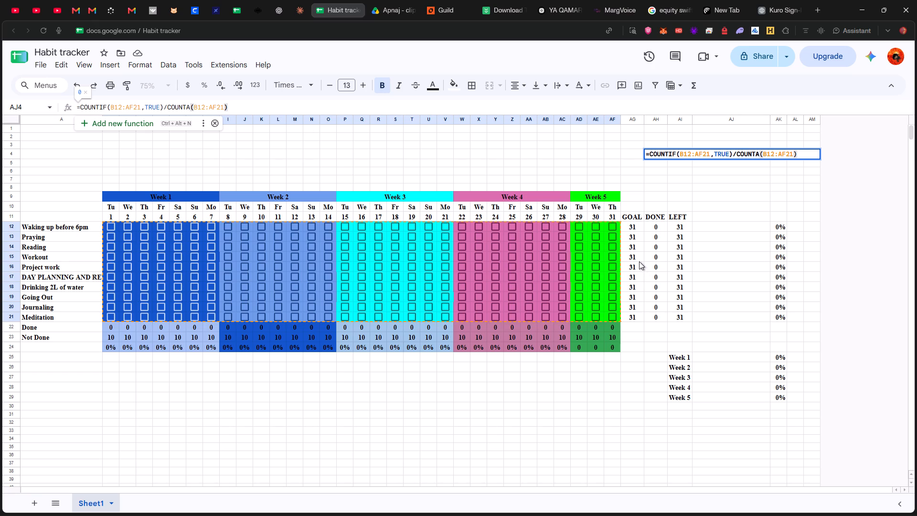
key("Return")
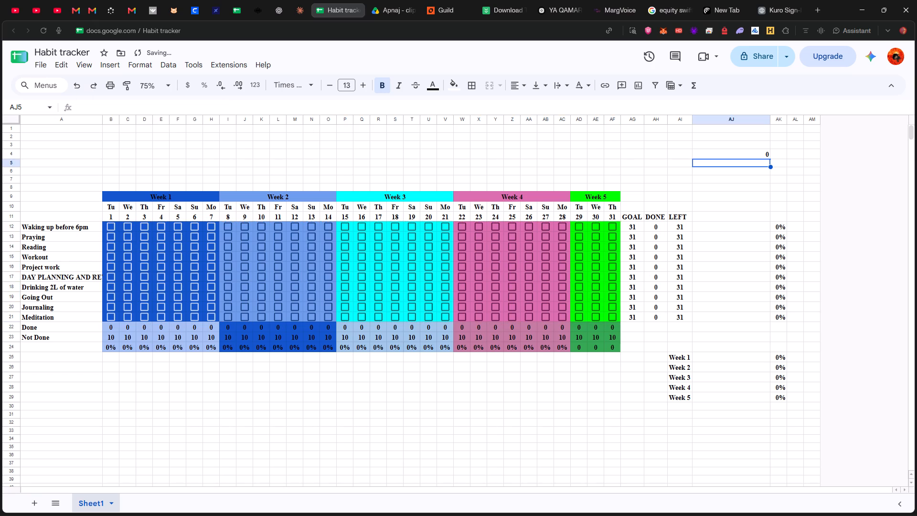
Centre the contents of cell AJ4 horizontally and format it as a percentage without decimals.
left_click(768, 153)
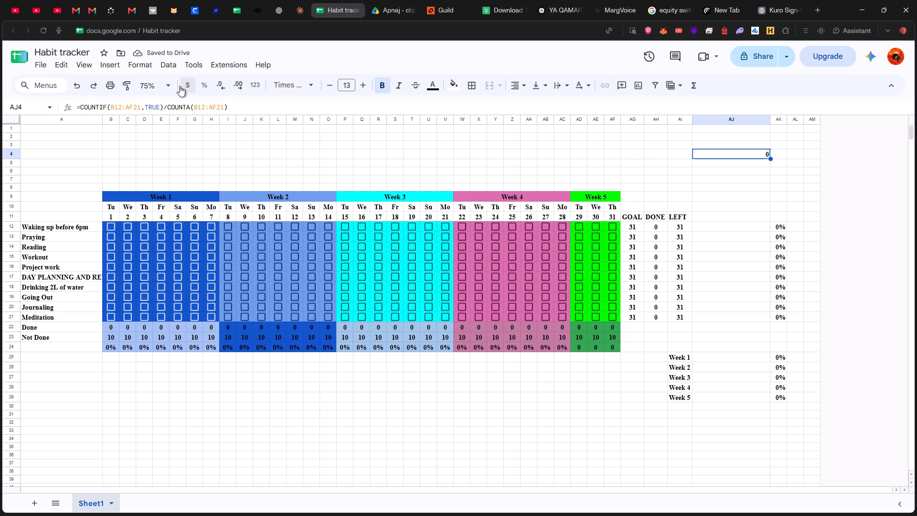
left_click(512, 83)
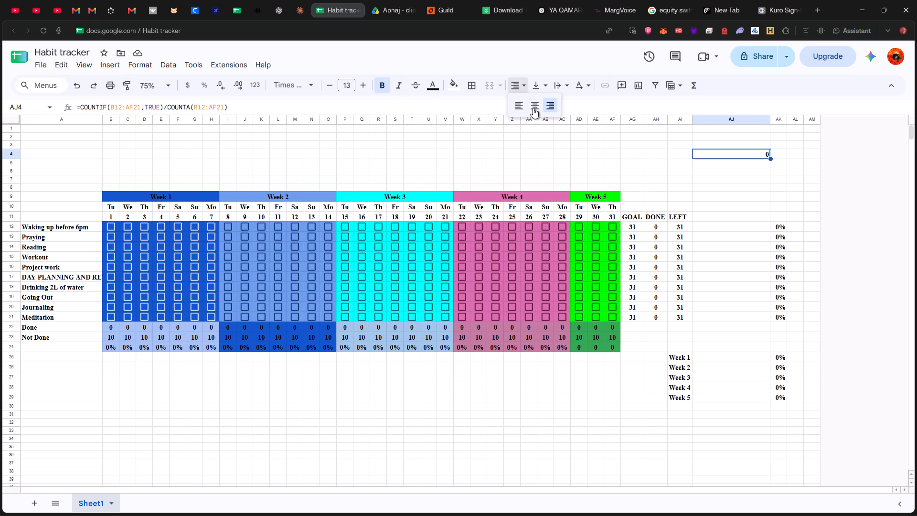
left_click(533, 108)
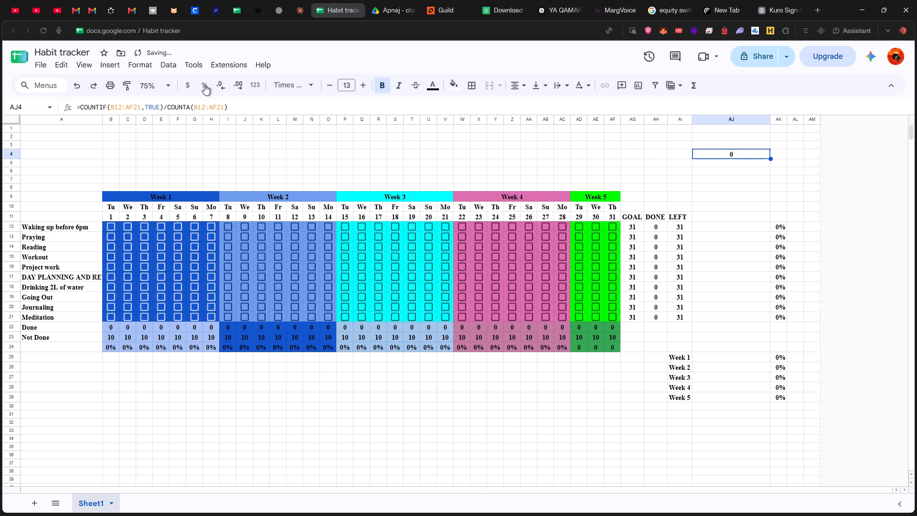
left_click(203, 84)
triple_click(226, 88)
Fill the summary block AG9:AK24, beside the Week 5 columns, with cyan.
left_click_drag(628, 197, 629, 197)
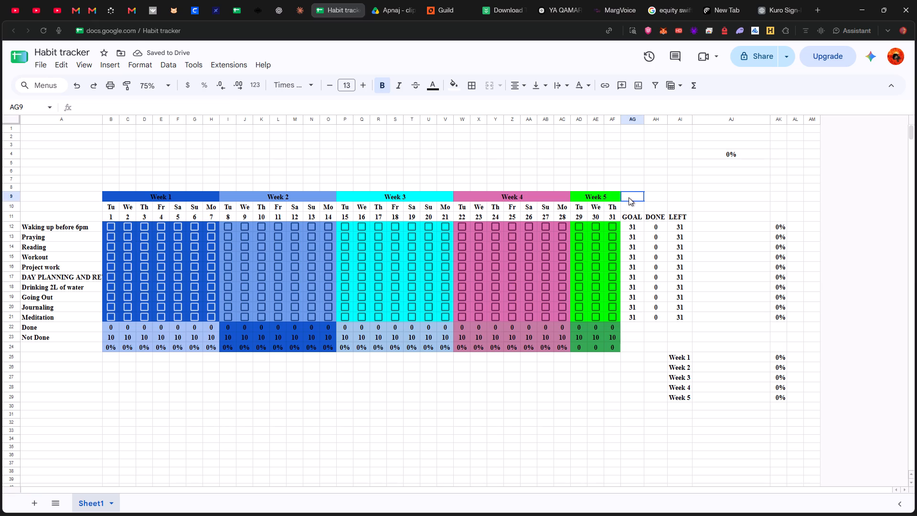
left_click_drag(629, 197, 782, 324)
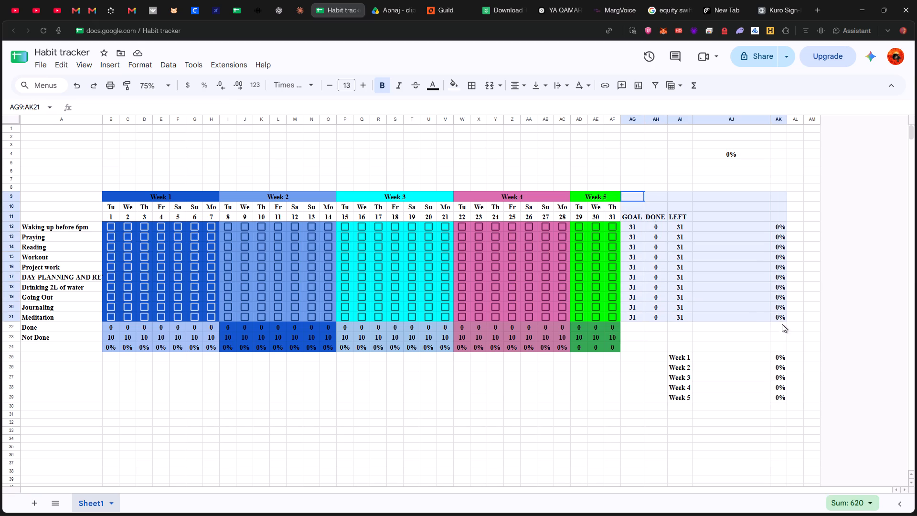
left_click_drag(782, 324, 789, 339)
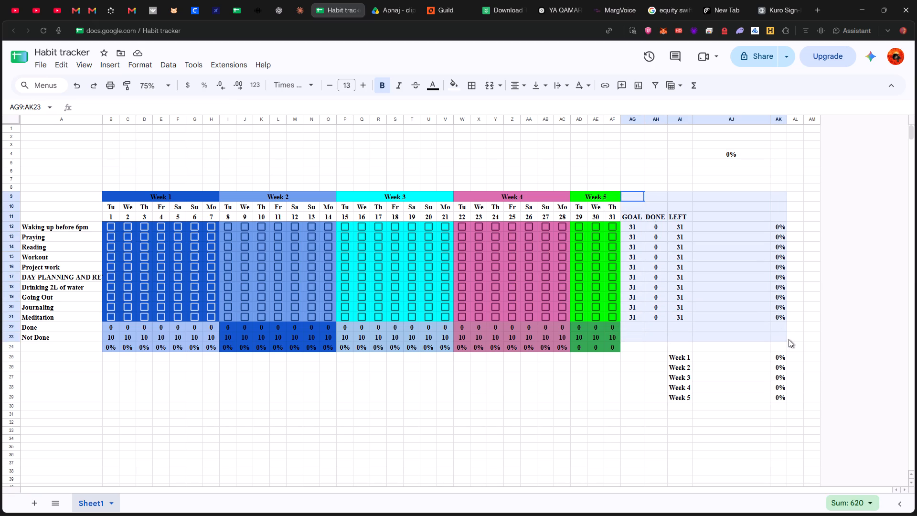
left_click_drag(789, 339, 780, 340)
left_click_drag(780, 340, 779, 345)
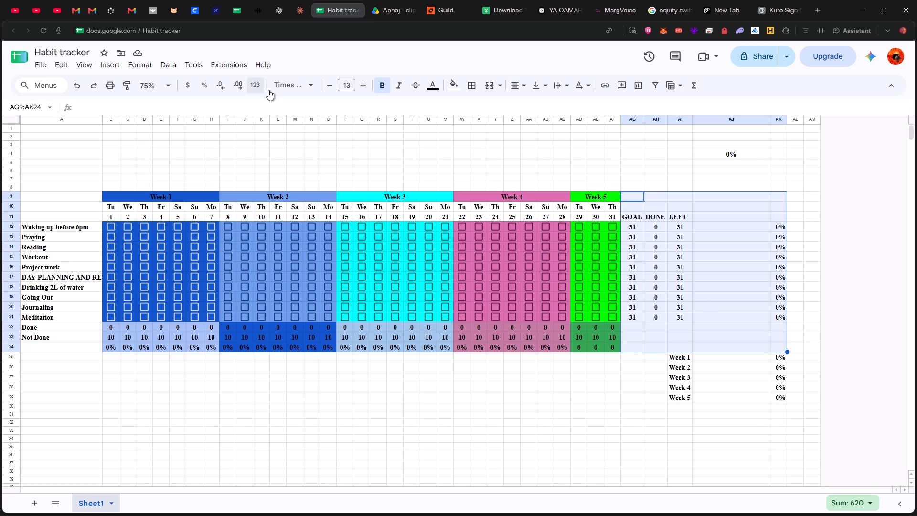
left_click(458, 91)
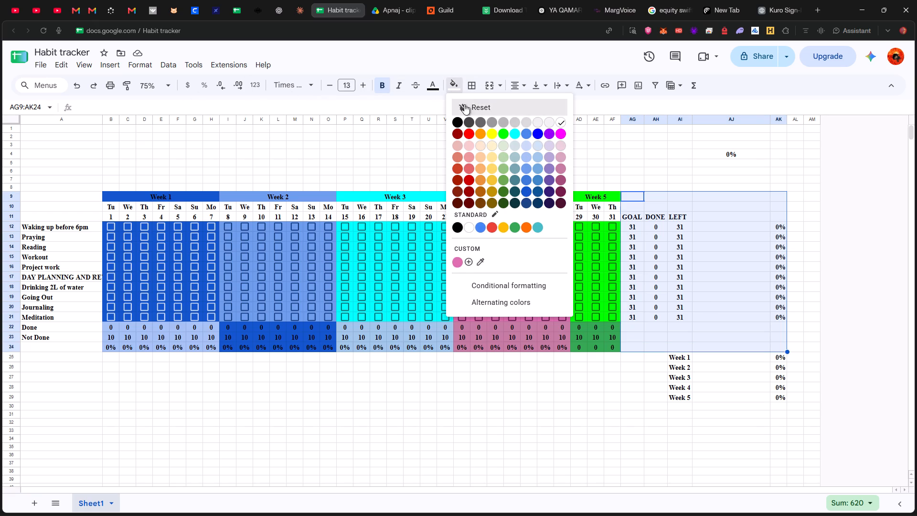
left_click(513, 132)
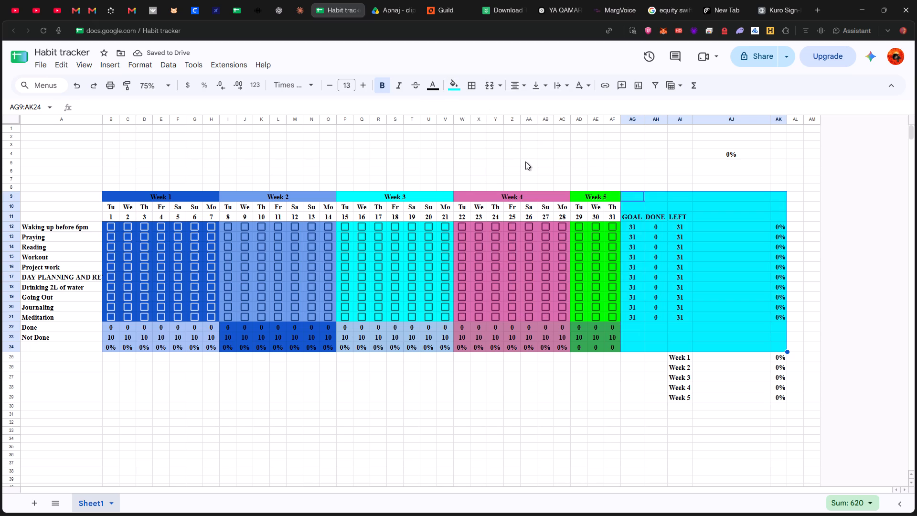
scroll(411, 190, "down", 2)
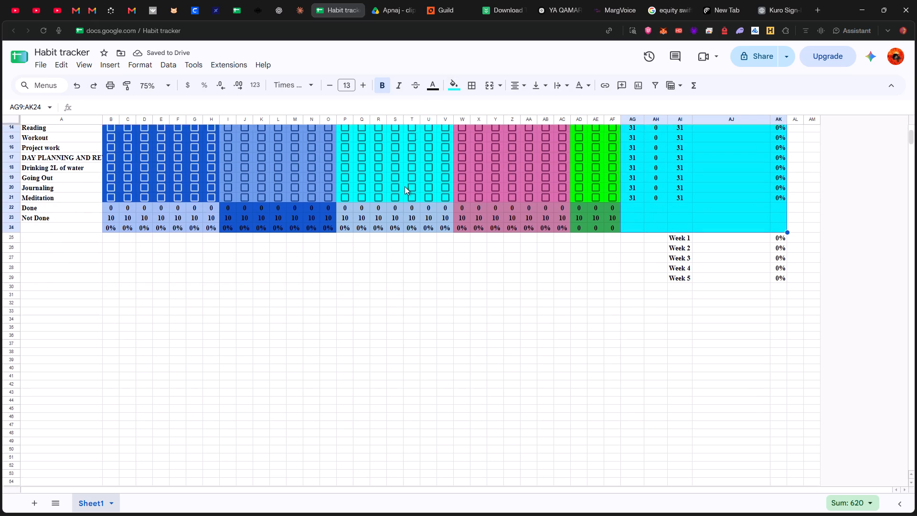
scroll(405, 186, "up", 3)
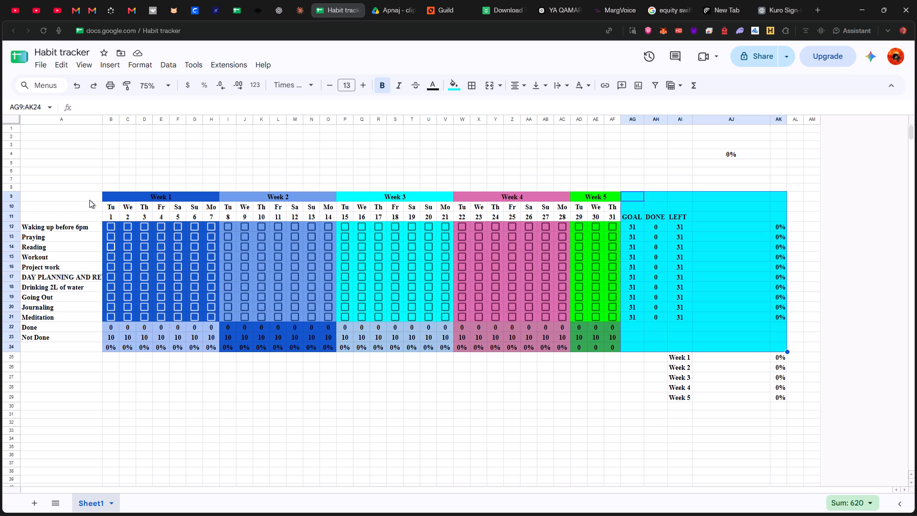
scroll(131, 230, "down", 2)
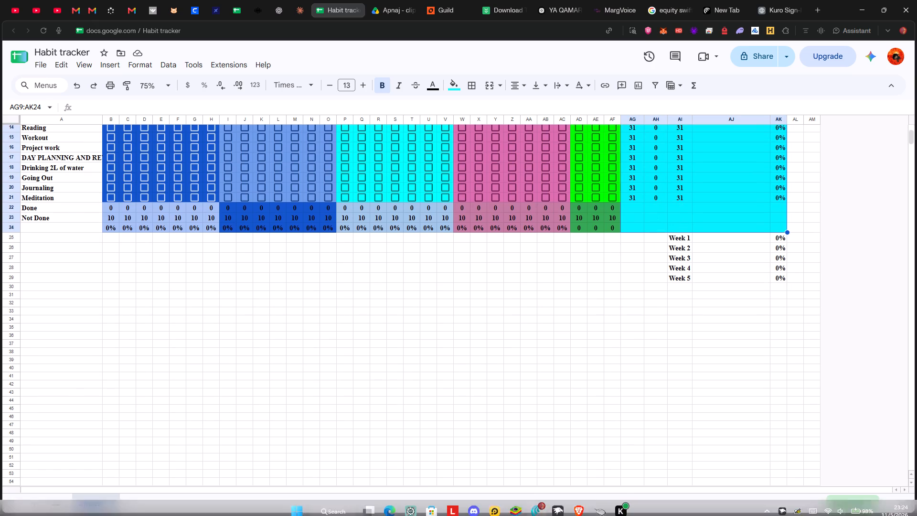